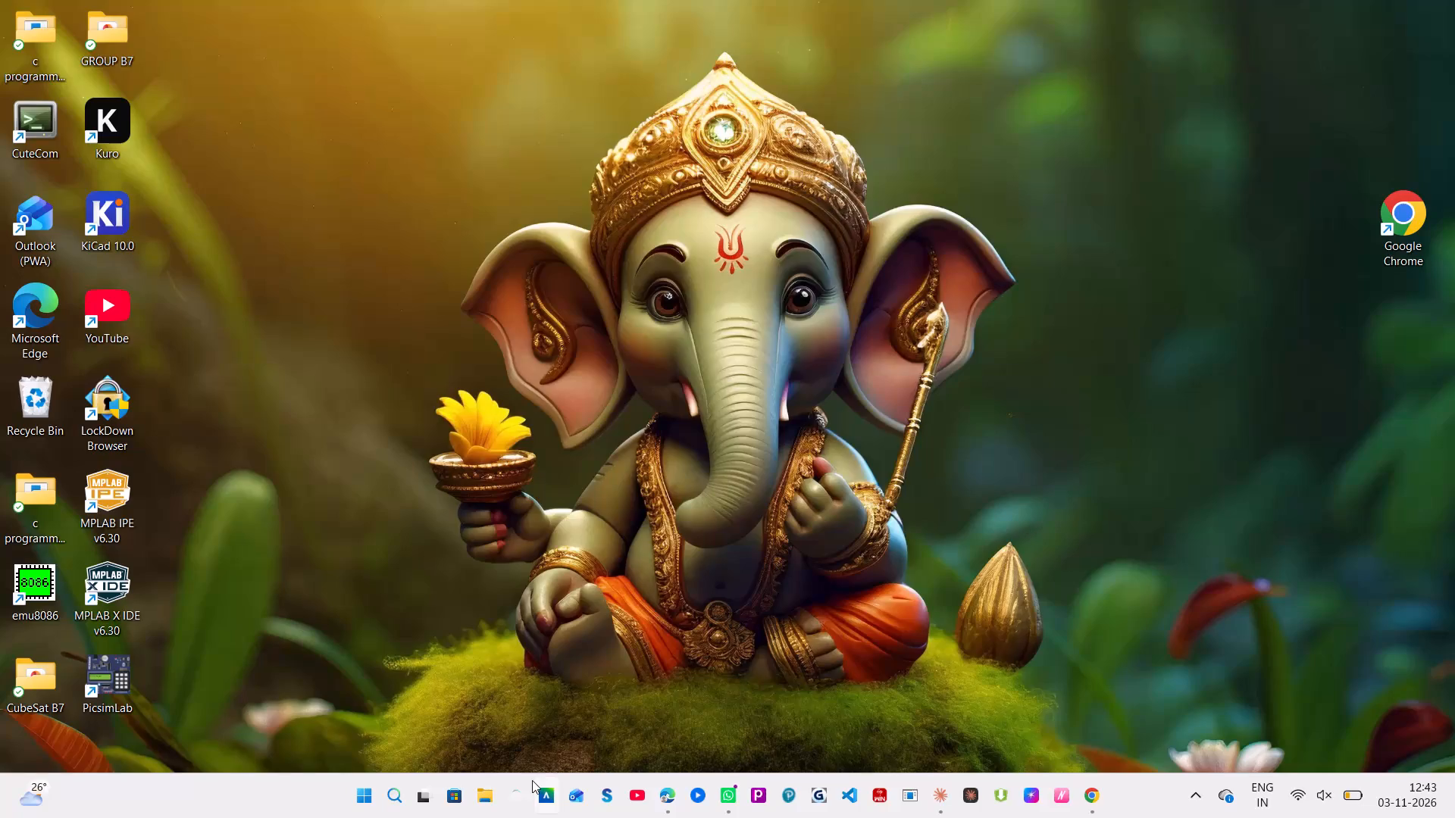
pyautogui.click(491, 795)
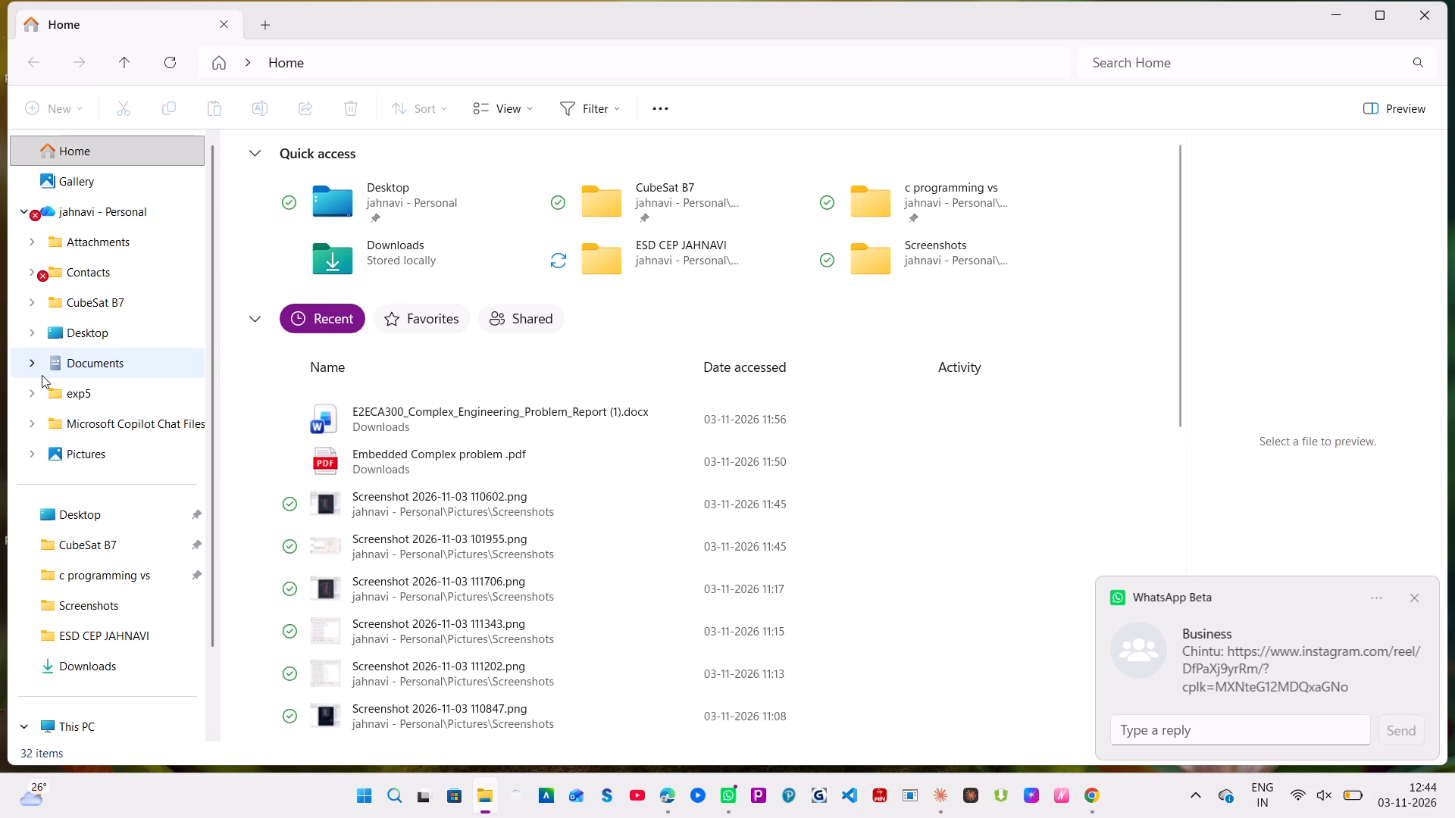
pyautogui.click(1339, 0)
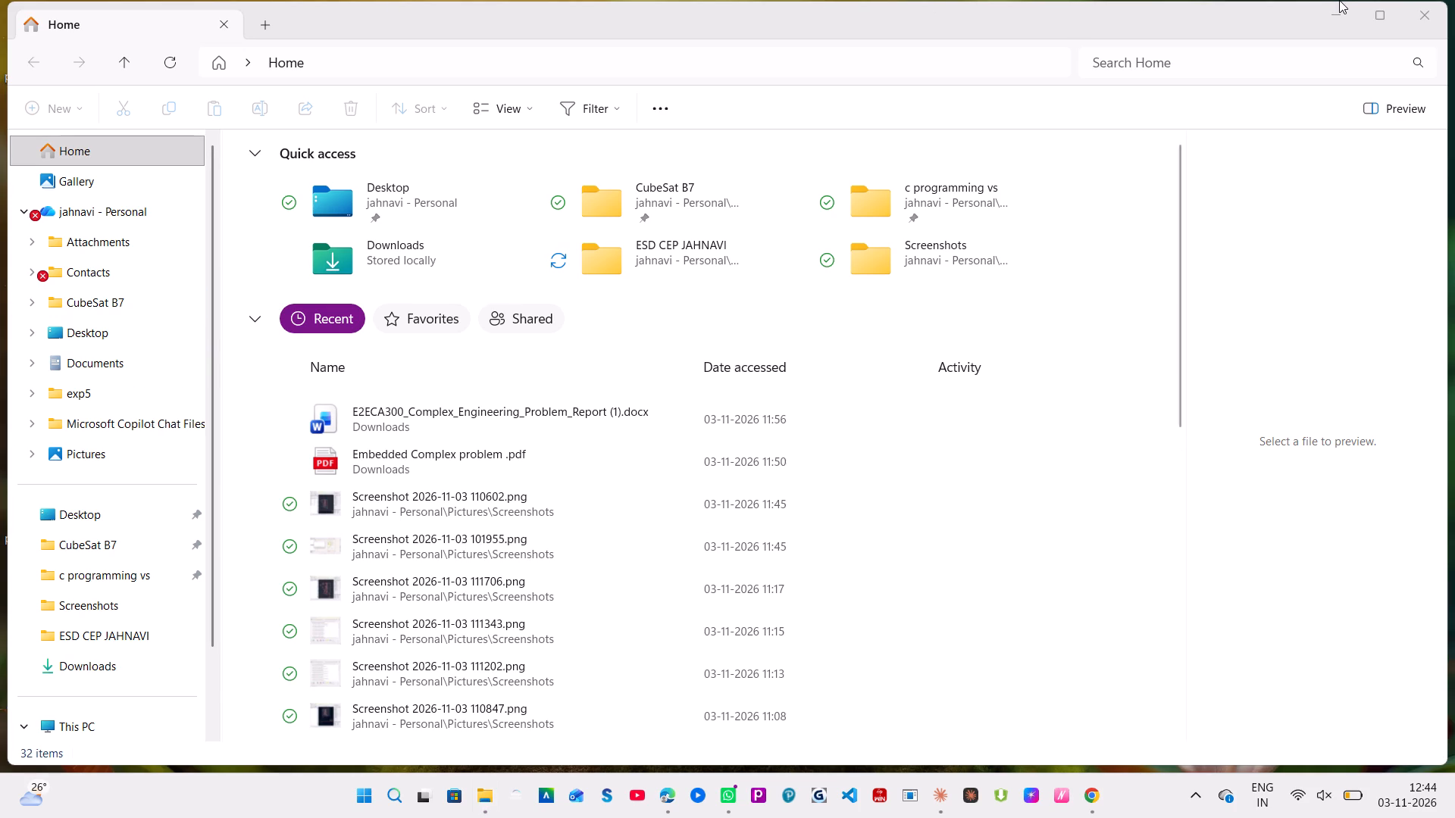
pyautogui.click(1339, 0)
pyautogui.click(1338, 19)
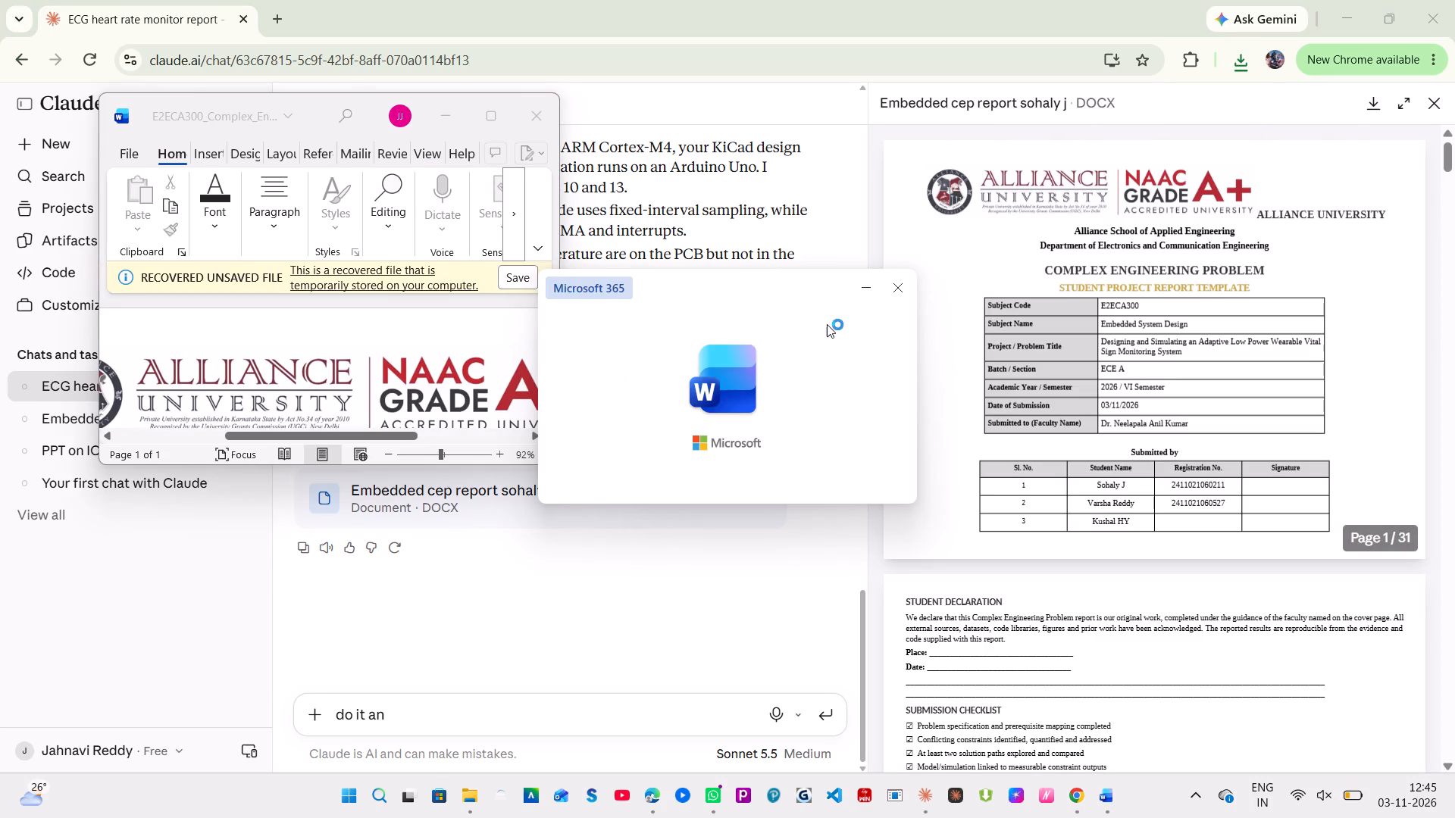
# Enable editing in the newly downloaded Embedded CEP report document.
pyautogui.click(495, 151)
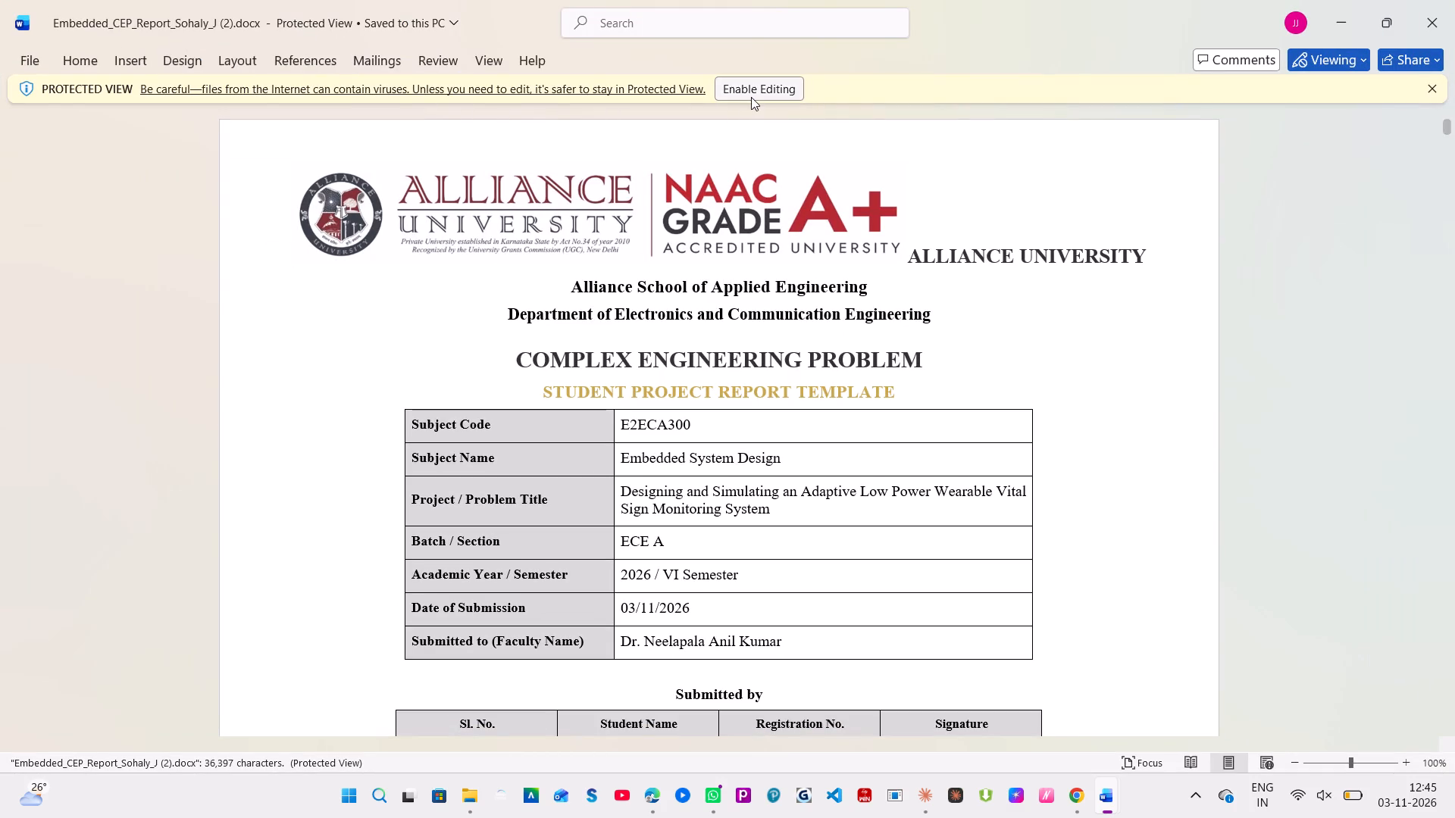
pyautogui.click(752, 98)
# Skim the Embedded CEP report from the cover page through the declaration, submission checklist and table of contents to section 1, Aim.
pyautogui.scroll(-2, 735, 384)
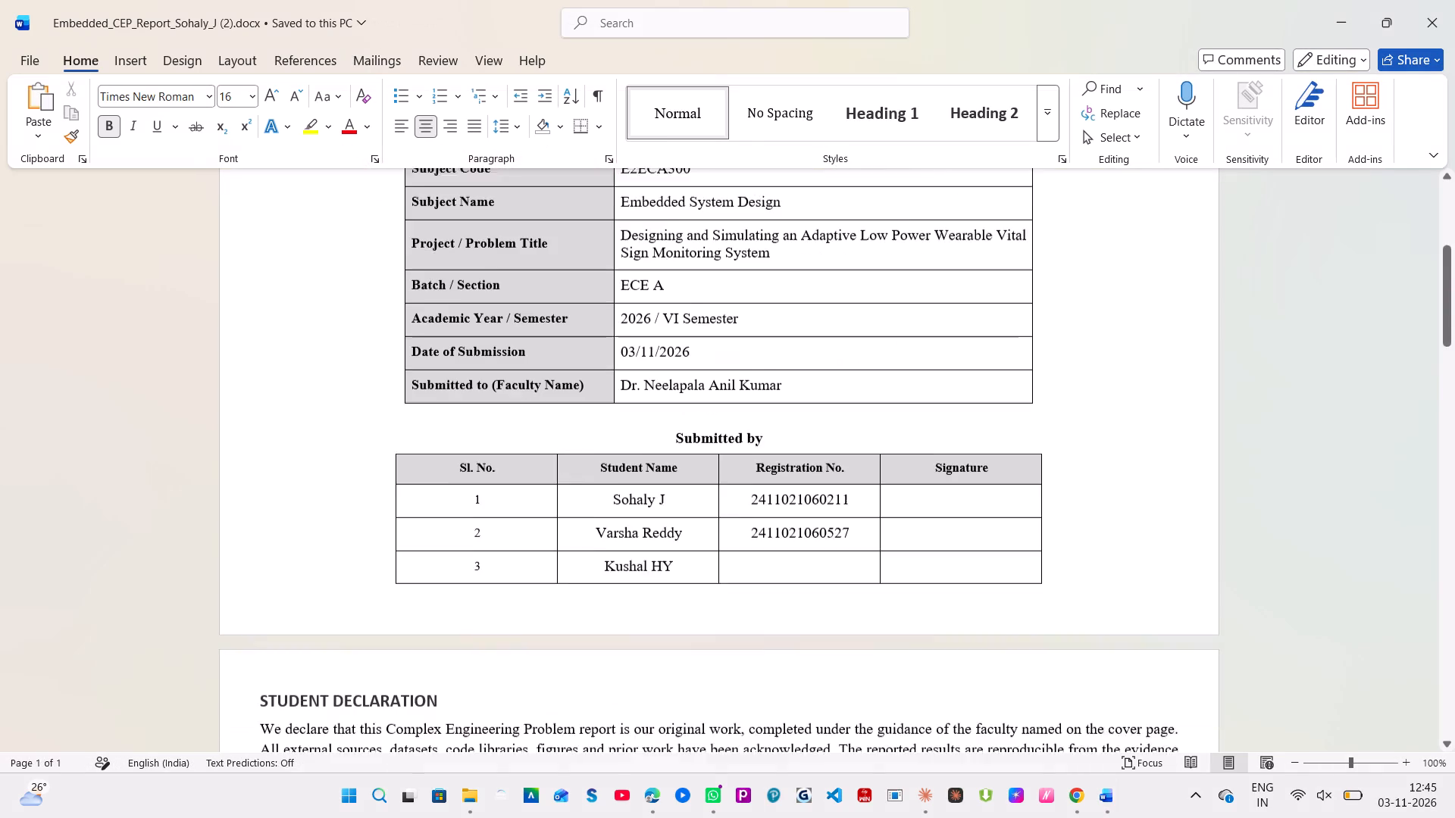
pyautogui.scroll(-2, 735, 384)
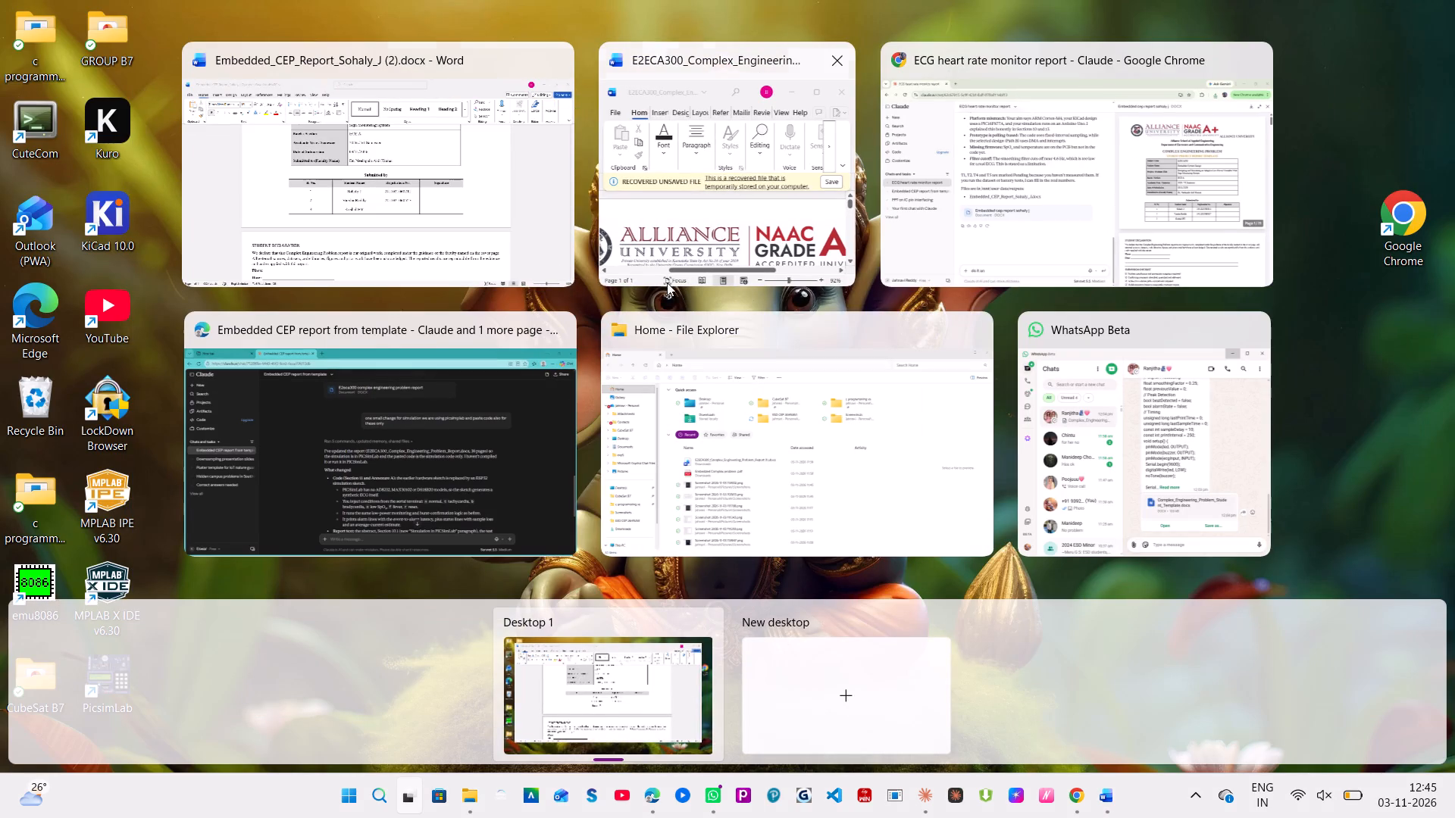
pyautogui.click(477, 226)
pyautogui.scroll(-3, 629, 573)
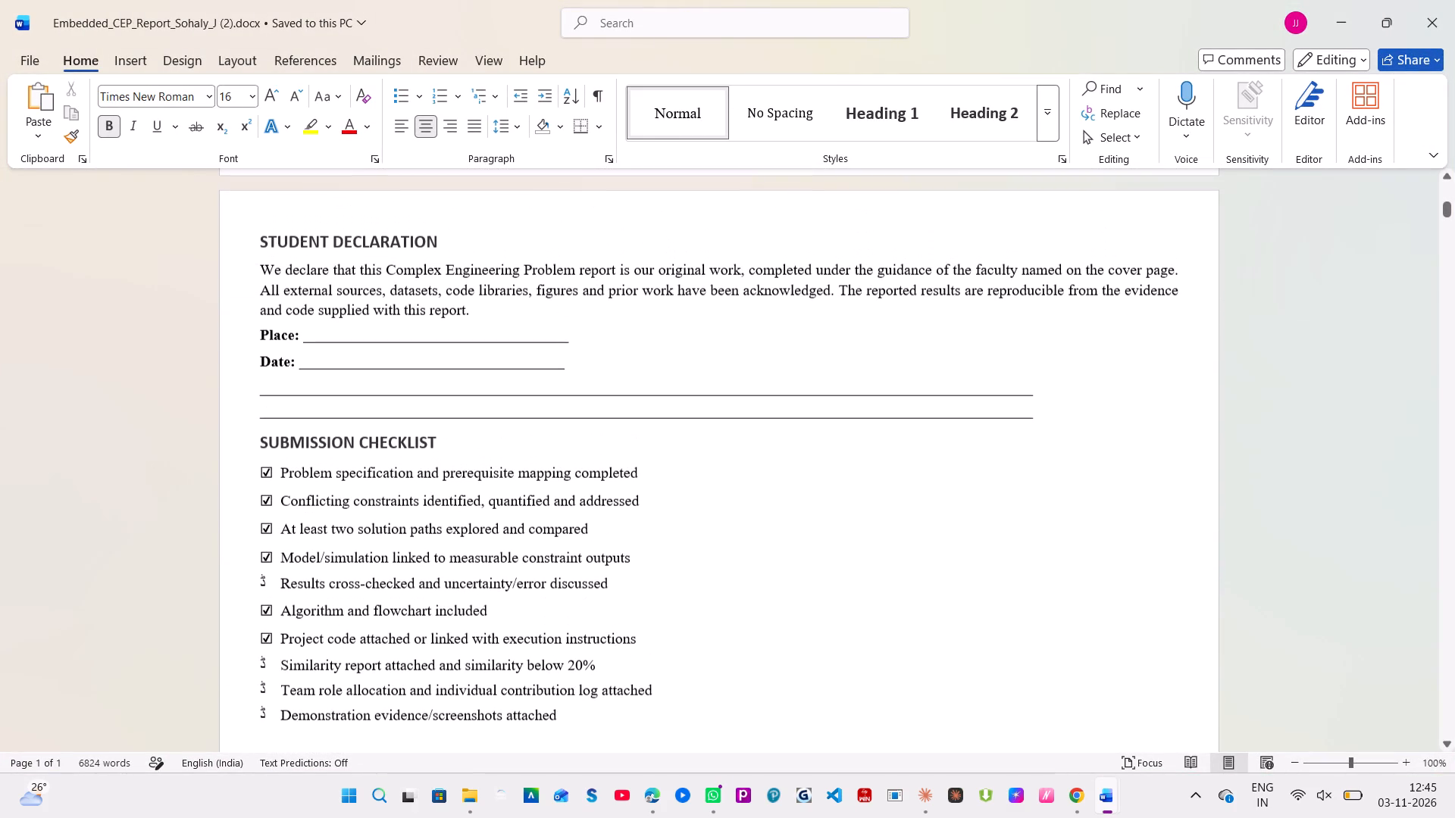
pyautogui.scroll(-1, 629, 573)
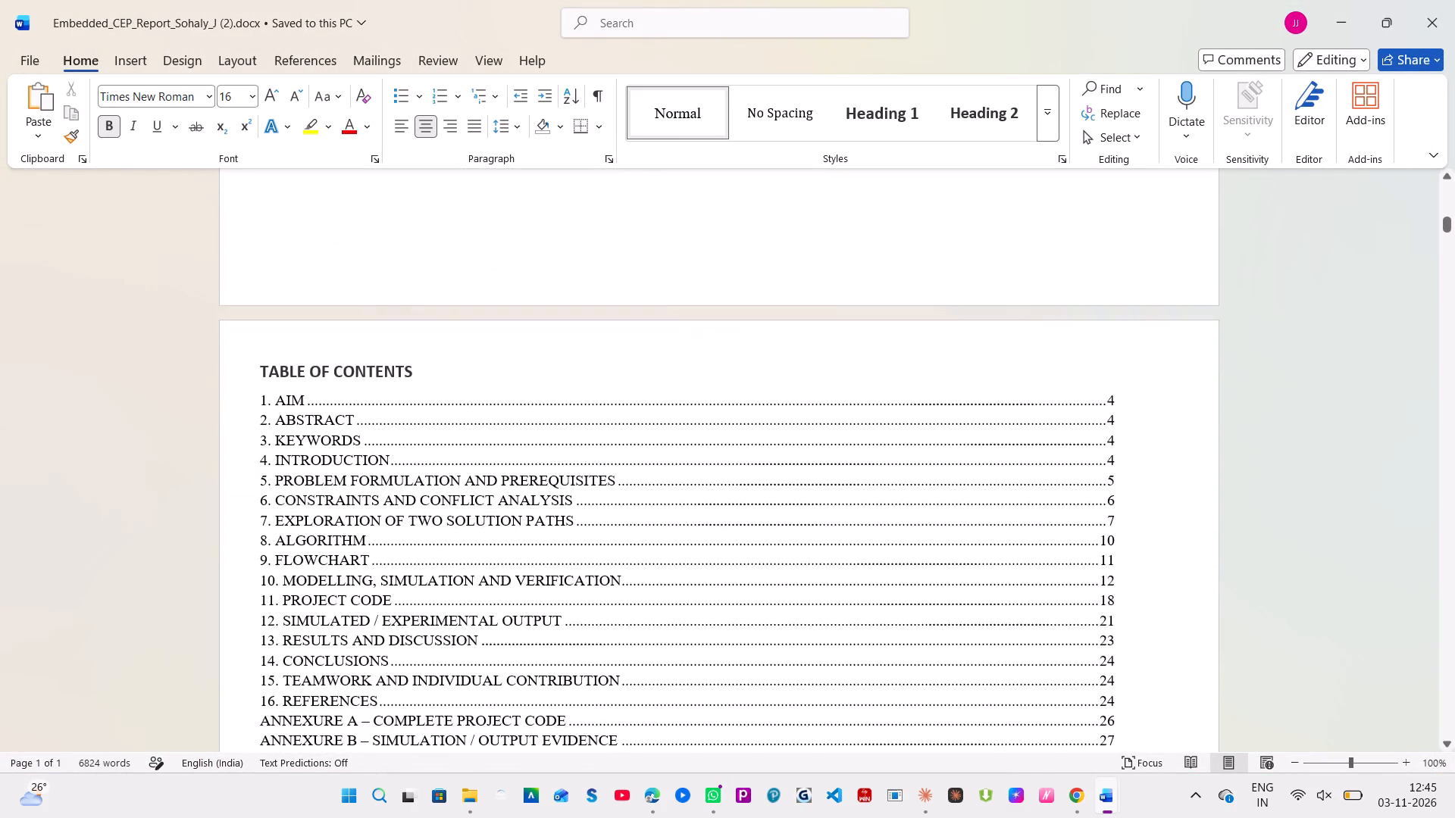
pyautogui.click(629, 573)
pyautogui.scroll(-3, 629, 573)
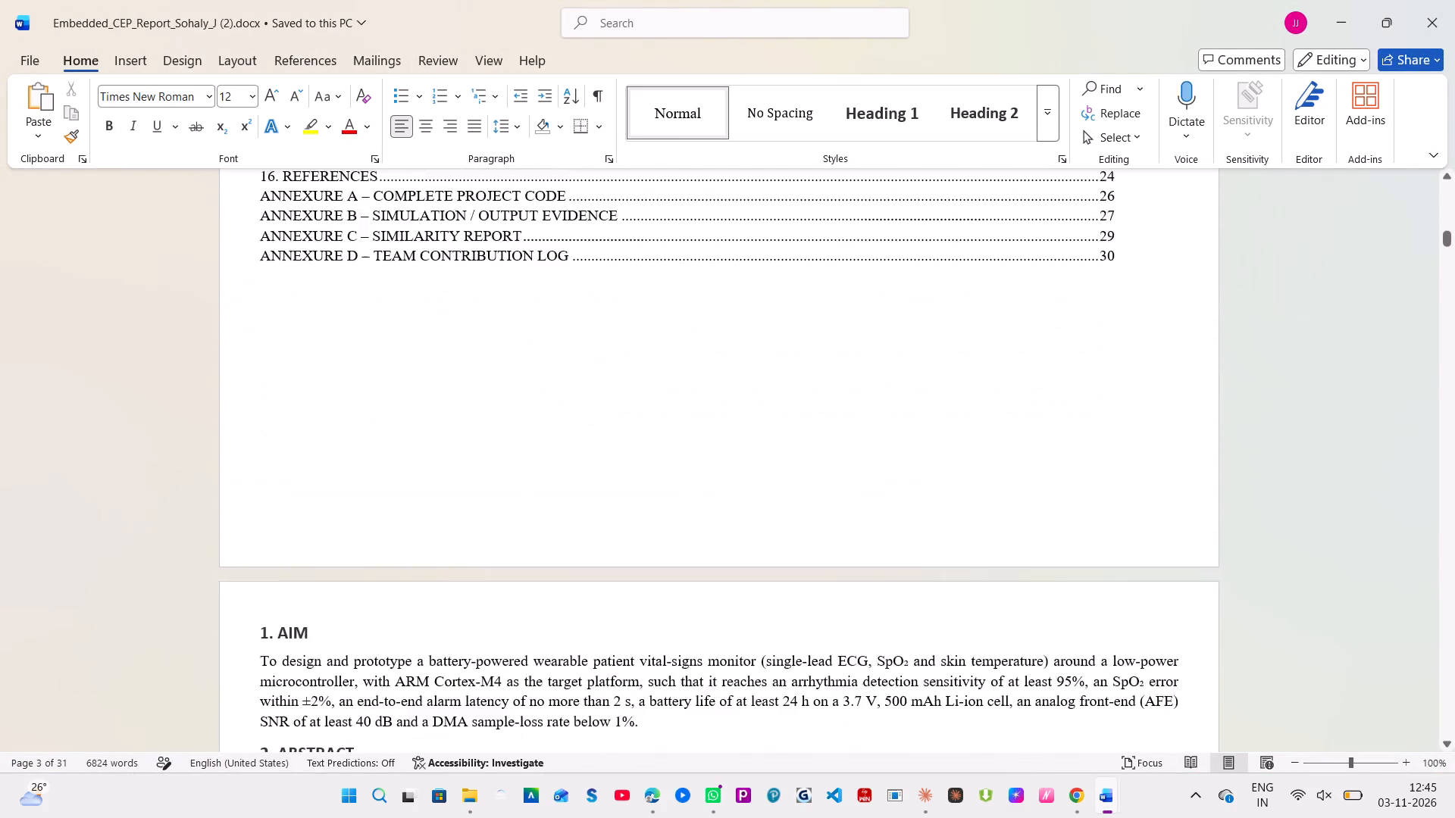
# Skim the Embedded CEP report from the Aim through the constraints, solution paths, algorithm and design parameters up to section 11, Project Code.
pyautogui.scroll(-7, 629, 573)
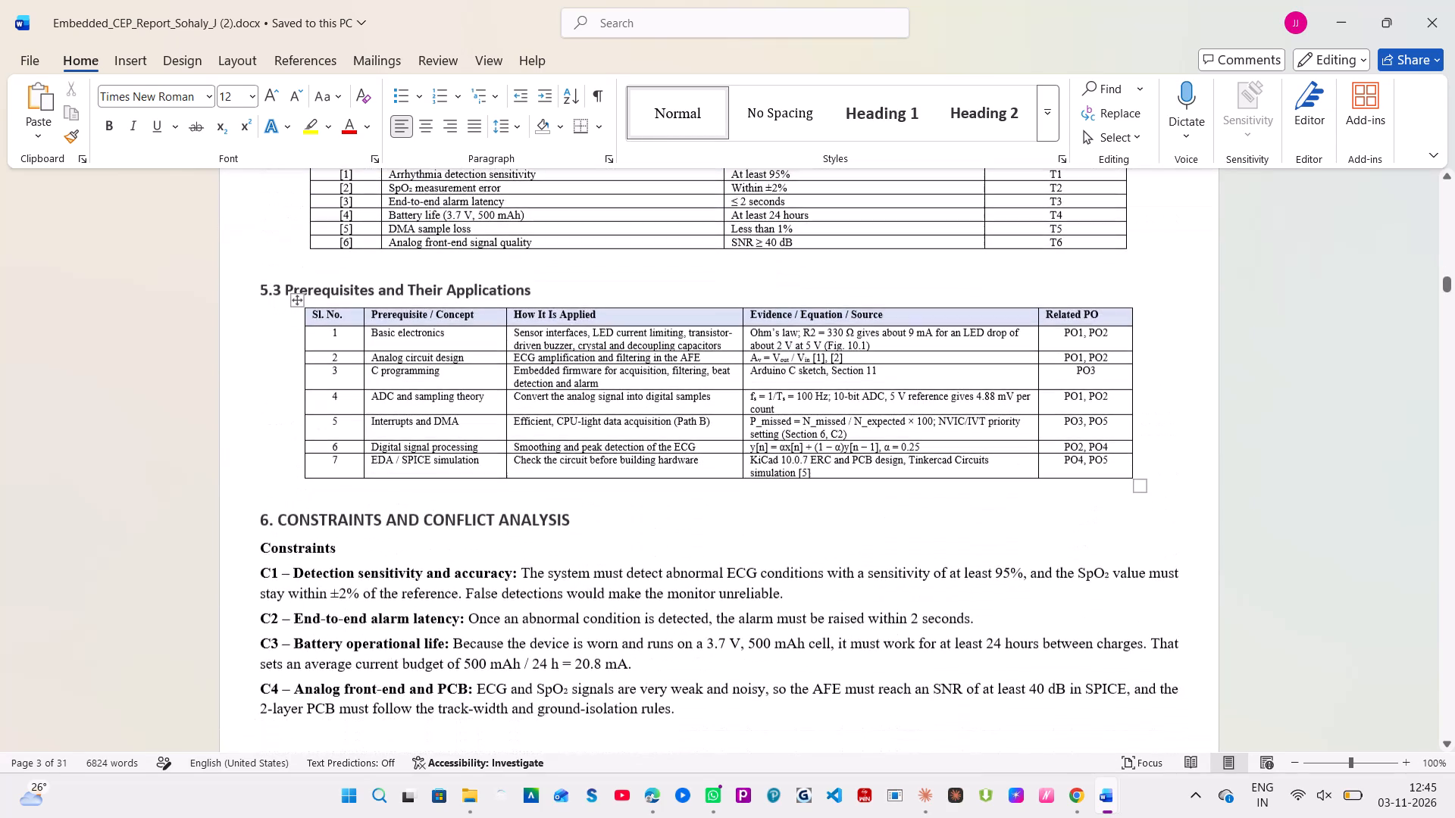
pyautogui.scroll(-6, 629, 573)
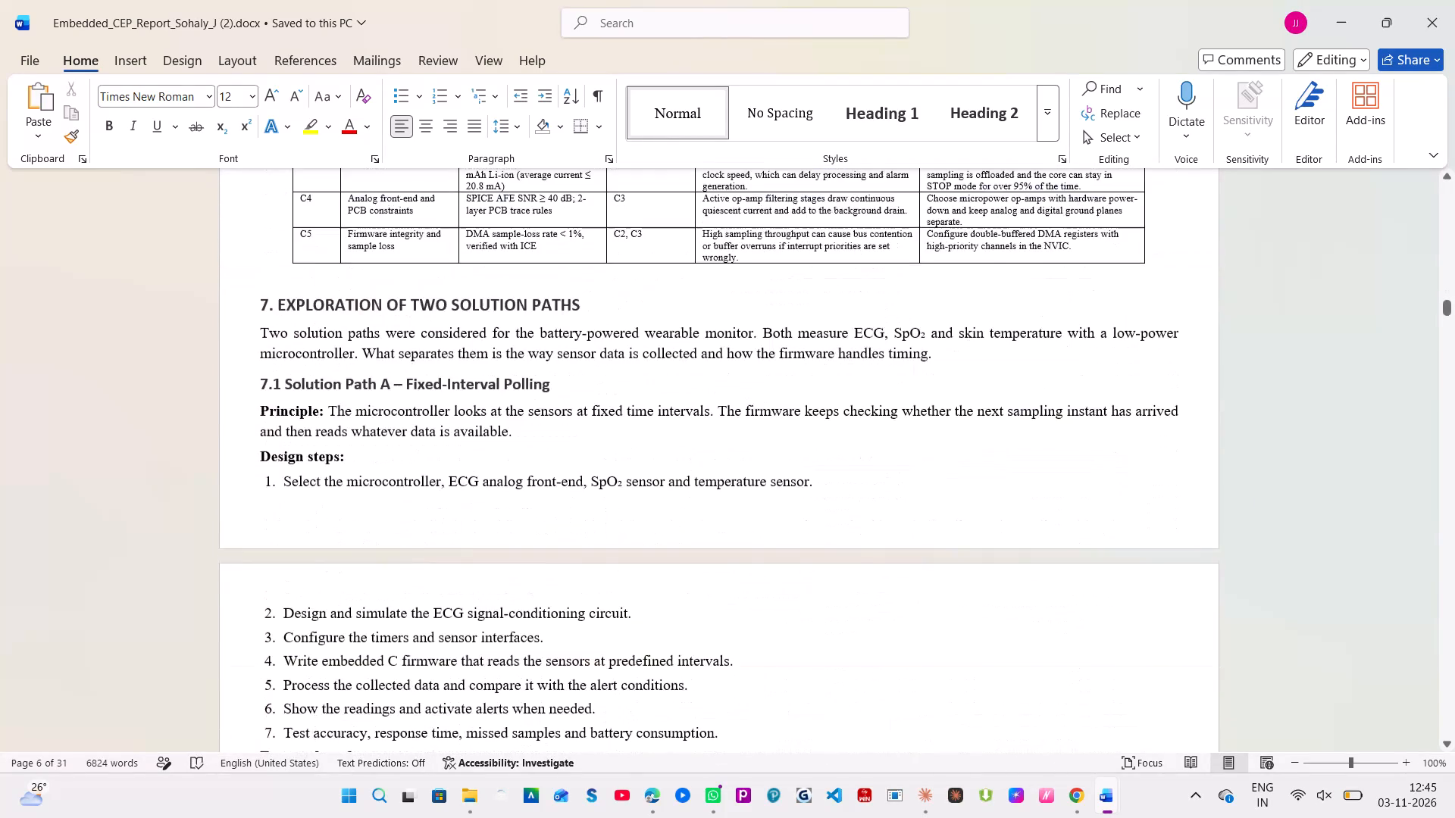
pyautogui.scroll(-7, 629, 573)
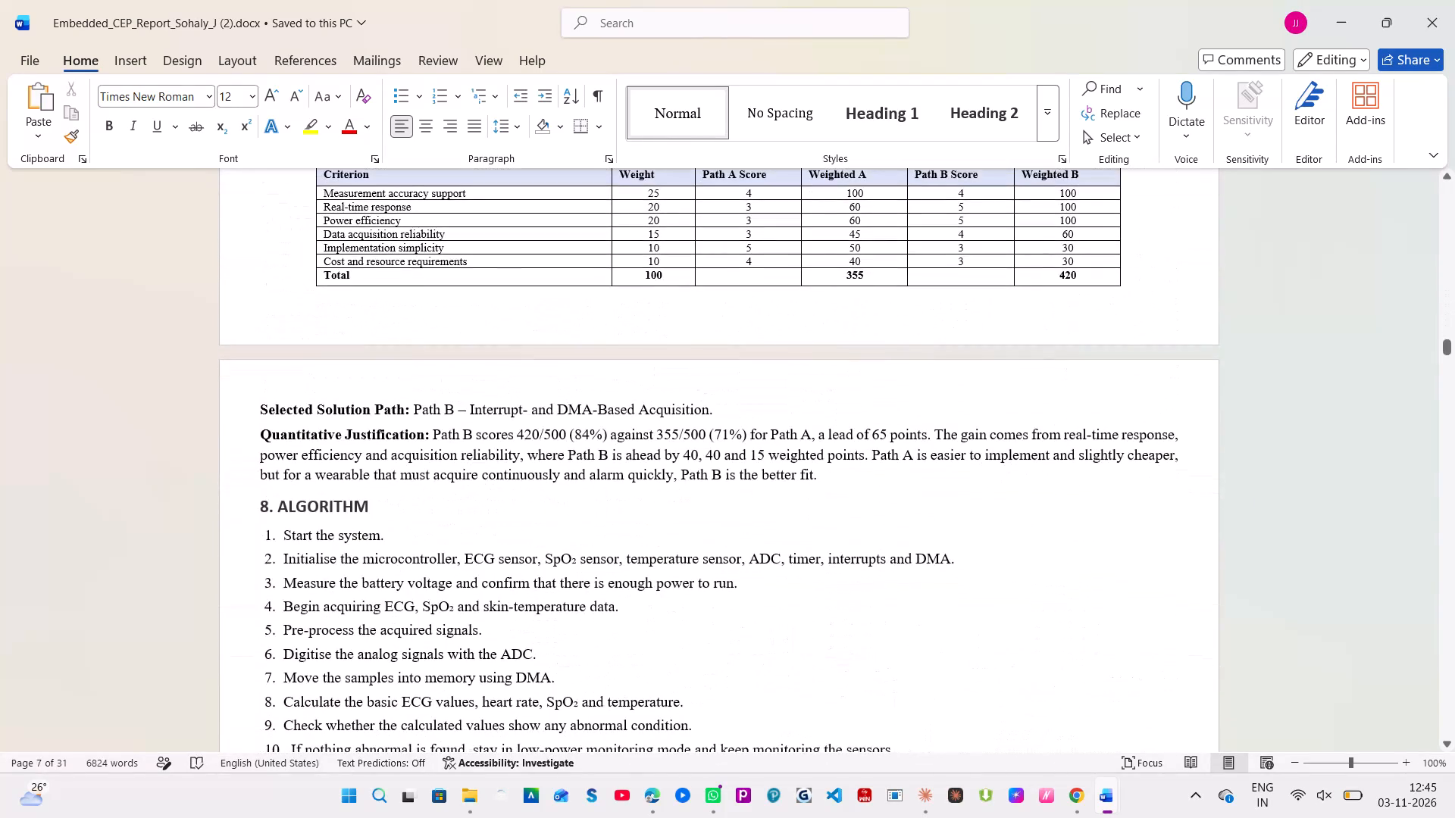
pyautogui.scroll(1, 629, 573)
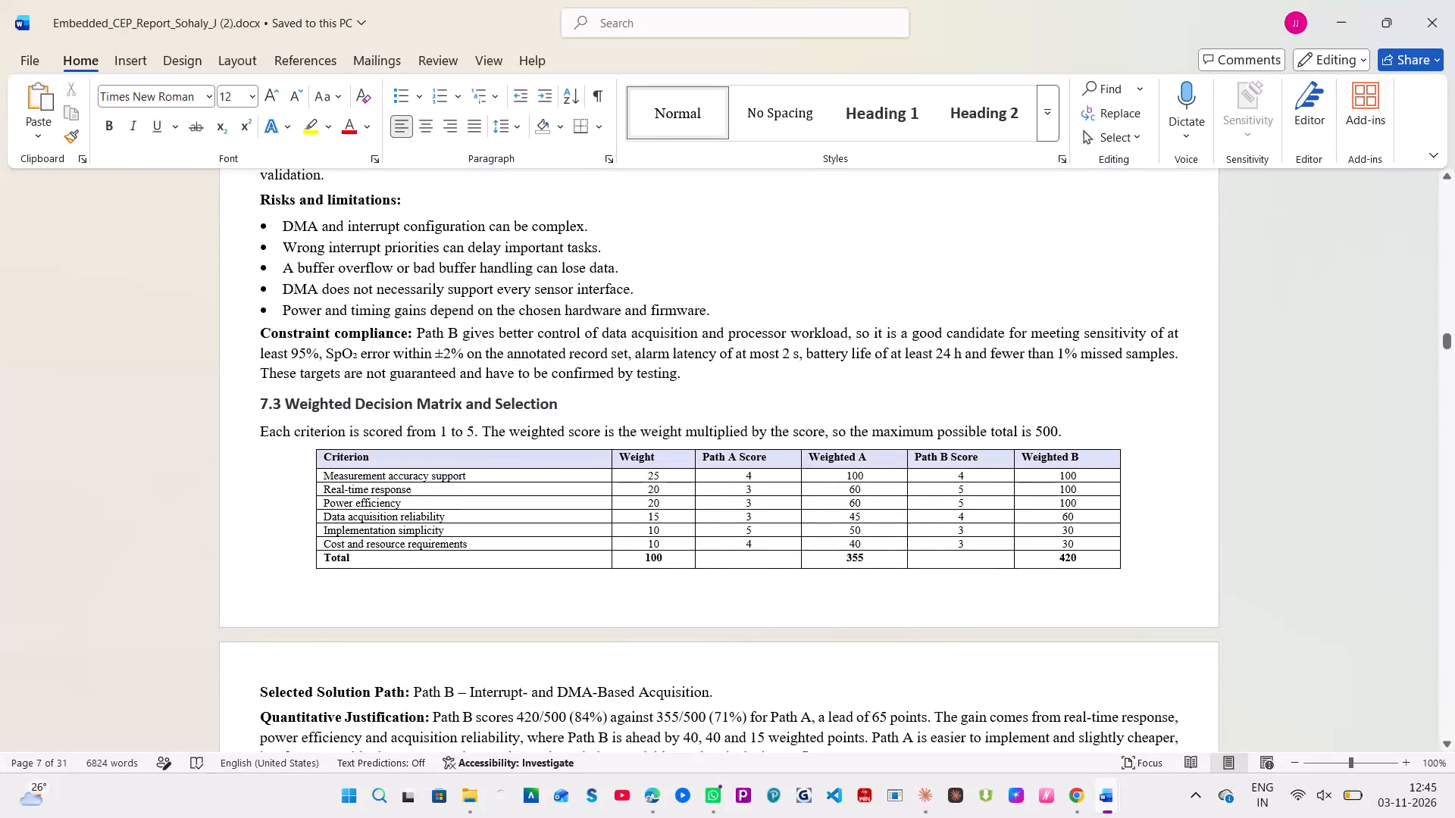
pyautogui.scroll(-6, 629, 573)
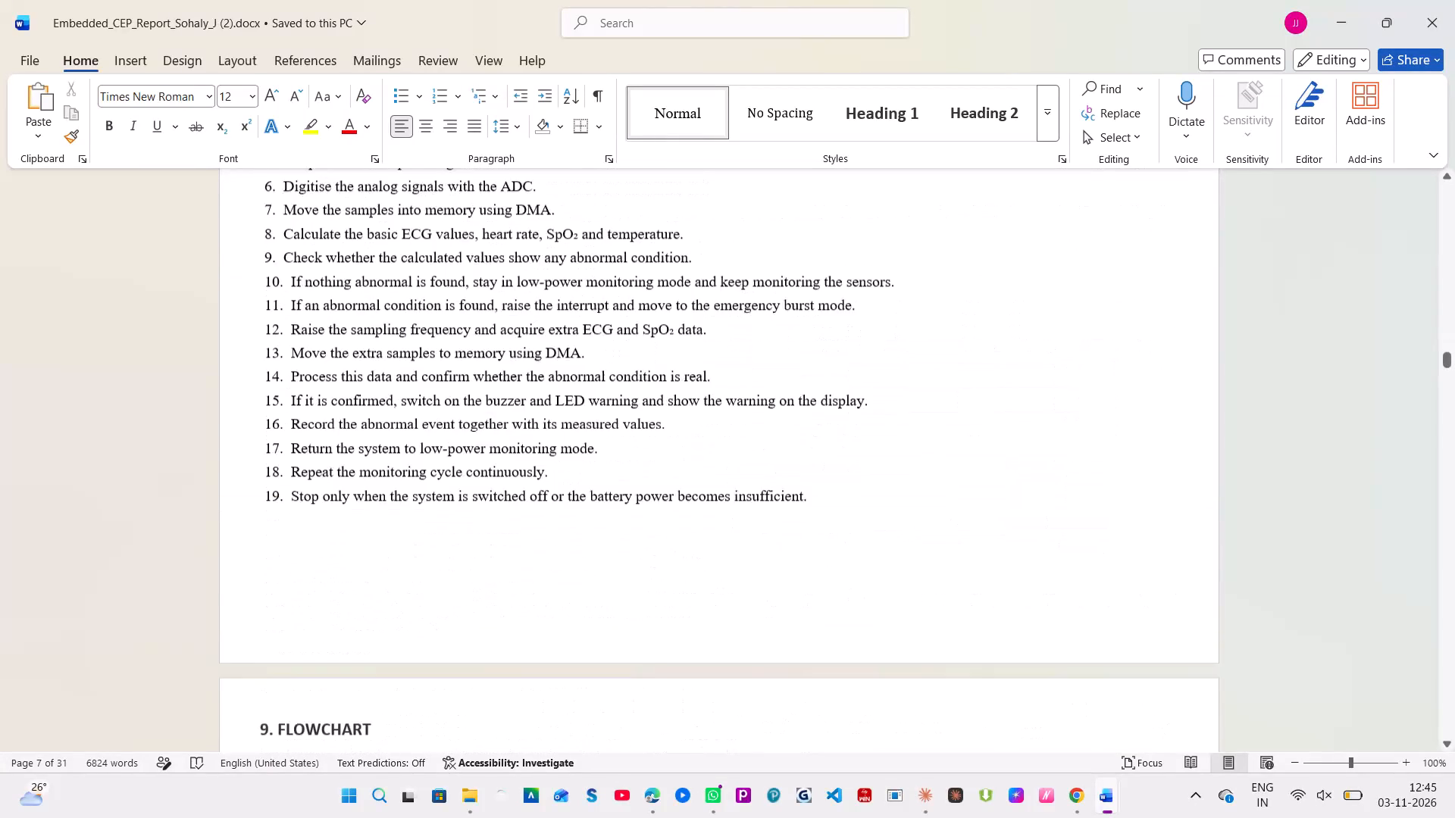
pyautogui.scroll(-8, 629, 573)
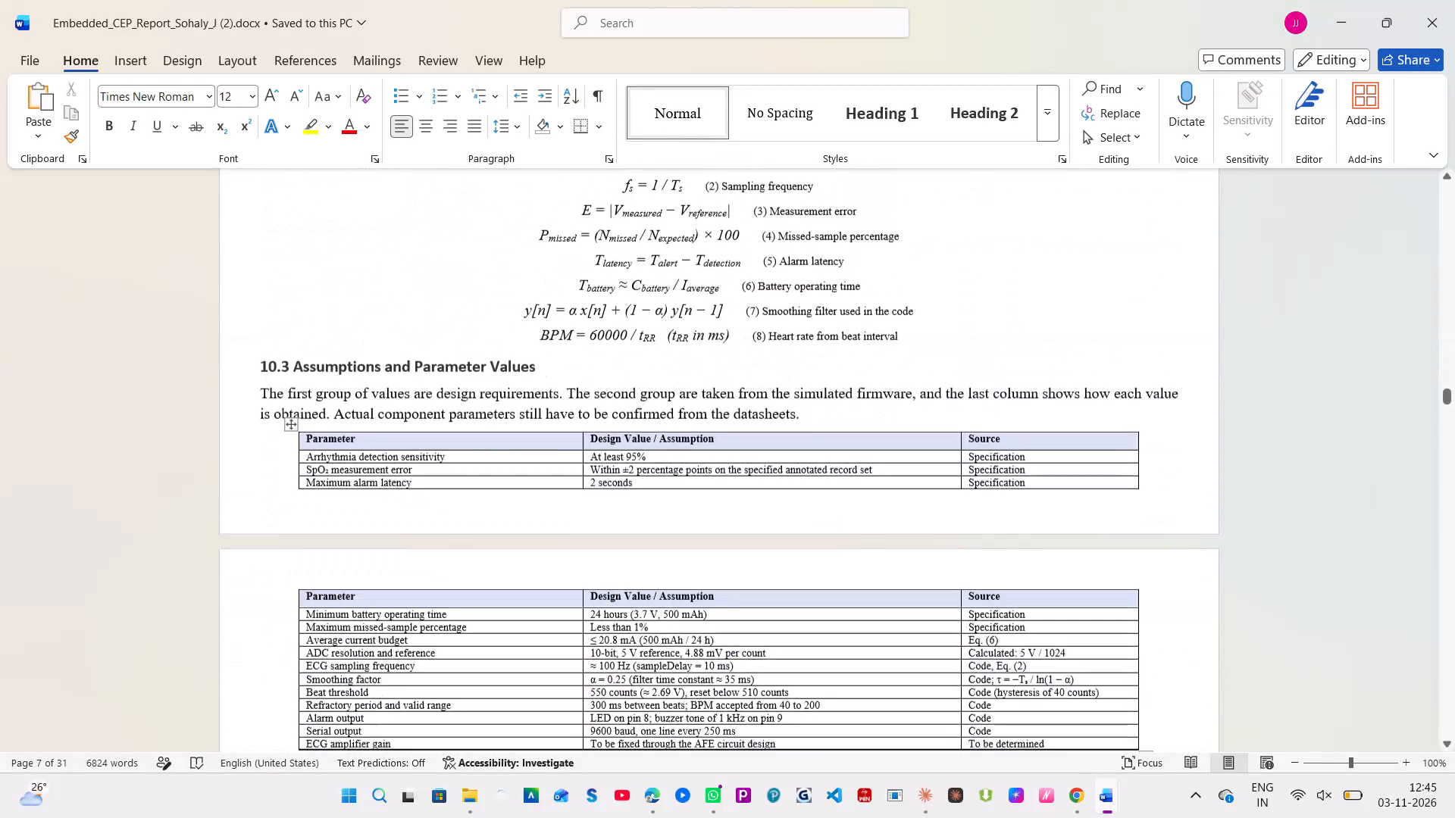
pyautogui.scroll(-12, 629, 573)
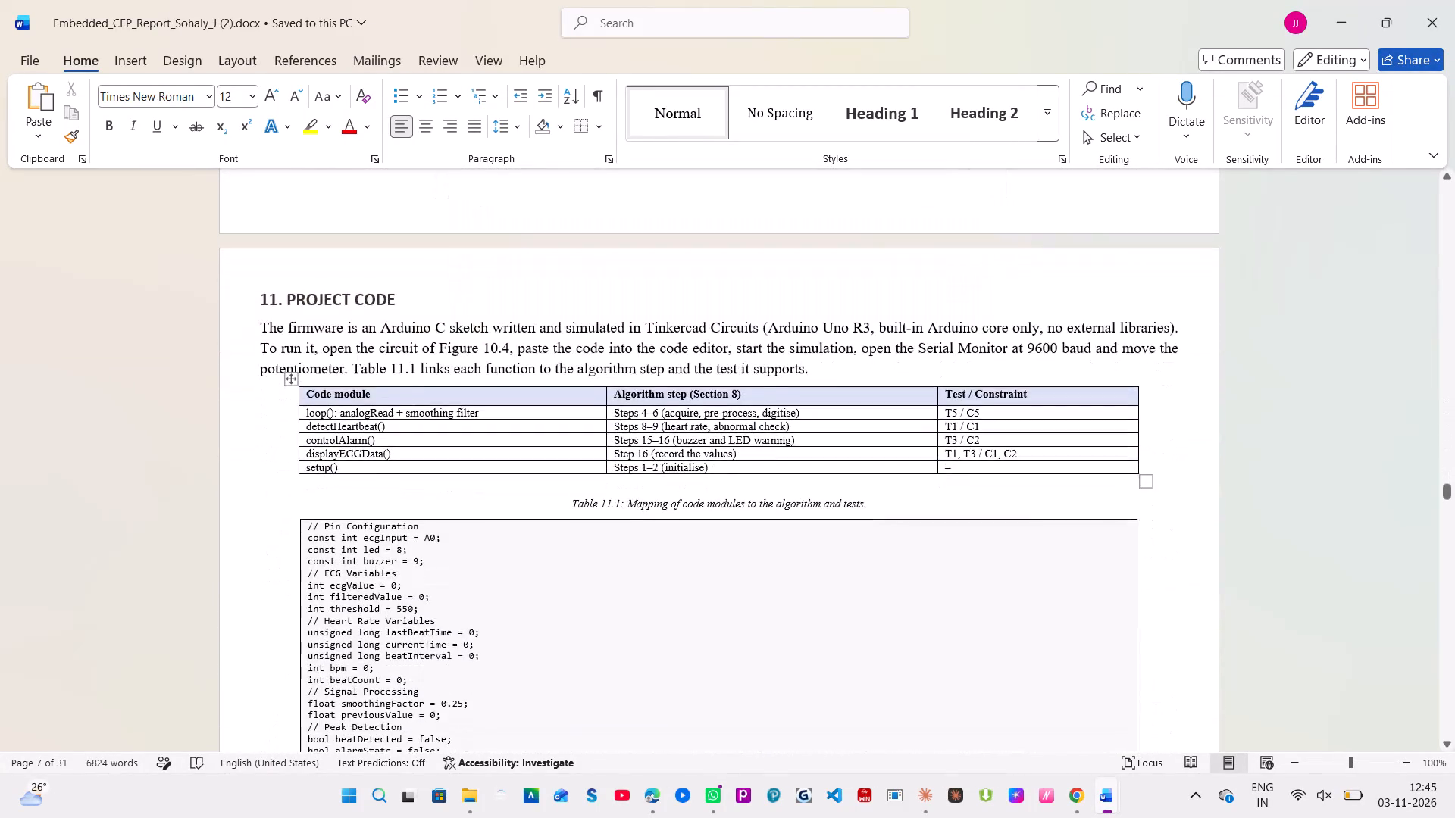
# Read through the section 11 project code, the section 12 output figures, results and conclusions, up to the Annexure B output evidence.
pyautogui.scroll(-2, 629, 573)
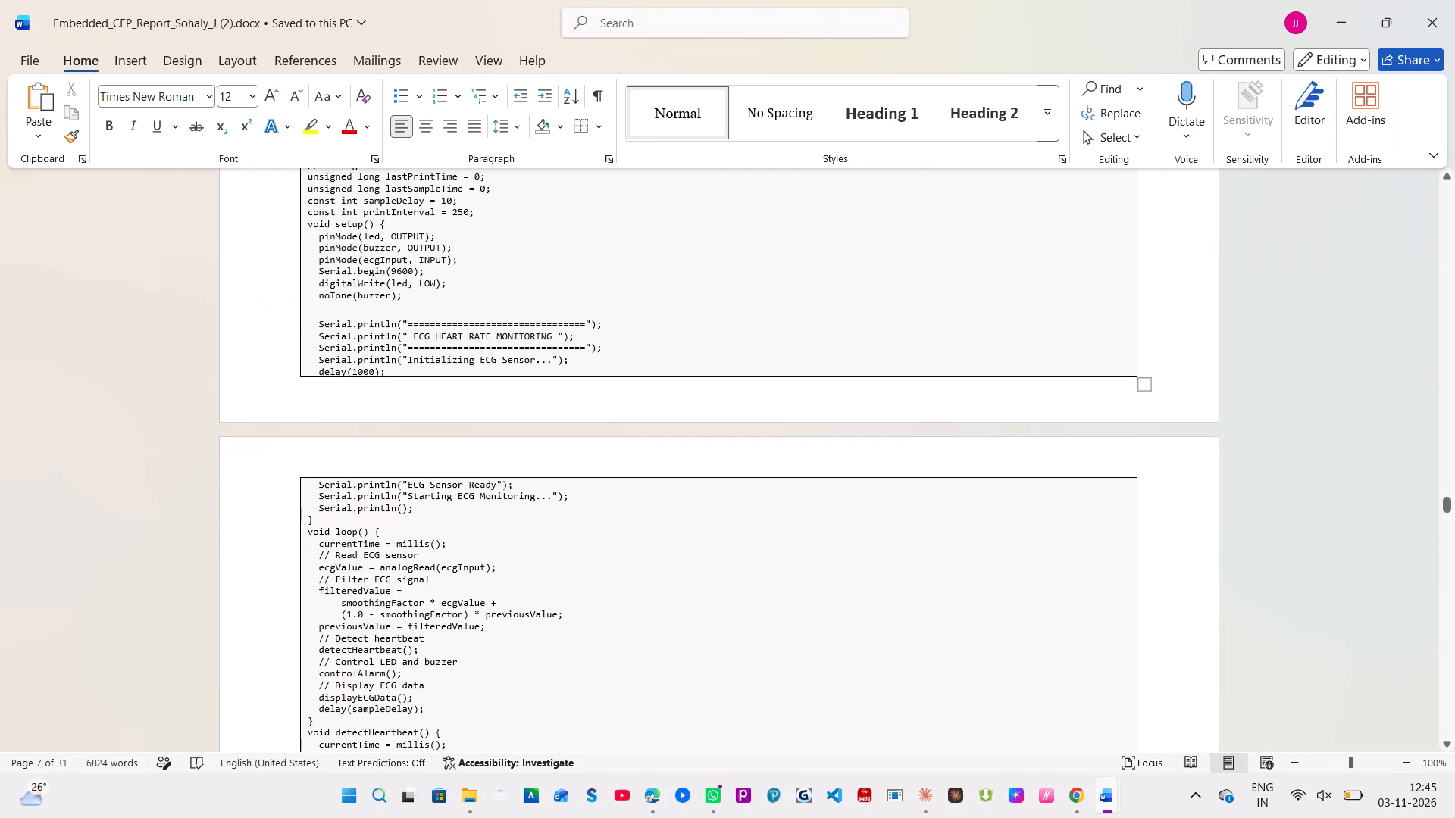
pyautogui.scroll(-2, 629, 573)
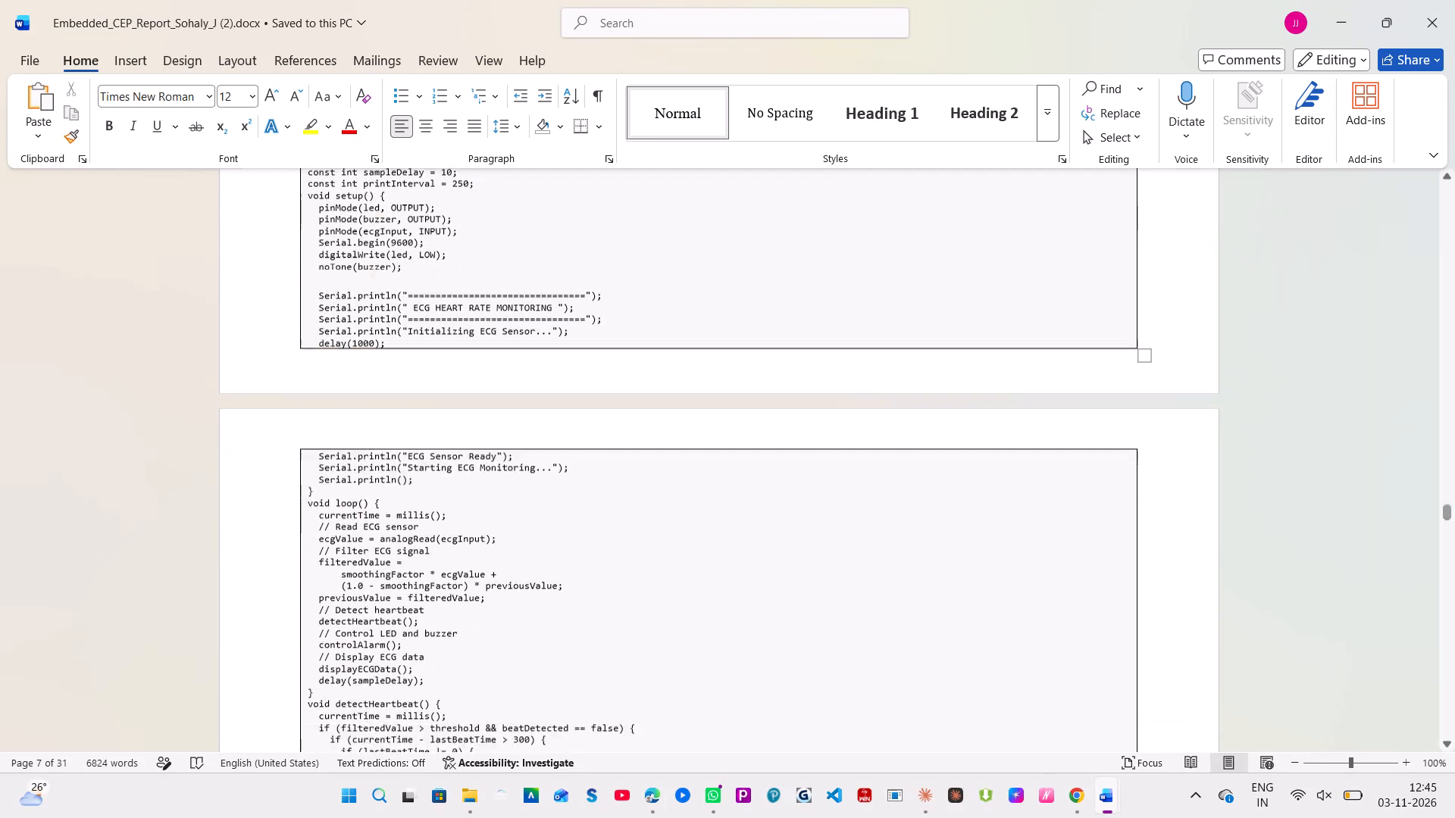
pyautogui.scroll(-5, 629, 573)
pyautogui.scroll(4, 629, 573)
pyautogui.scroll(-7, 629, 573)
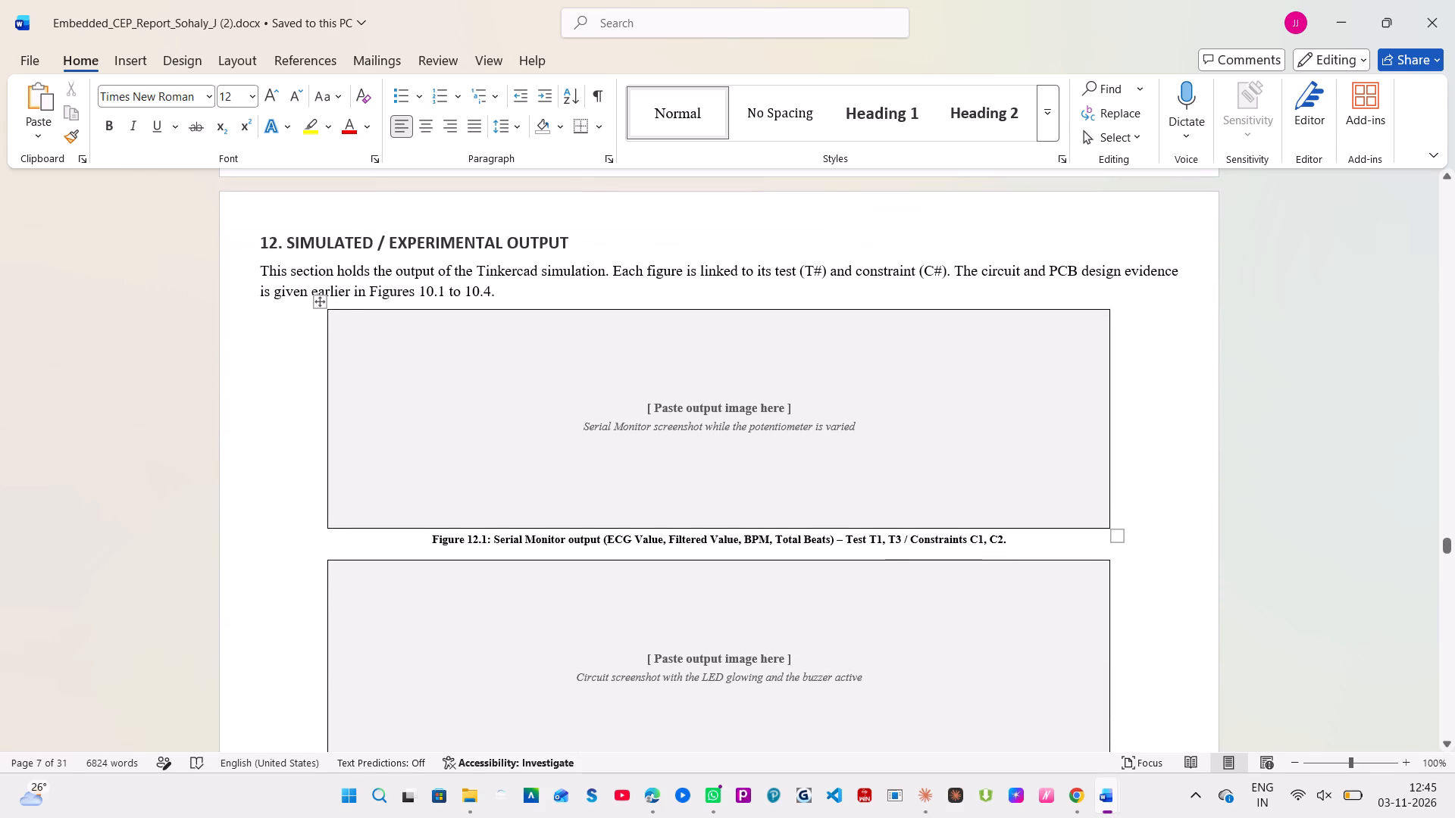
pyautogui.scroll(-4, 629, 573)
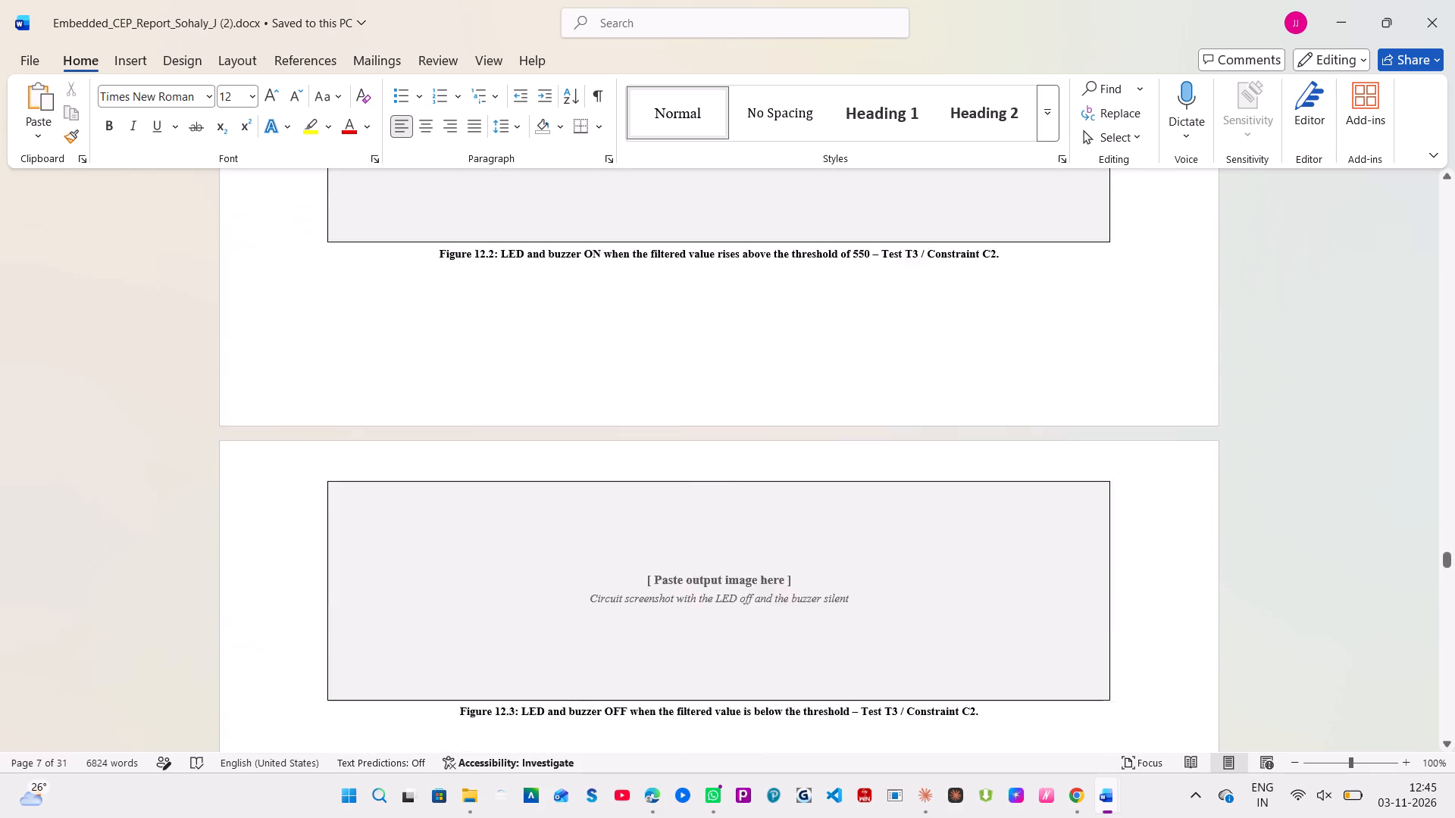
pyautogui.scroll(-9, 629, 573)
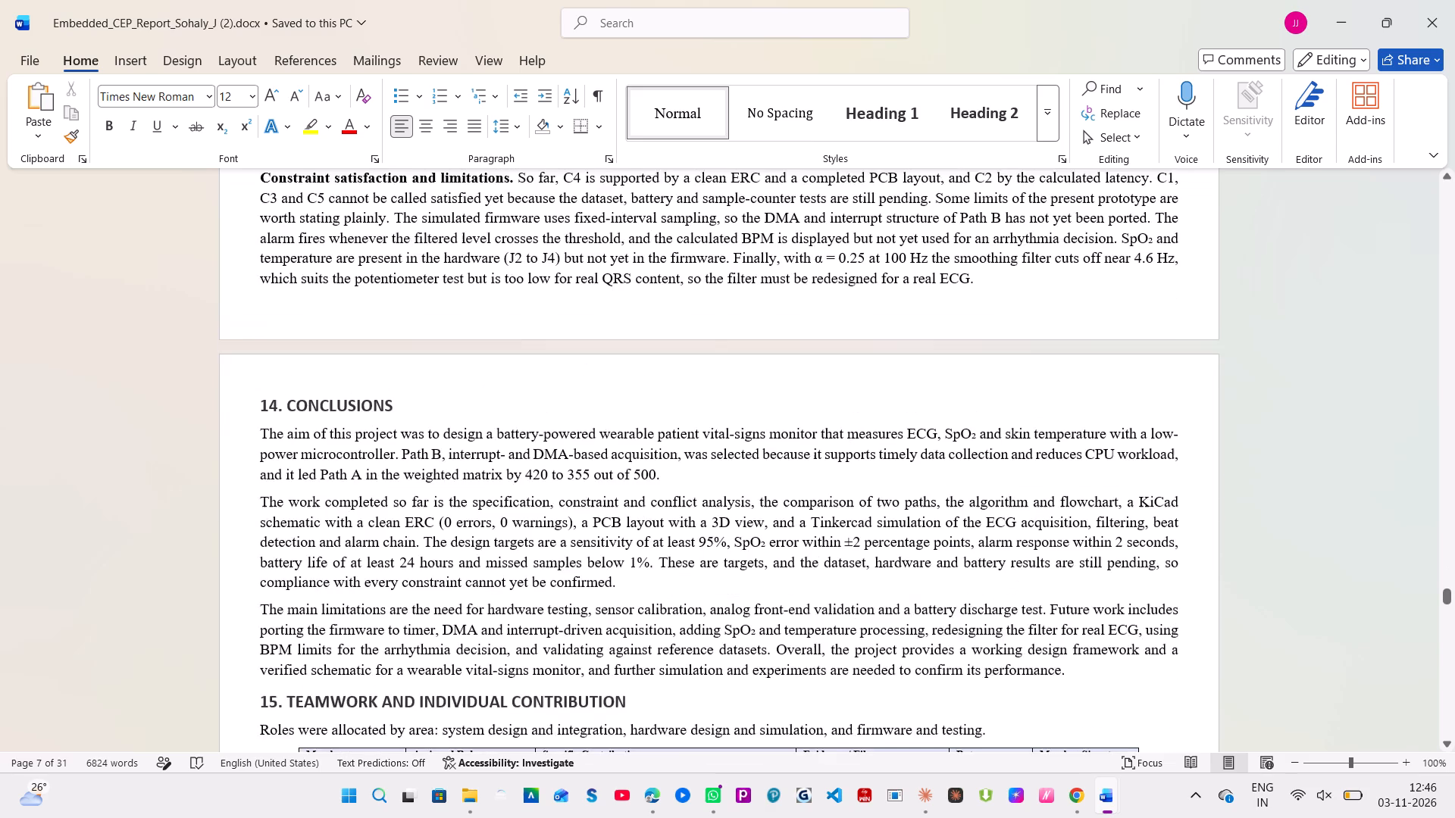
pyautogui.scroll(-14, 629, 573)
pyautogui.scroll(1, 629, 573)
pyautogui.scroll(-1, 629, 573)
pyautogui.scroll(1, 629, 573)
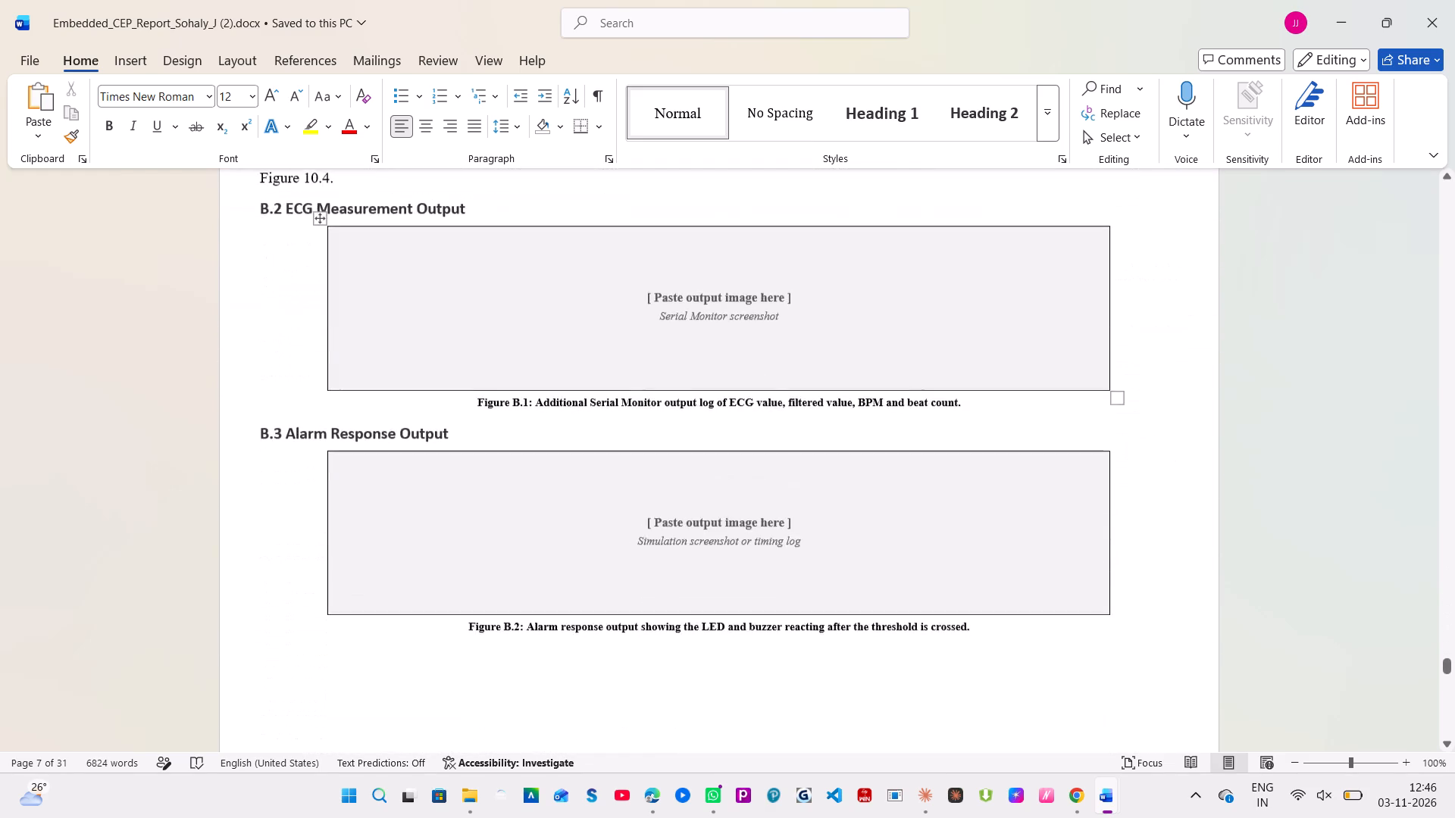
# Go back from Annexure B to sections 11 and 12 and examine the project code and the output image placeholders for Figures 12.1 to 12.3.
pyautogui.scroll(1, 629, 573)
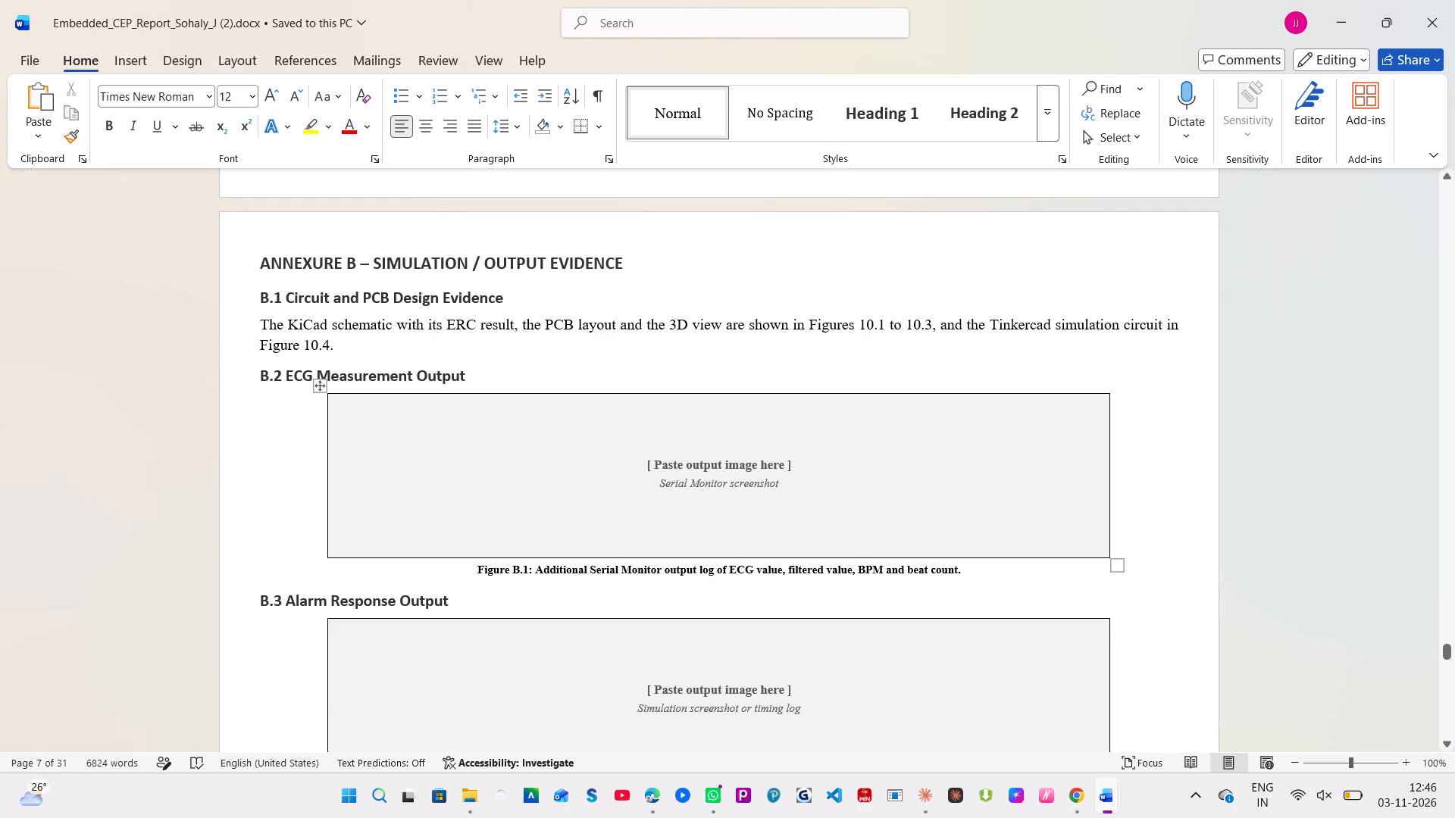
pyautogui.scroll(4, 596, 582)
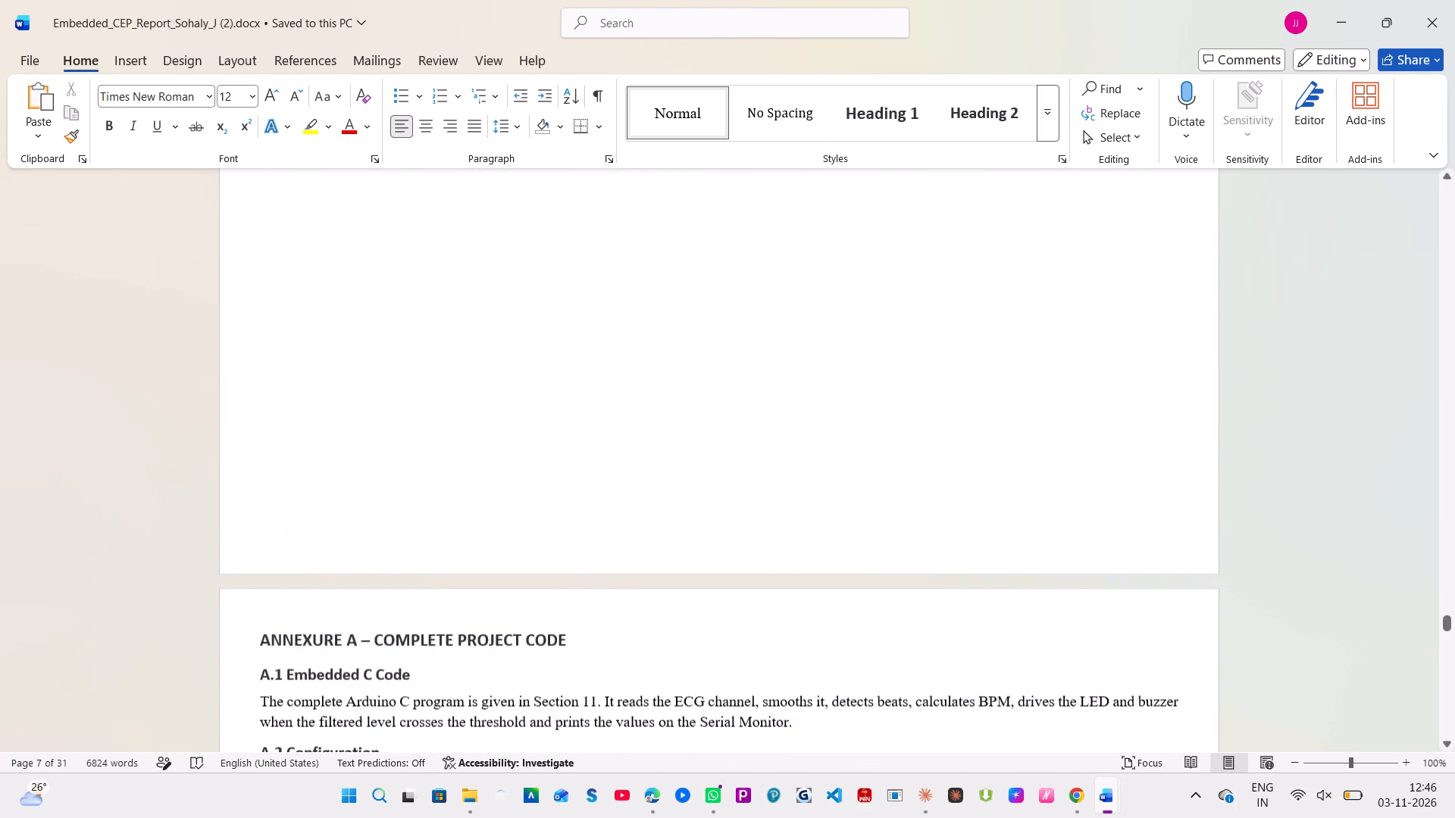
pyautogui.scroll(5, 596, 582)
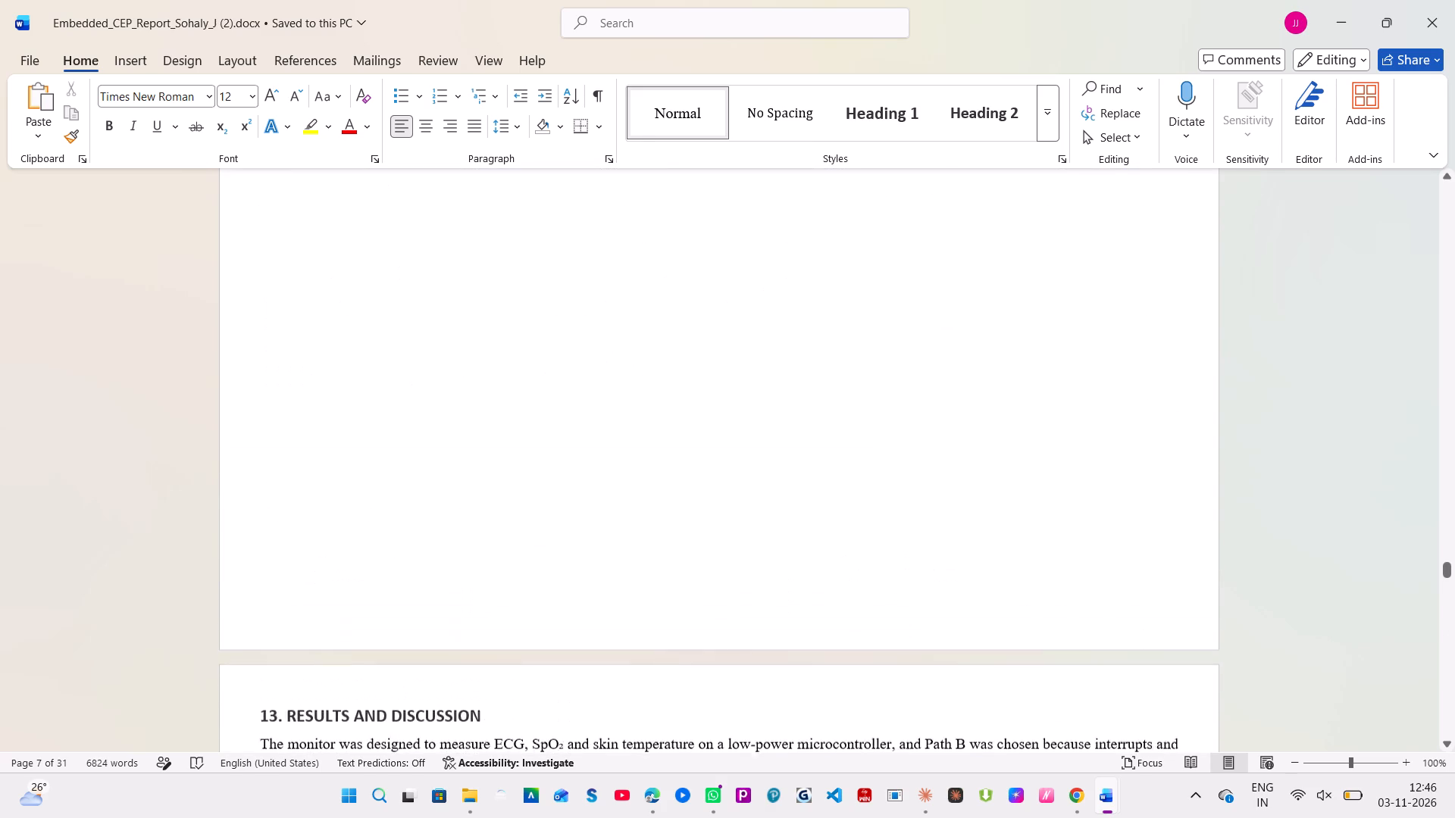
pyautogui.scroll(1, 596, 582)
pyautogui.scroll(-2, 596, 582)
pyautogui.scroll(2, 596, 582)
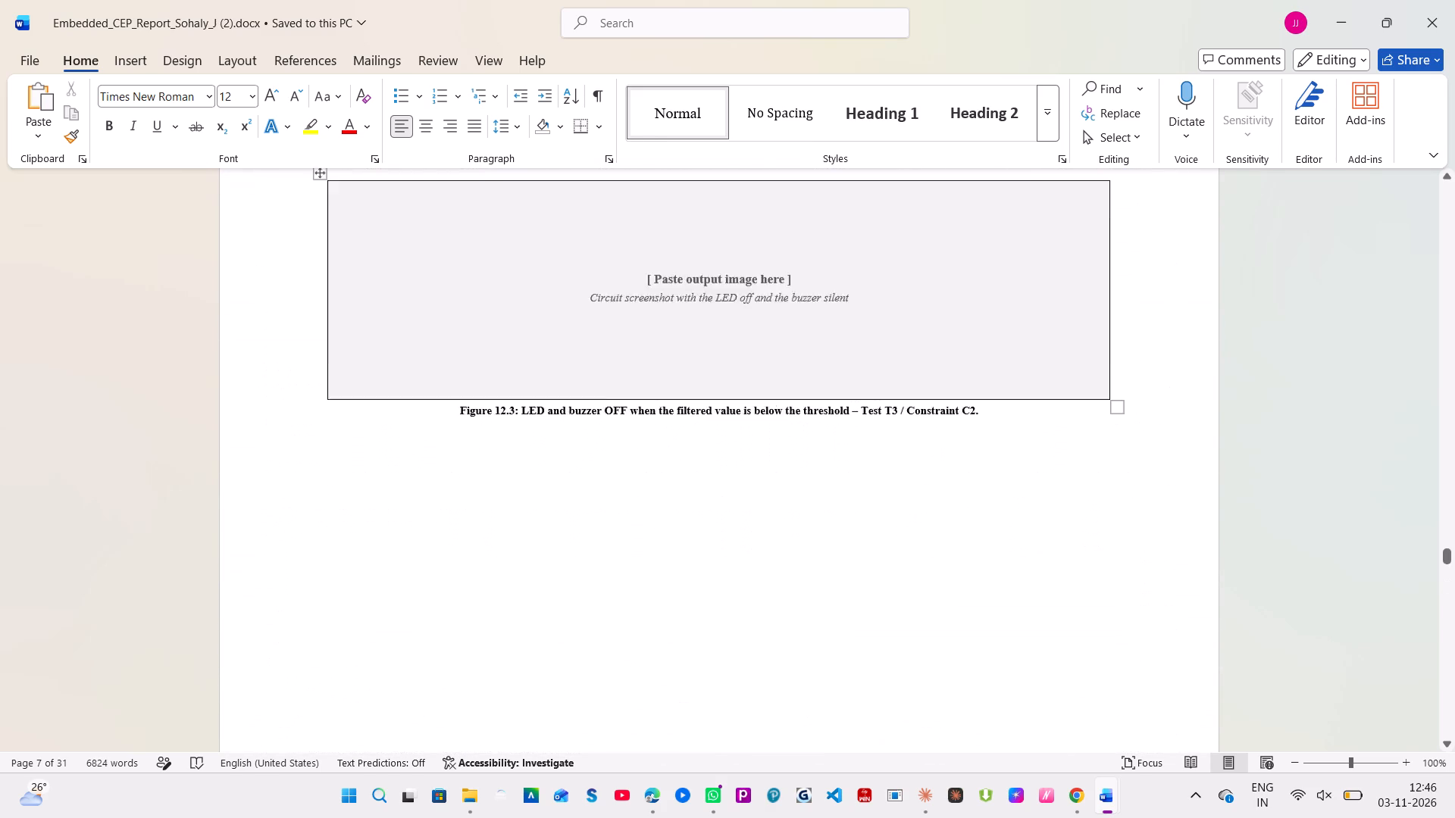
pyautogui.scroll(1, 596, 582)
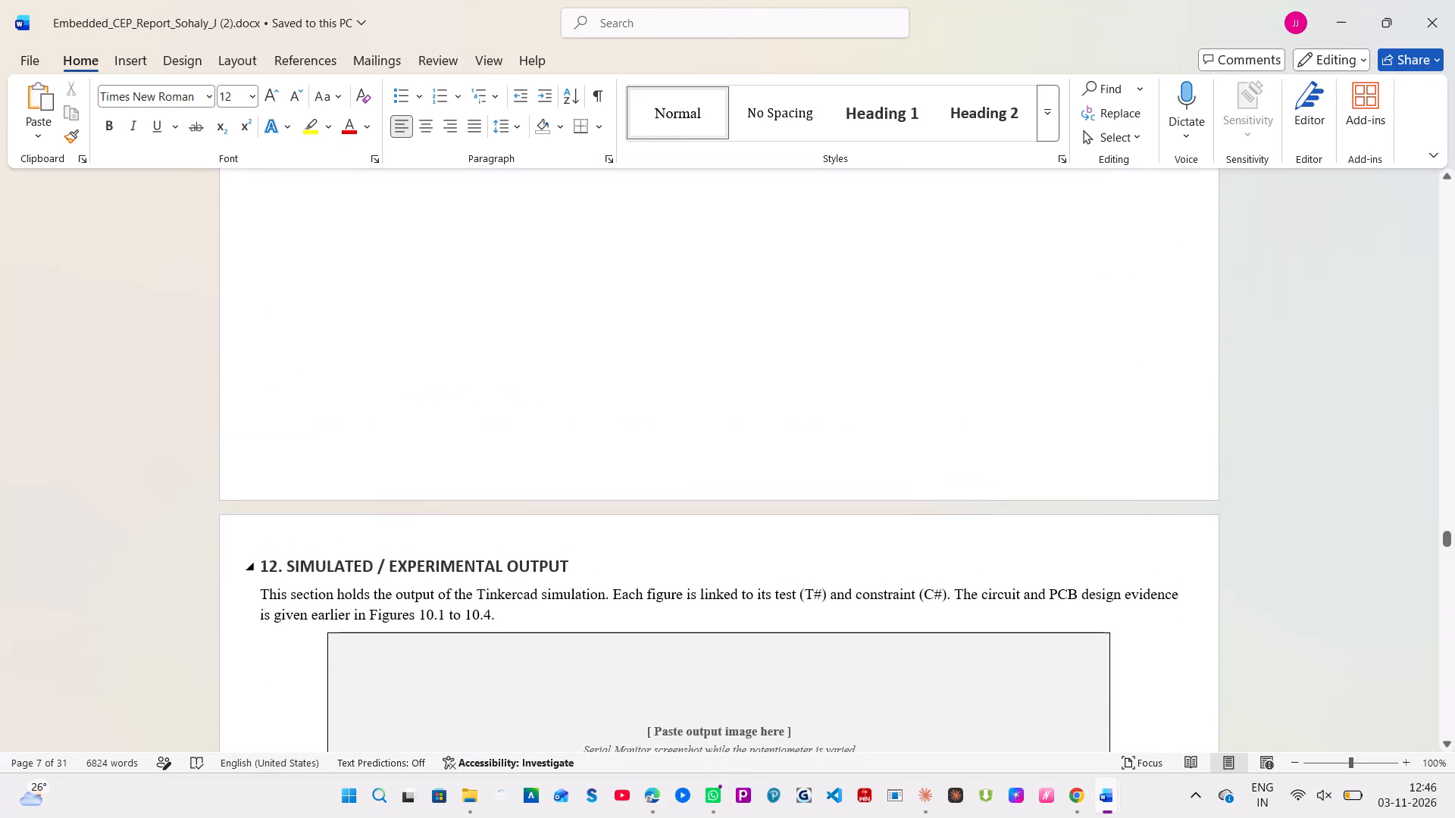
pyautogui.scroll(-3, 596, 582)
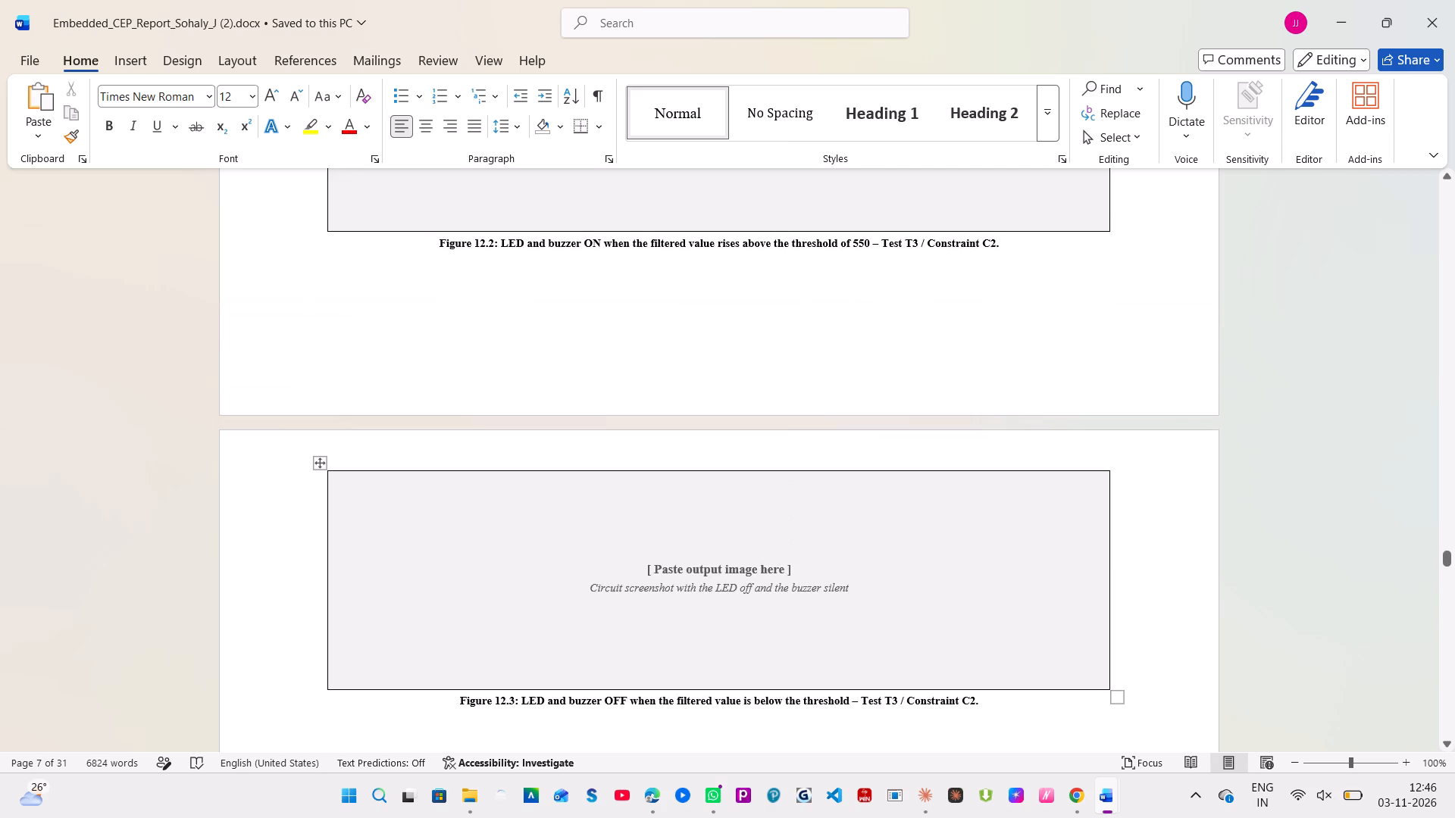
pyautogui.scroll(4, 596, 582)
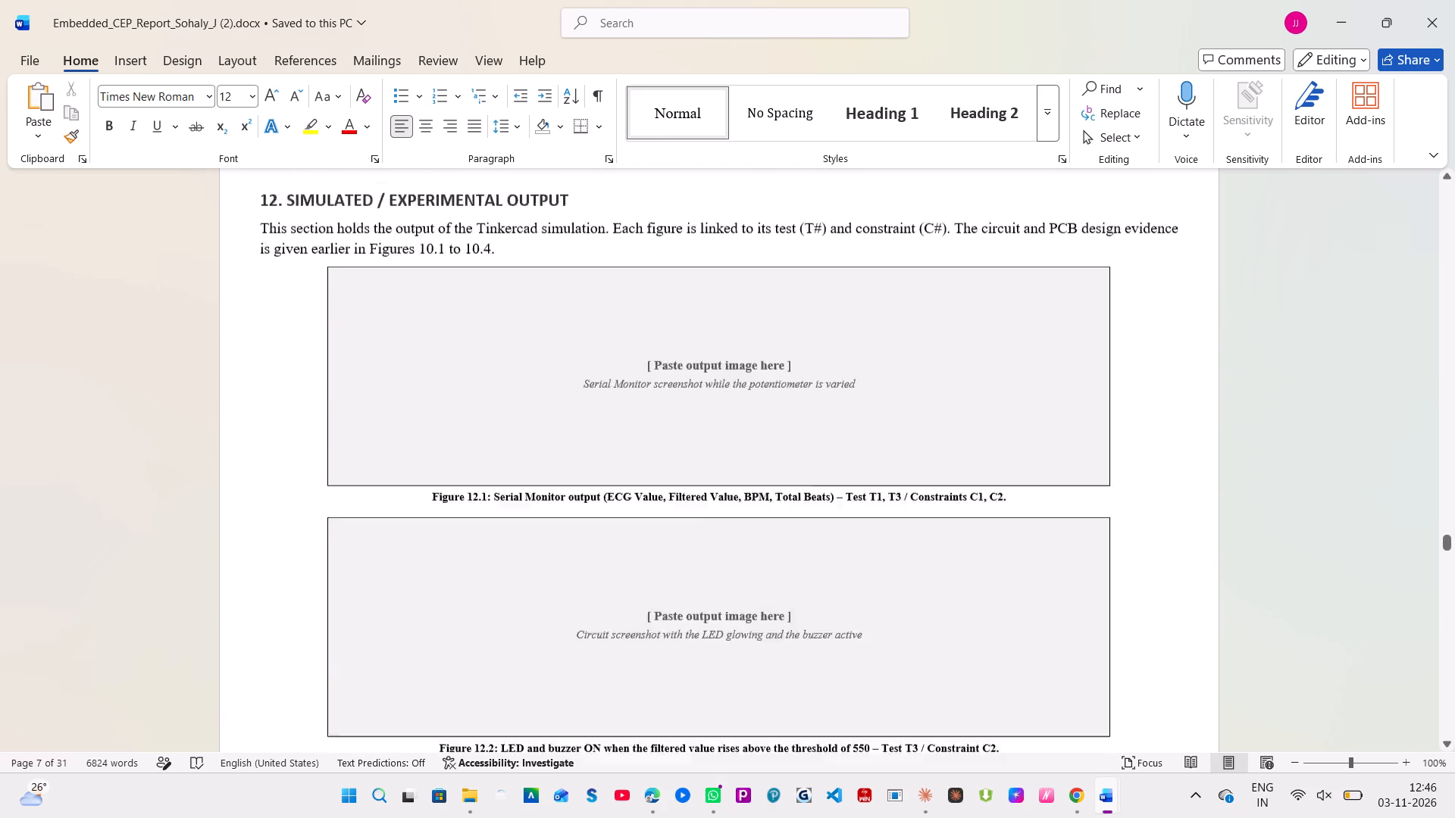
pyautogui.scroll(7, 596, 582)
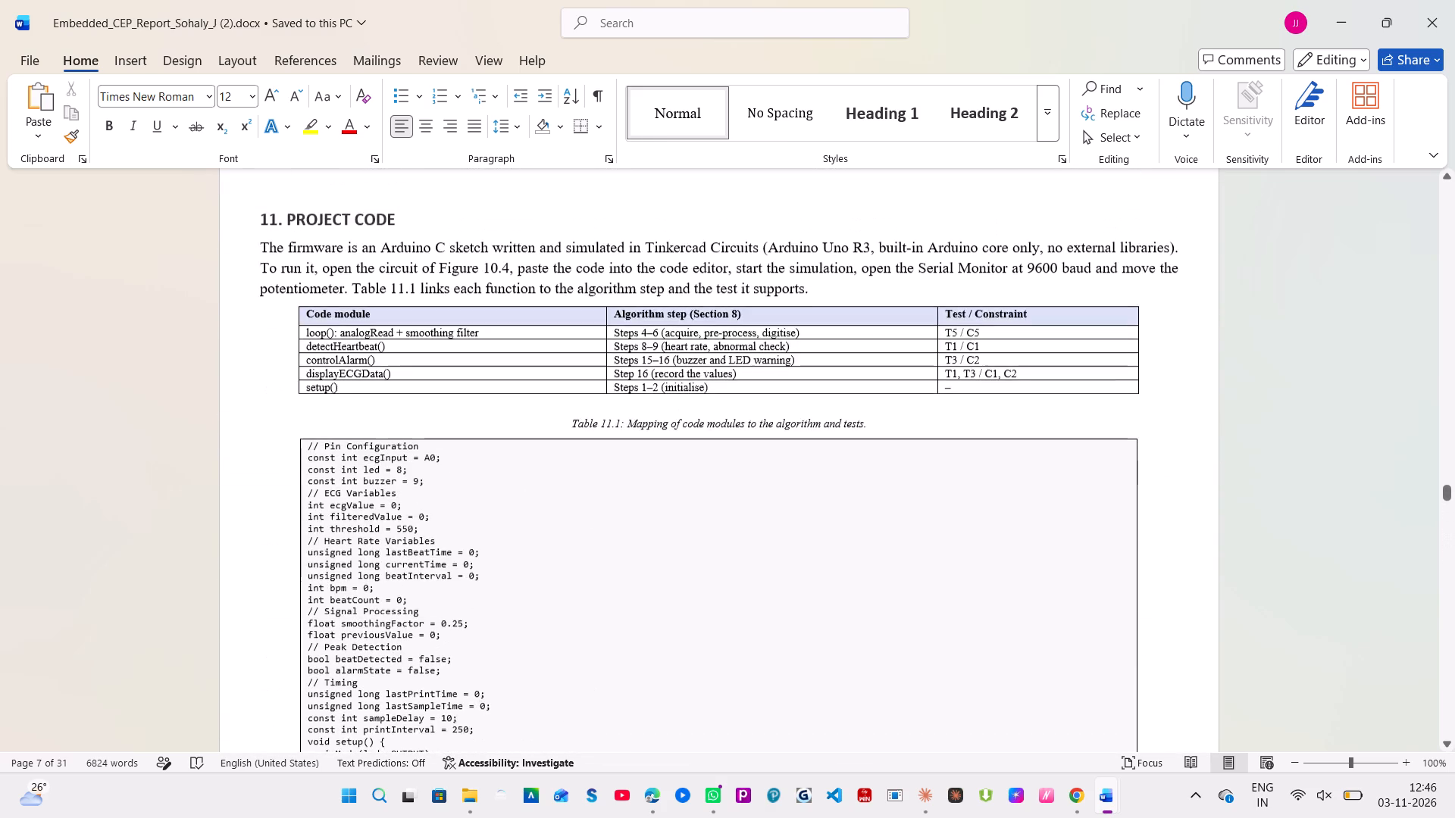
pyautogui.scroll(2, 596, 582)
pyautogui.scroll(-3, 596, 582)
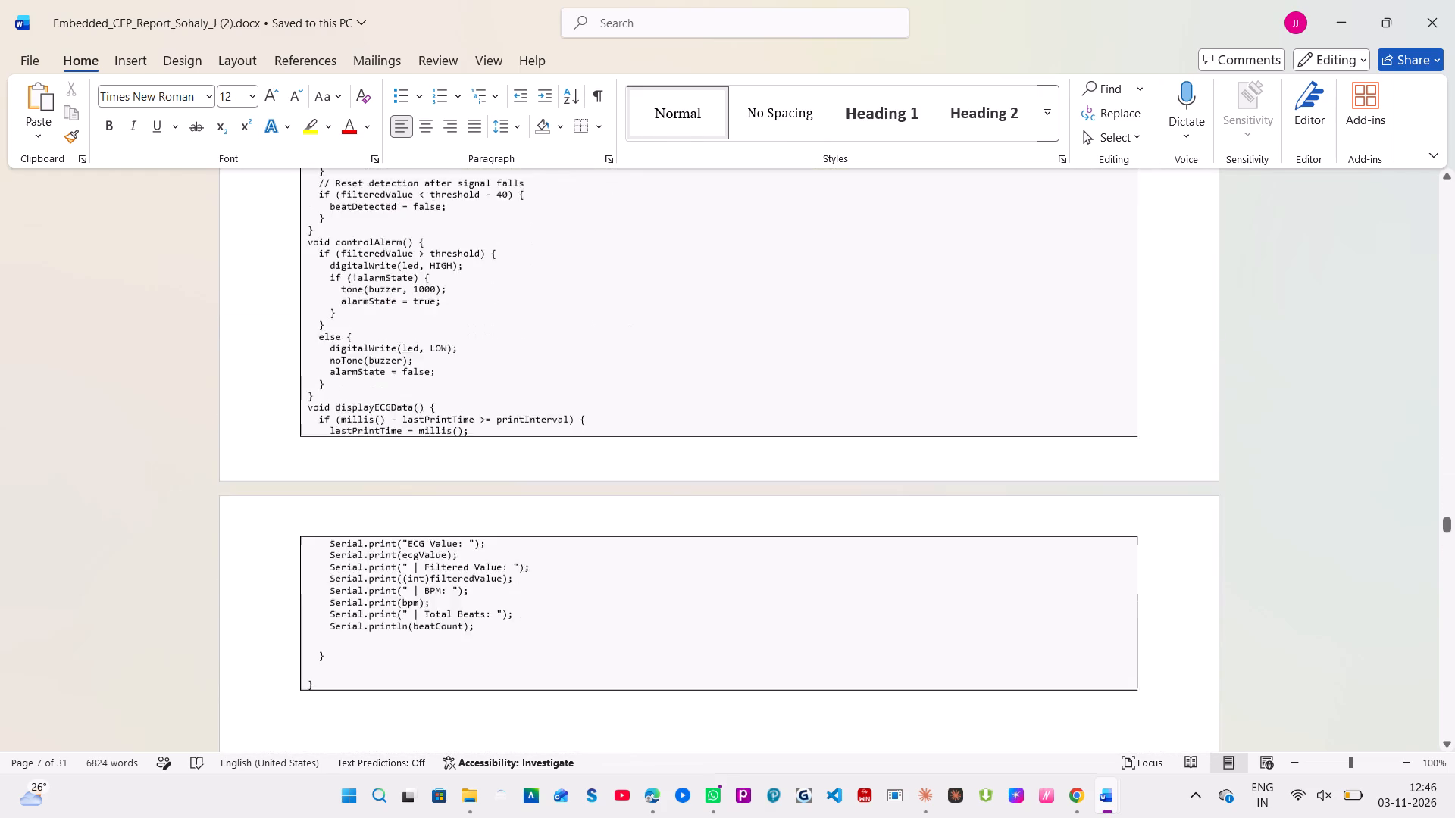
pyautogui.scroll(-3, 596, 582)
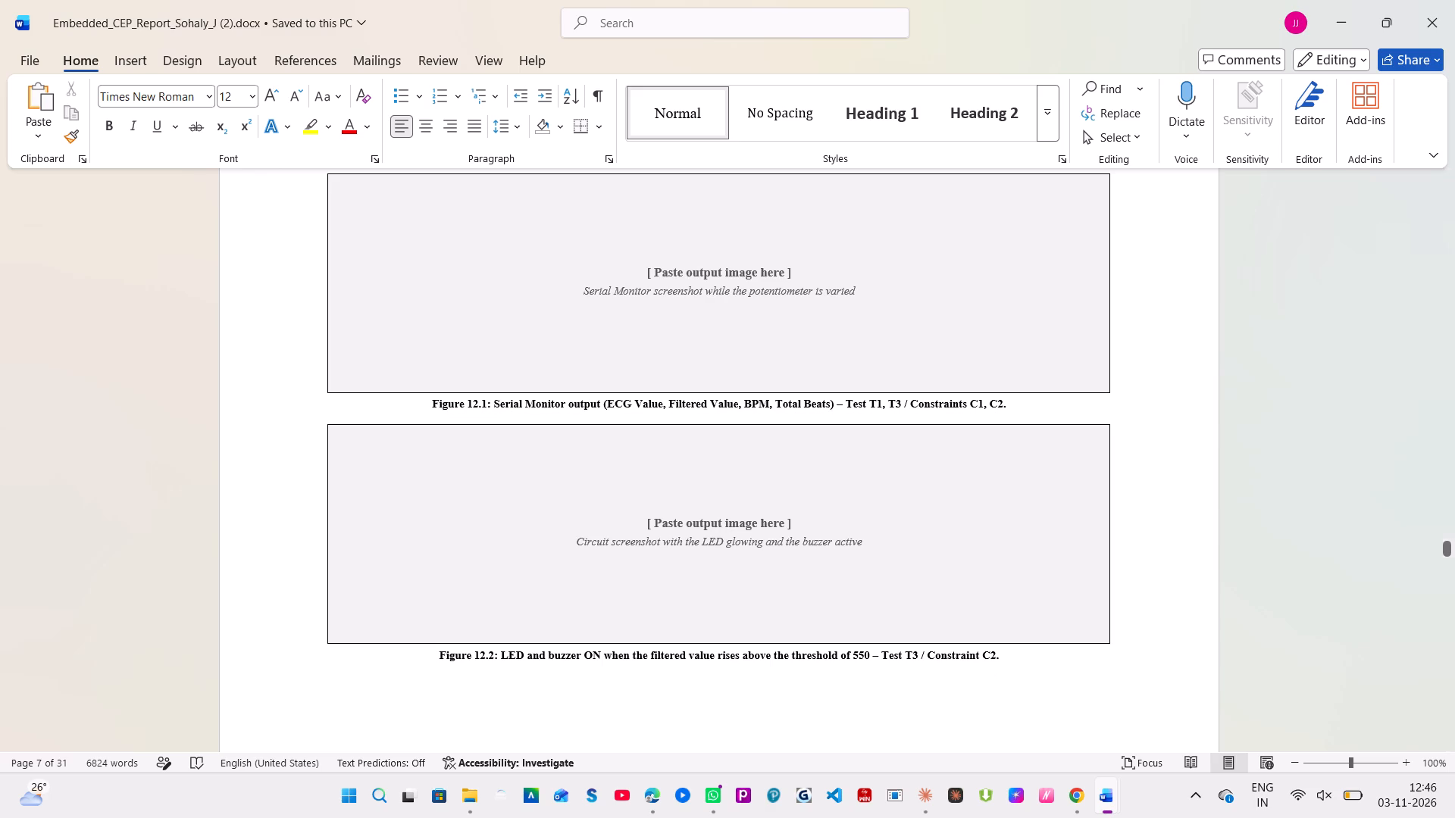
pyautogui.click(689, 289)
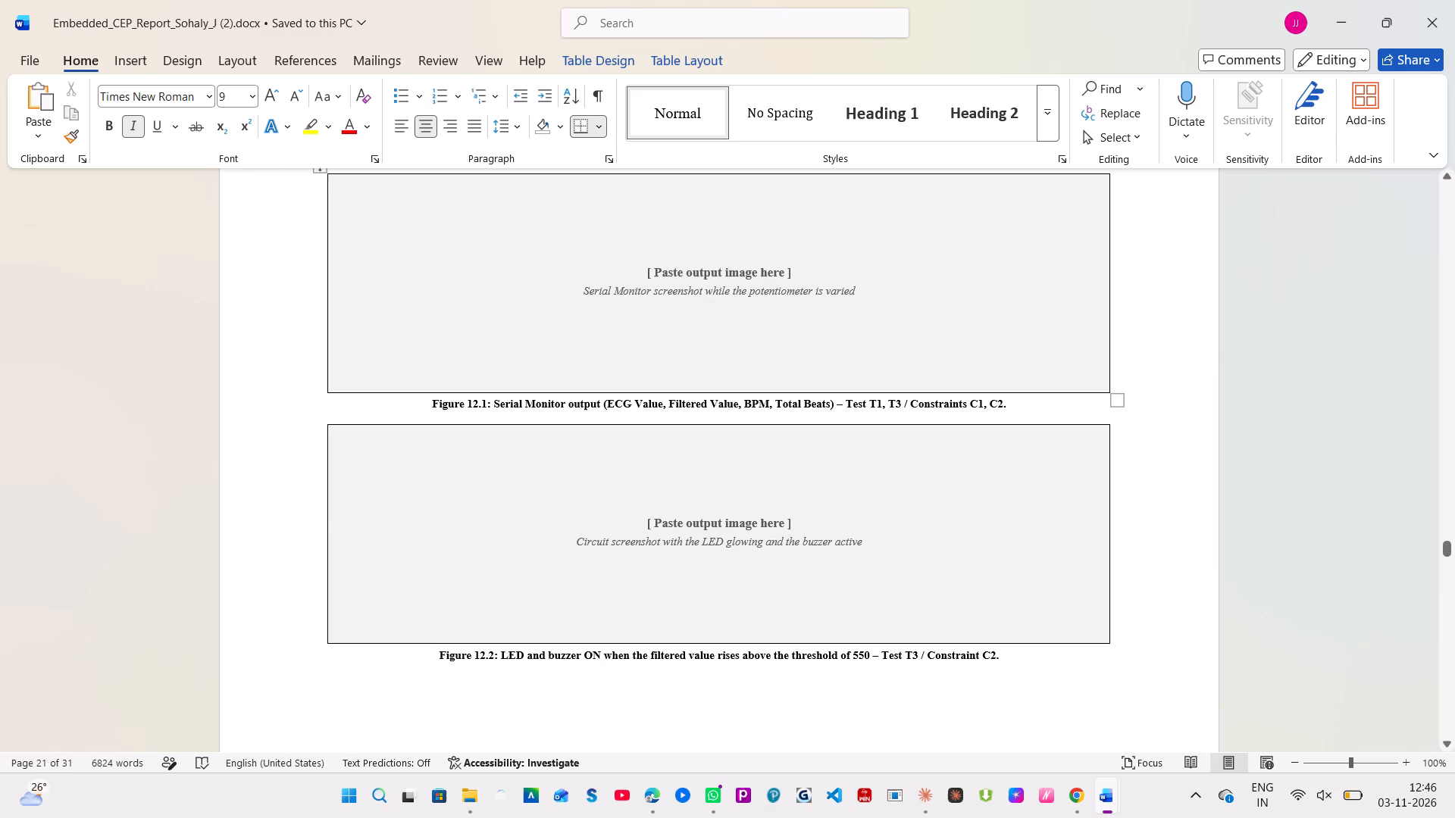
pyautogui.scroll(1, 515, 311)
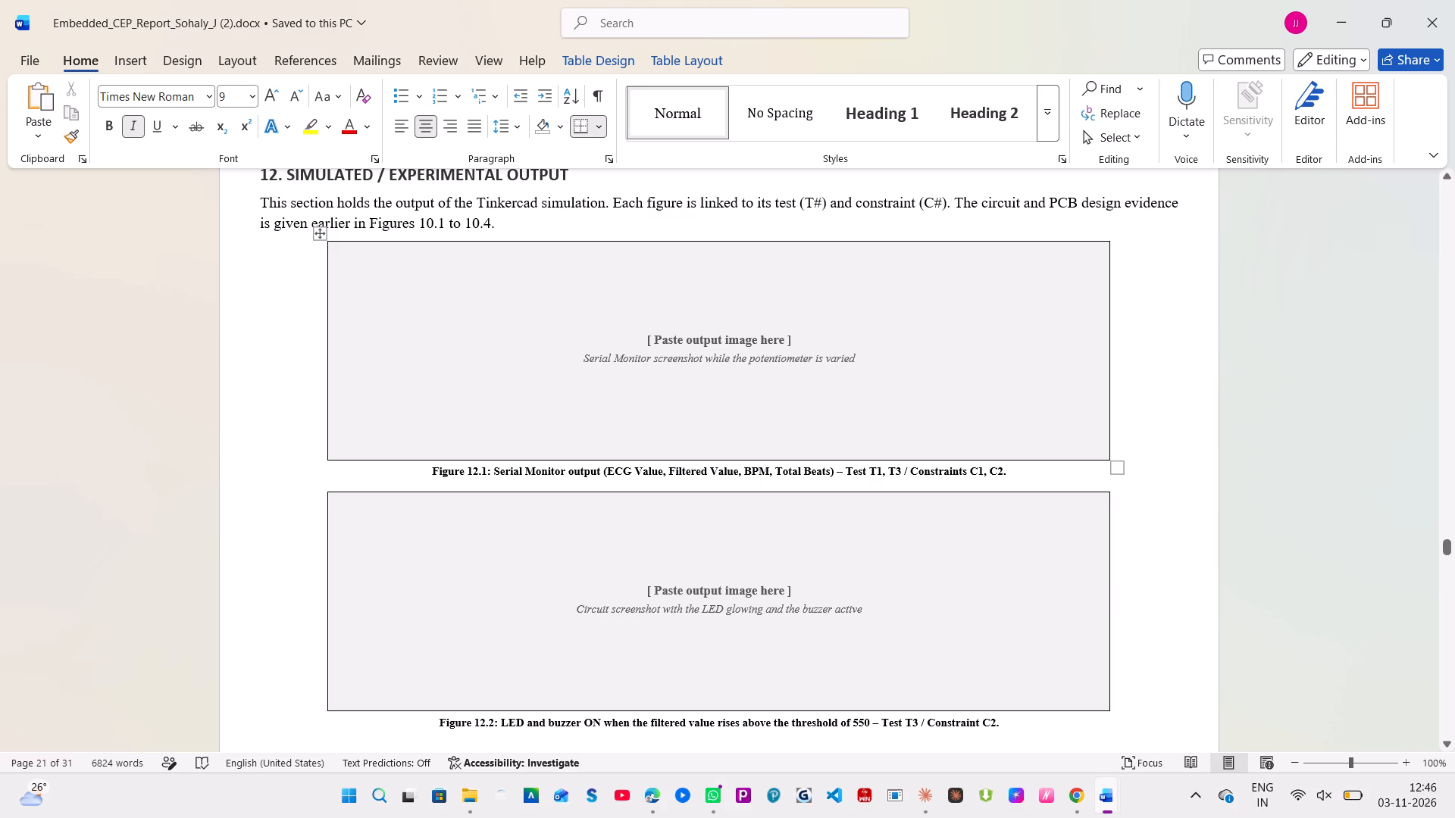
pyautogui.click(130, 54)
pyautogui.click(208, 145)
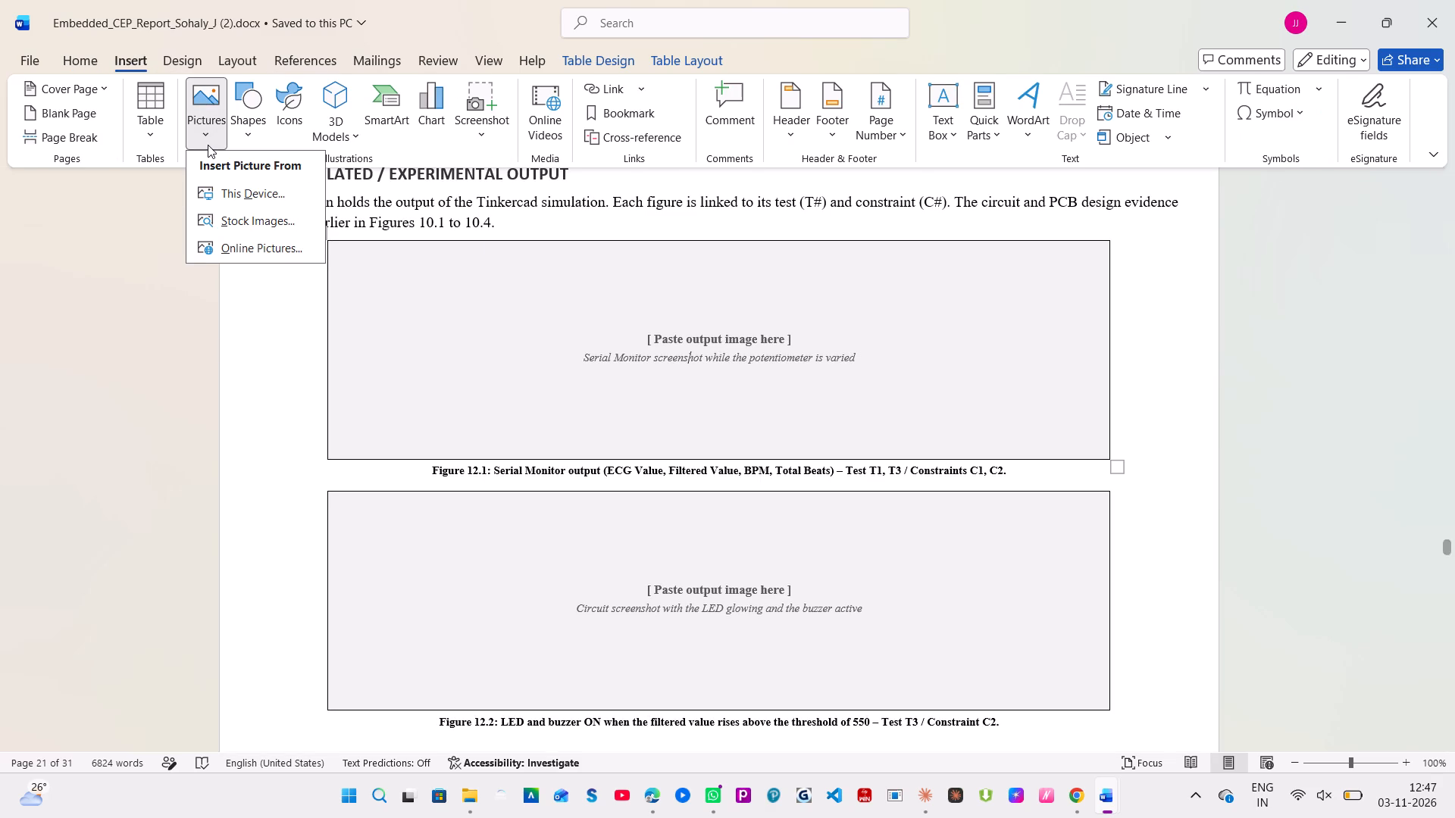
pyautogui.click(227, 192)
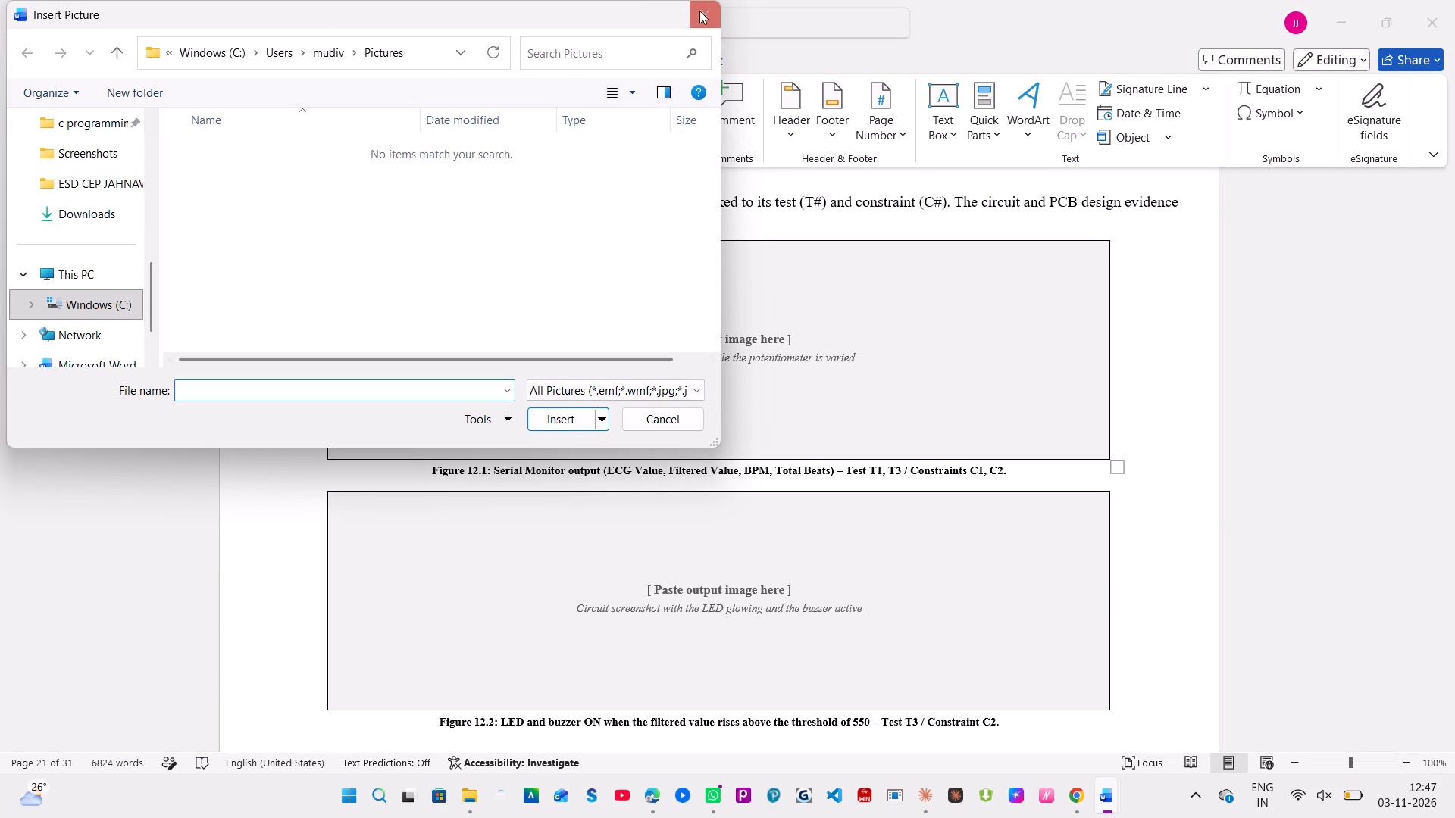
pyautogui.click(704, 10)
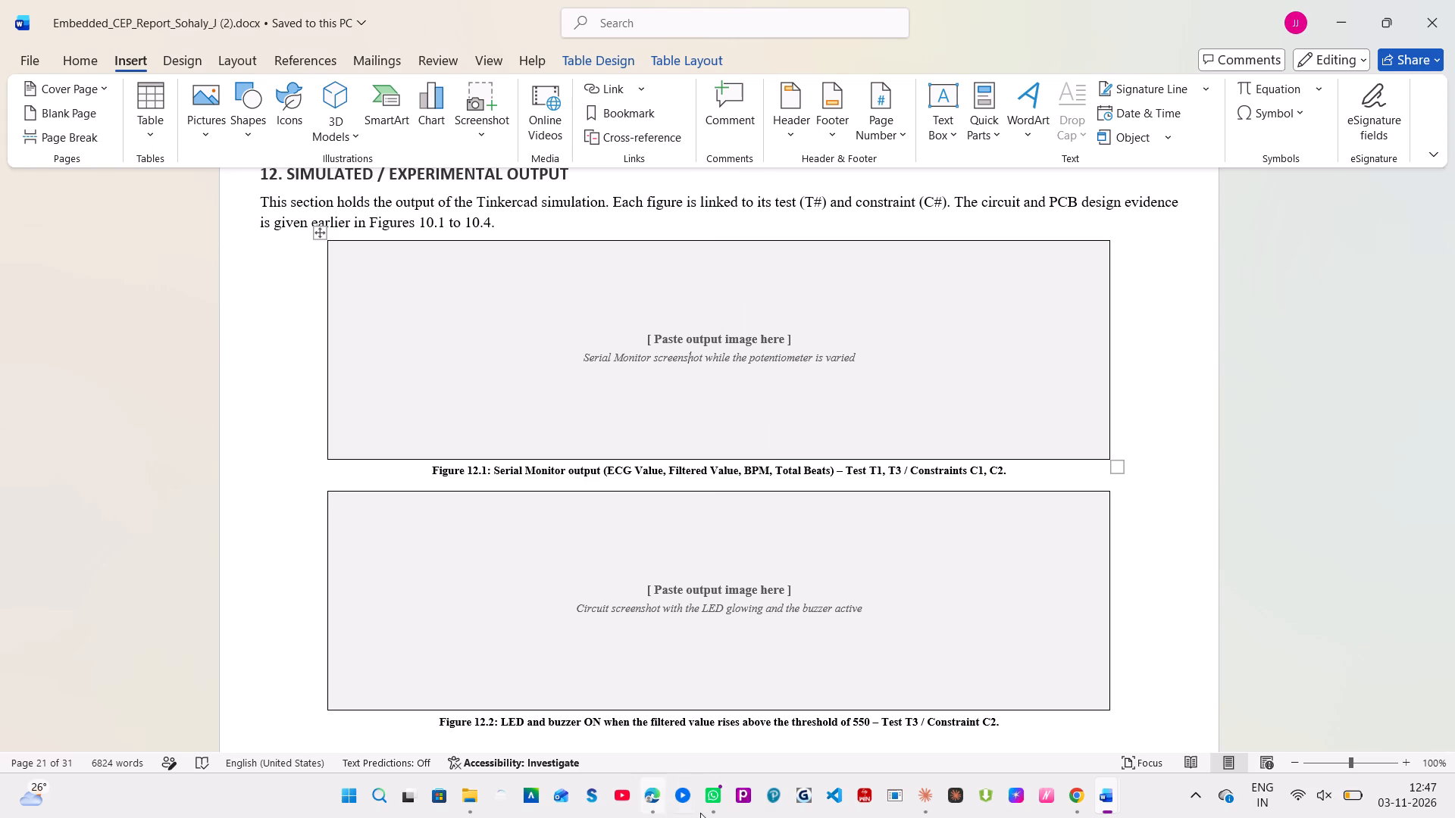
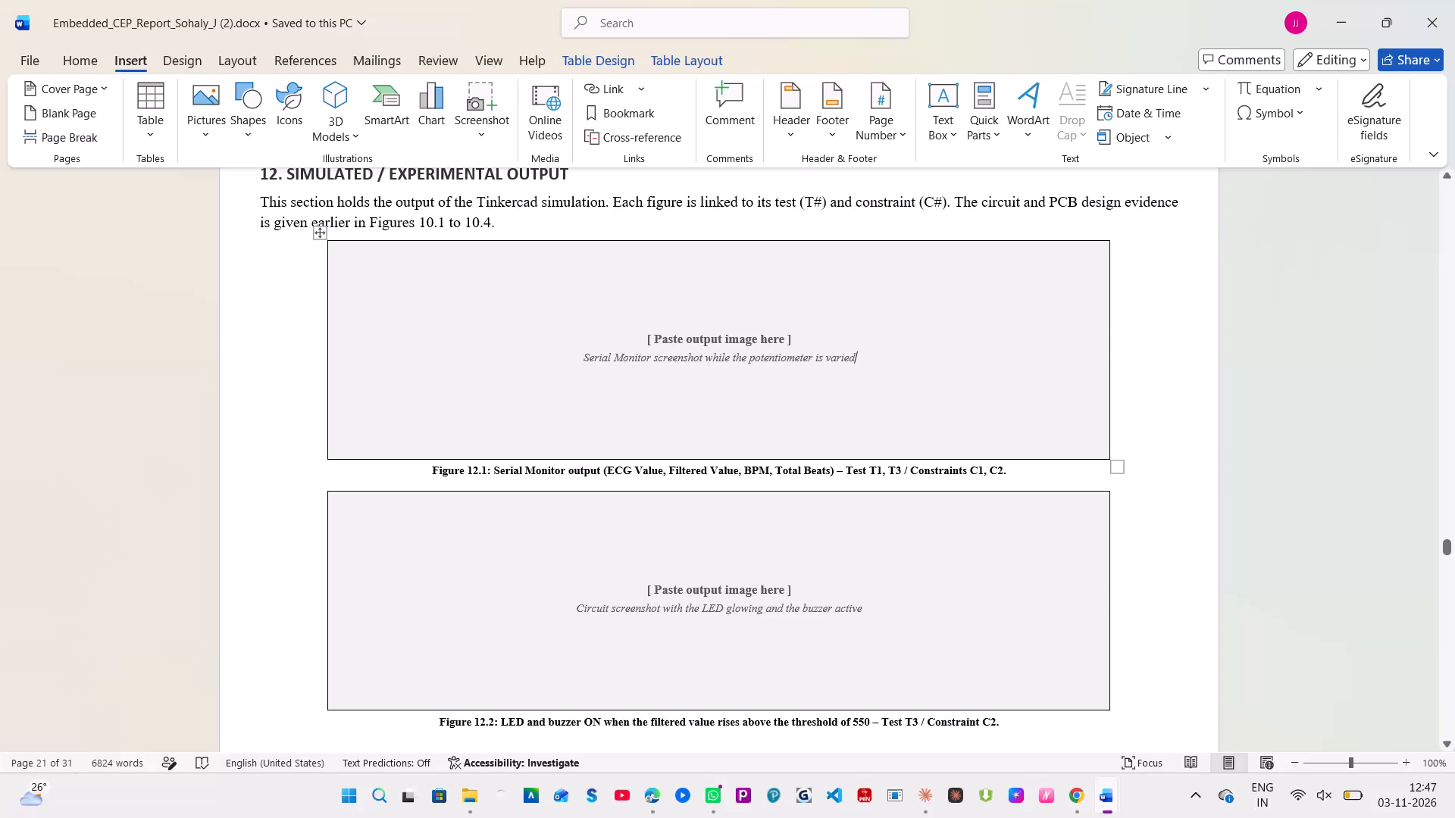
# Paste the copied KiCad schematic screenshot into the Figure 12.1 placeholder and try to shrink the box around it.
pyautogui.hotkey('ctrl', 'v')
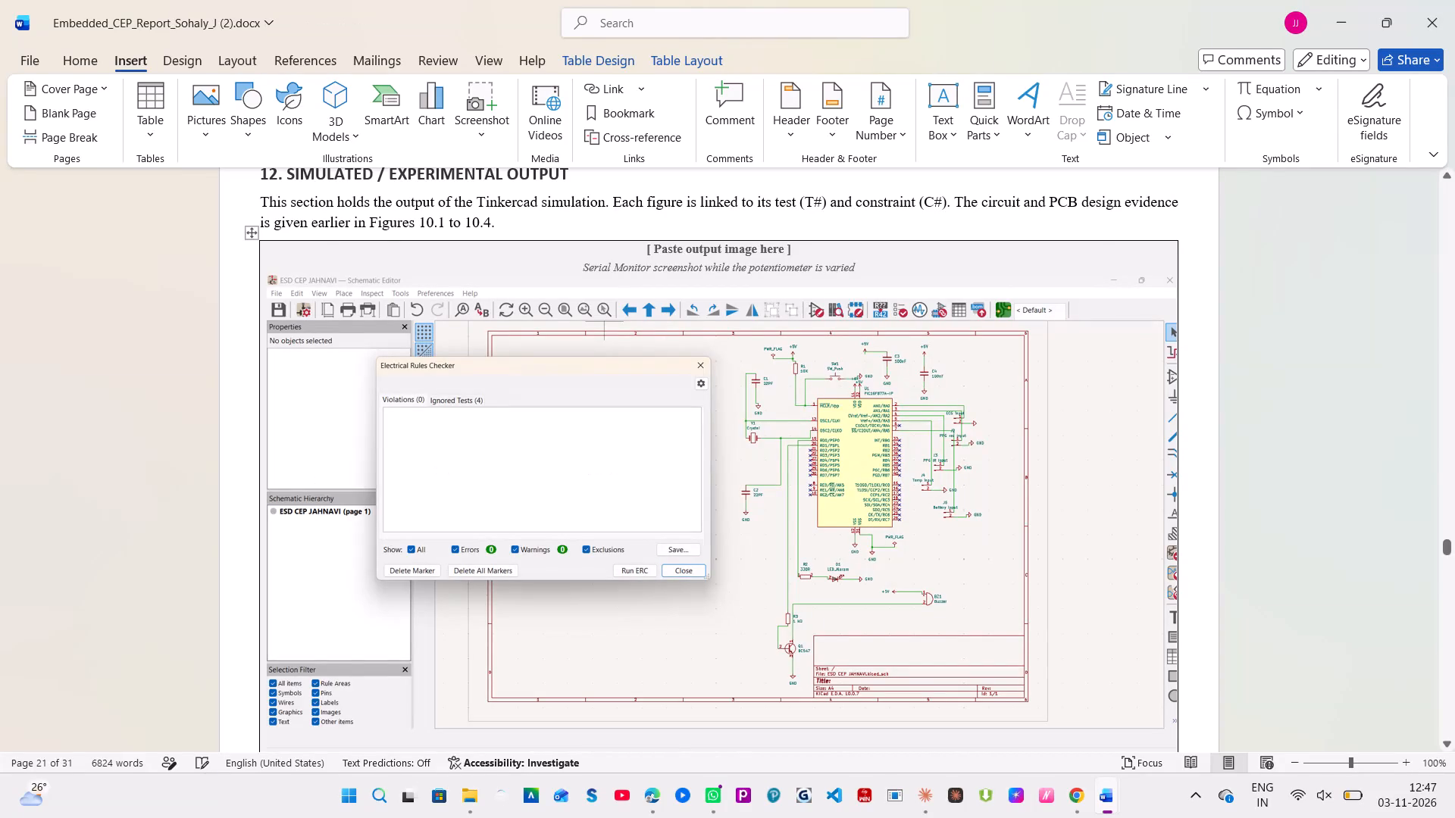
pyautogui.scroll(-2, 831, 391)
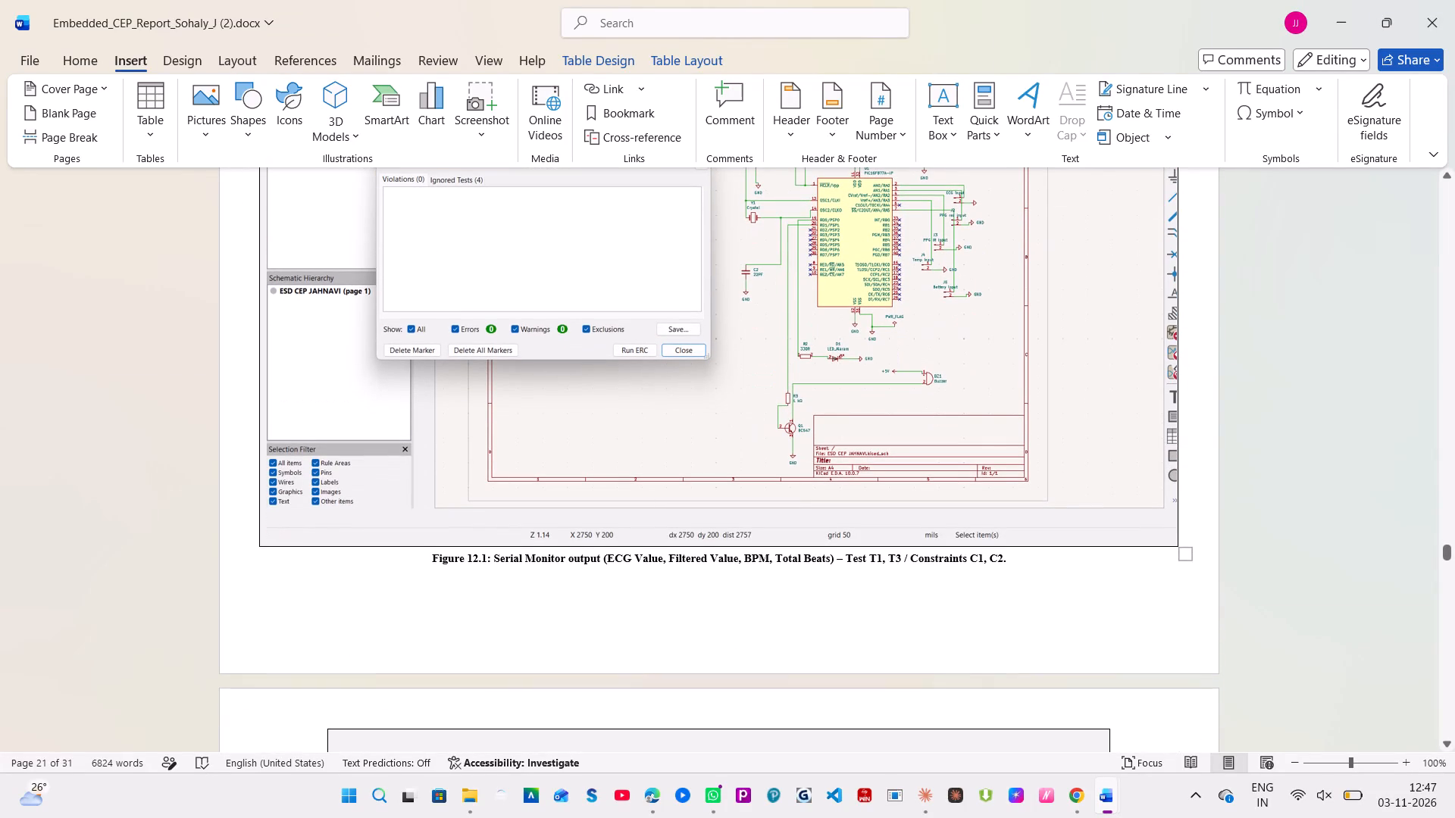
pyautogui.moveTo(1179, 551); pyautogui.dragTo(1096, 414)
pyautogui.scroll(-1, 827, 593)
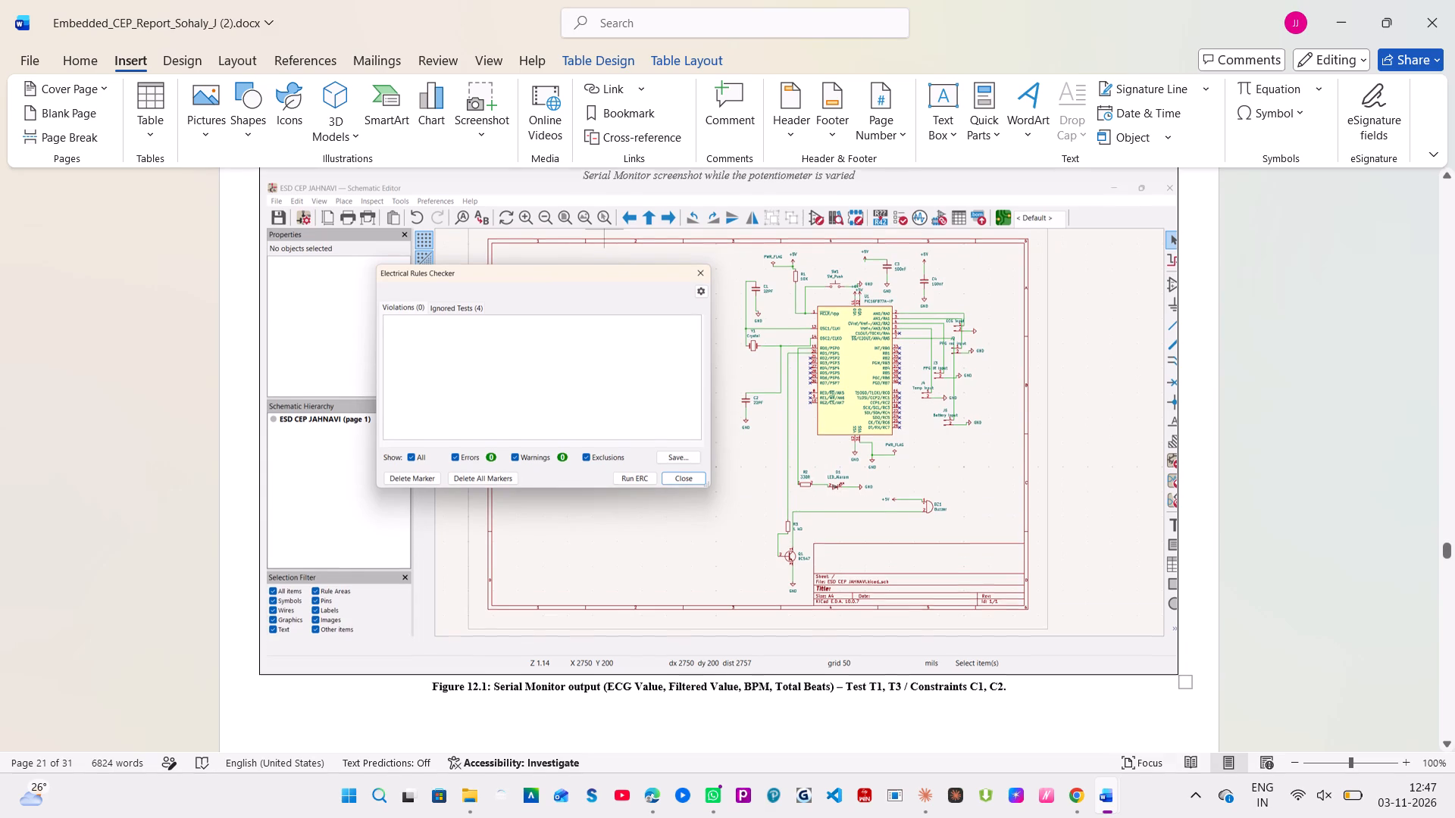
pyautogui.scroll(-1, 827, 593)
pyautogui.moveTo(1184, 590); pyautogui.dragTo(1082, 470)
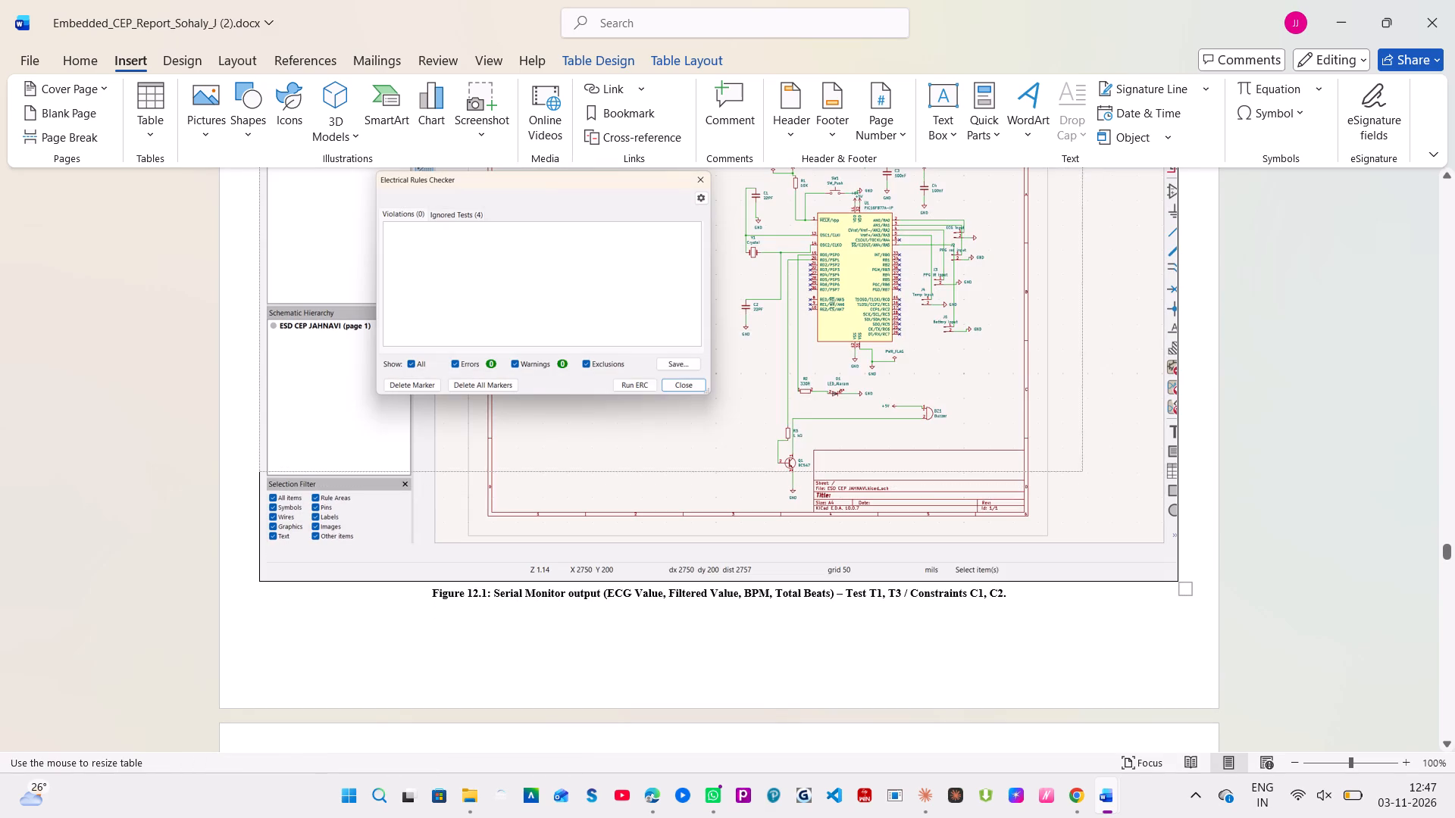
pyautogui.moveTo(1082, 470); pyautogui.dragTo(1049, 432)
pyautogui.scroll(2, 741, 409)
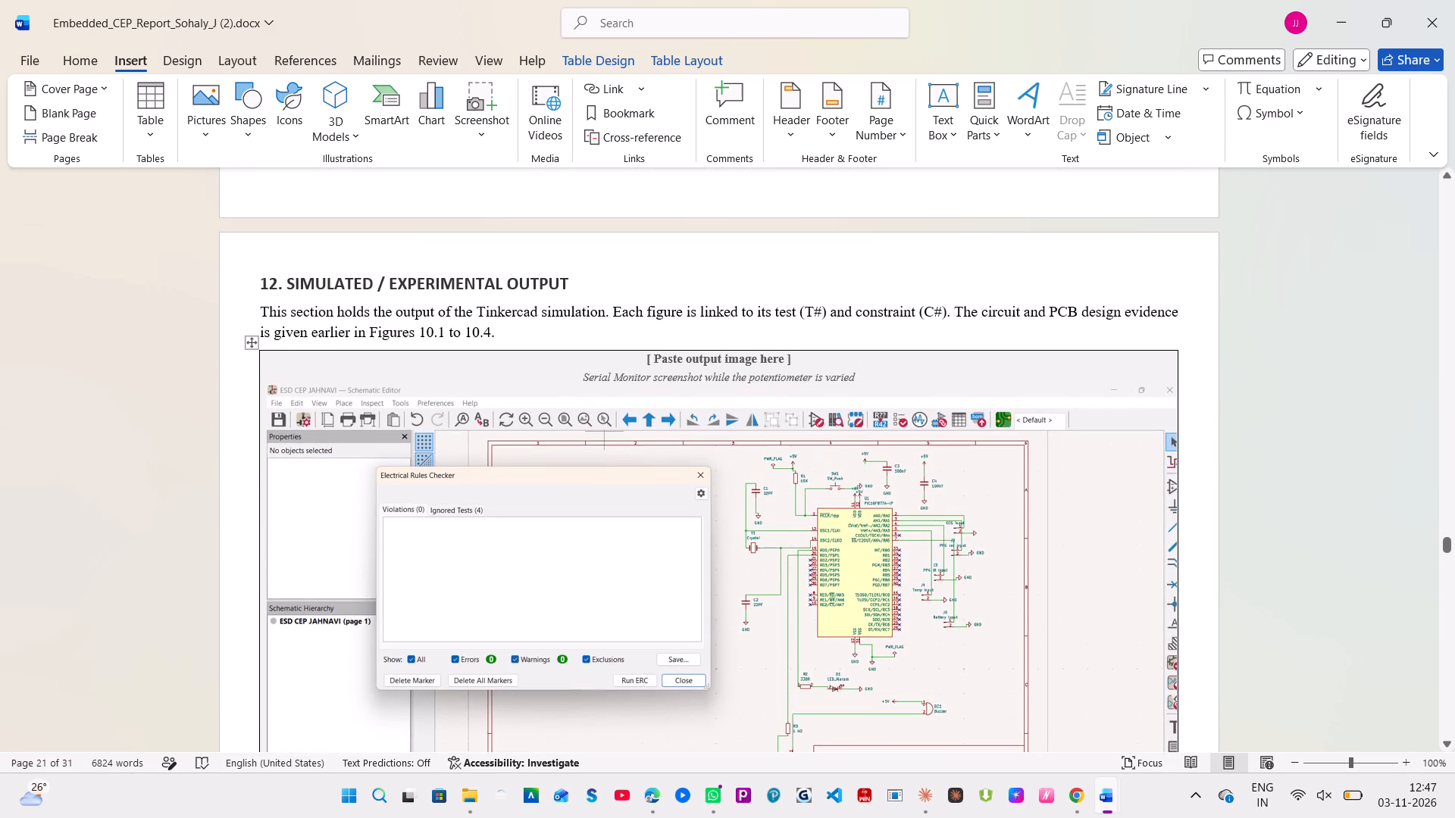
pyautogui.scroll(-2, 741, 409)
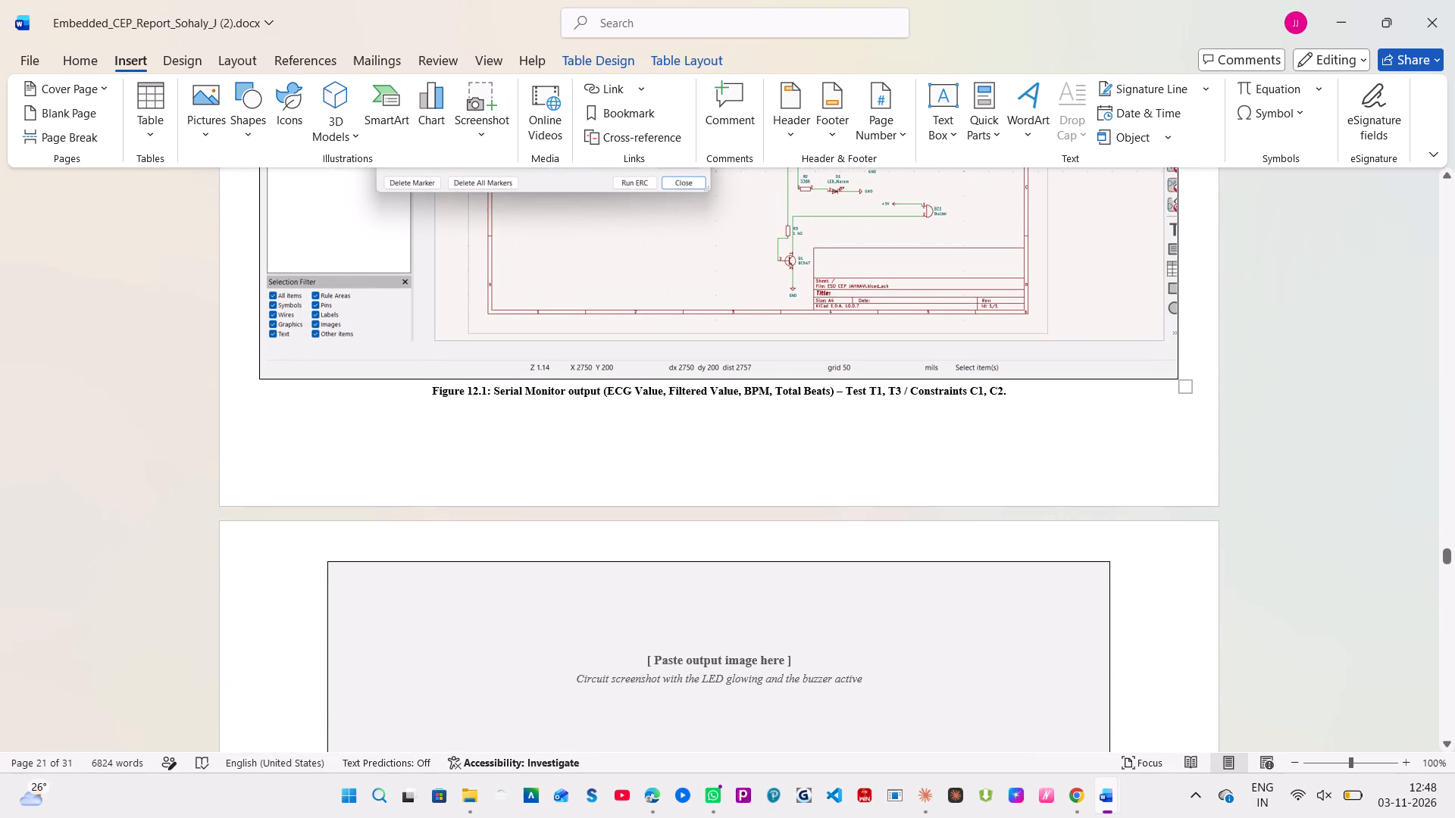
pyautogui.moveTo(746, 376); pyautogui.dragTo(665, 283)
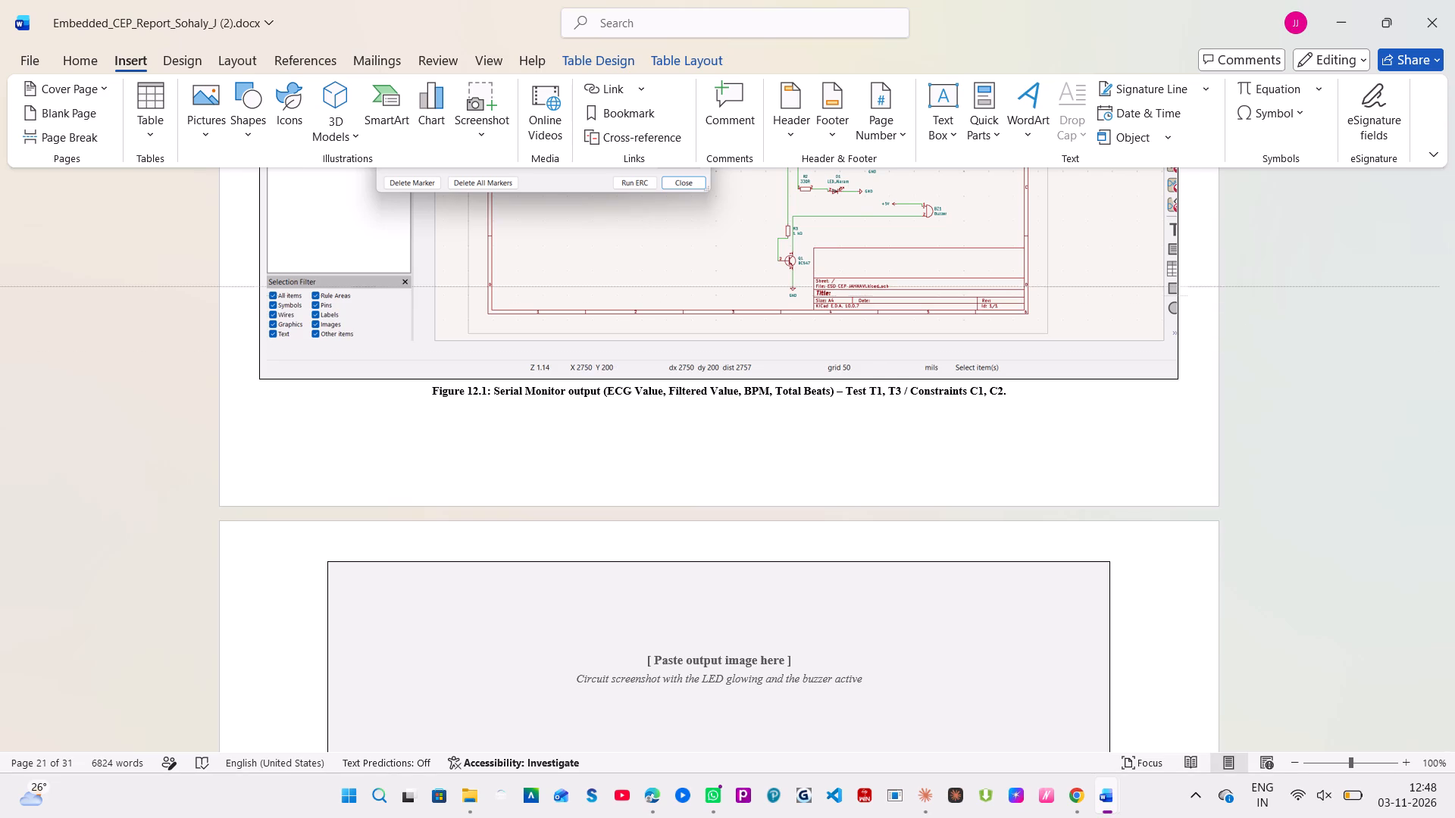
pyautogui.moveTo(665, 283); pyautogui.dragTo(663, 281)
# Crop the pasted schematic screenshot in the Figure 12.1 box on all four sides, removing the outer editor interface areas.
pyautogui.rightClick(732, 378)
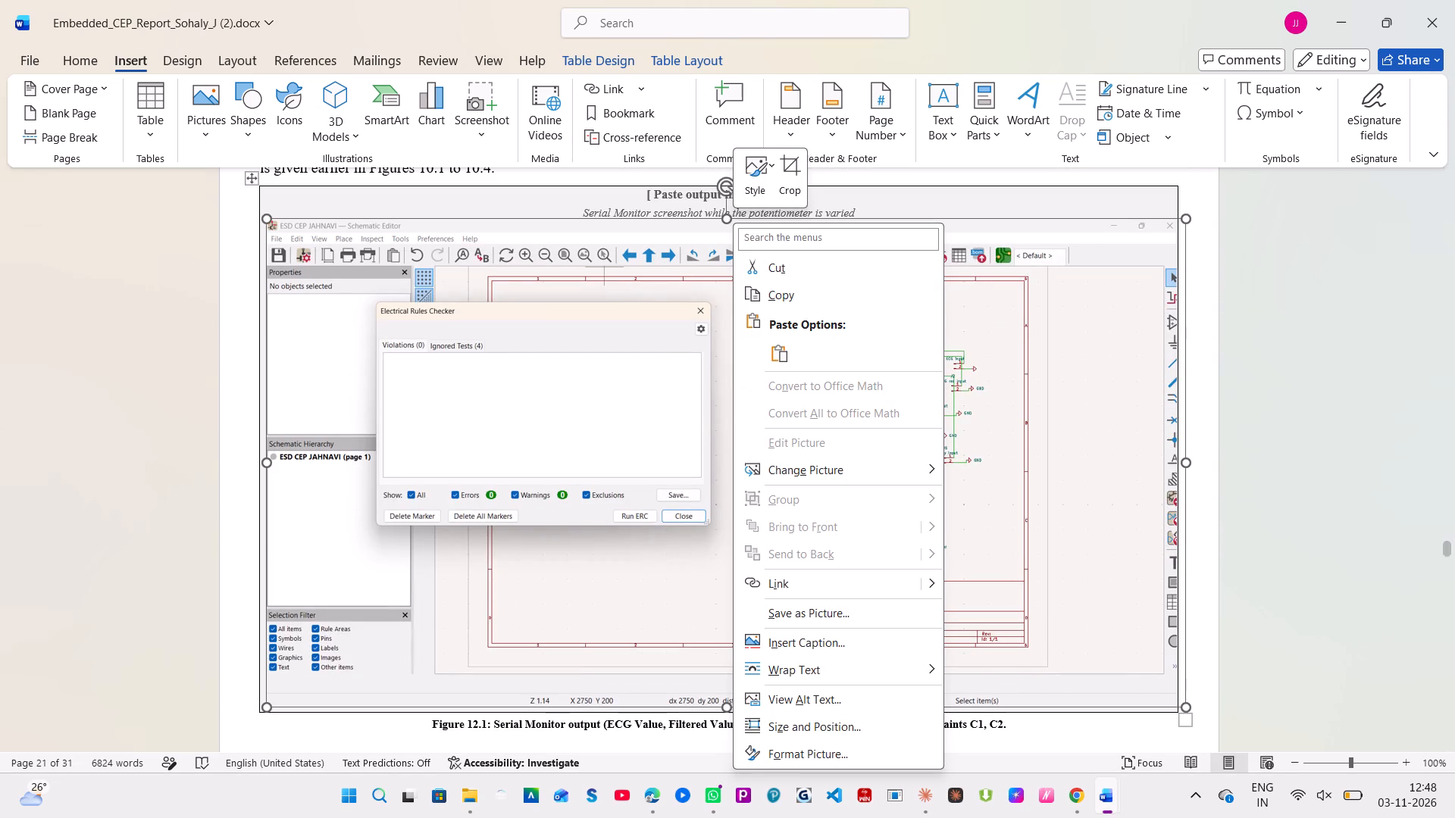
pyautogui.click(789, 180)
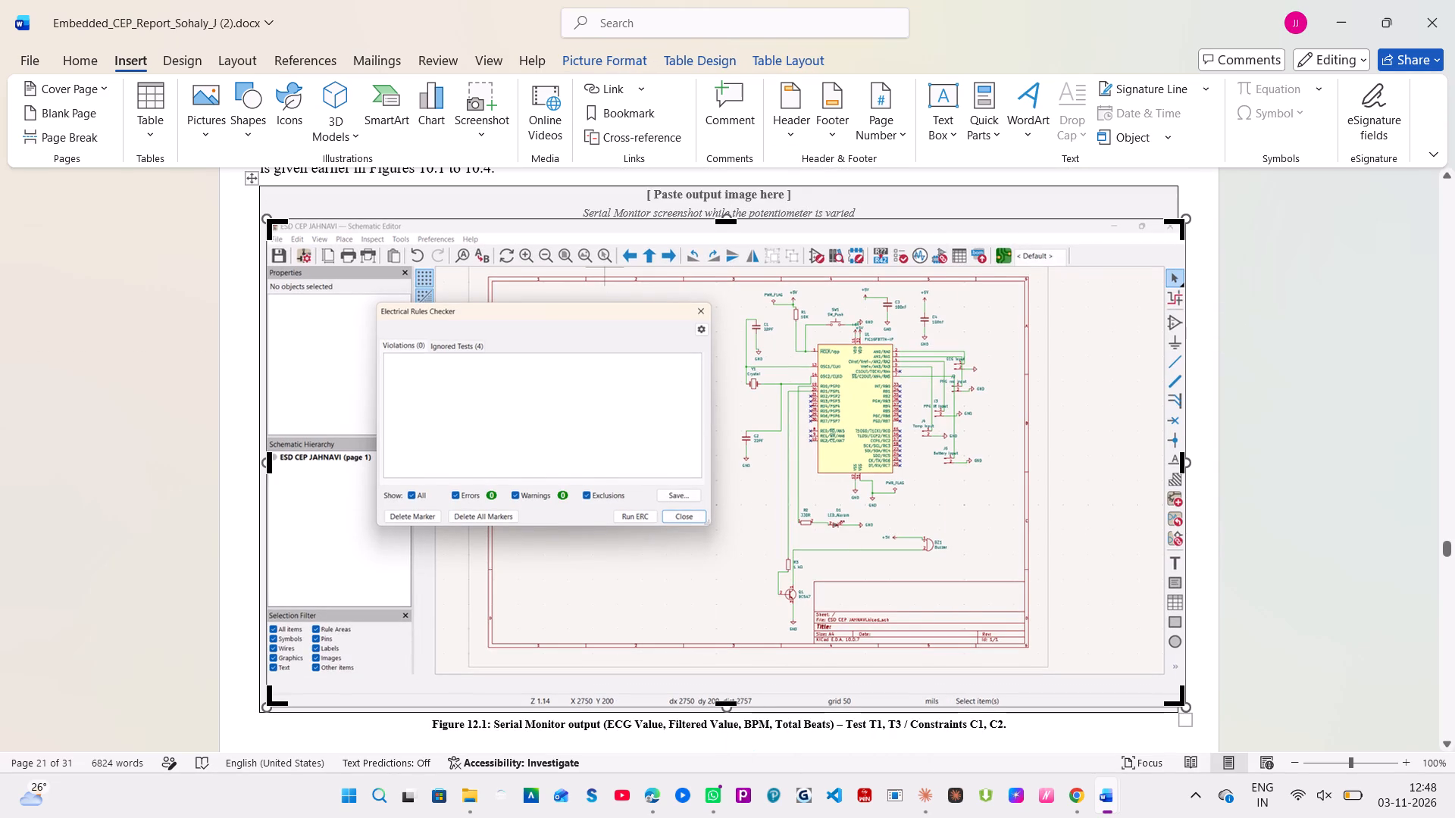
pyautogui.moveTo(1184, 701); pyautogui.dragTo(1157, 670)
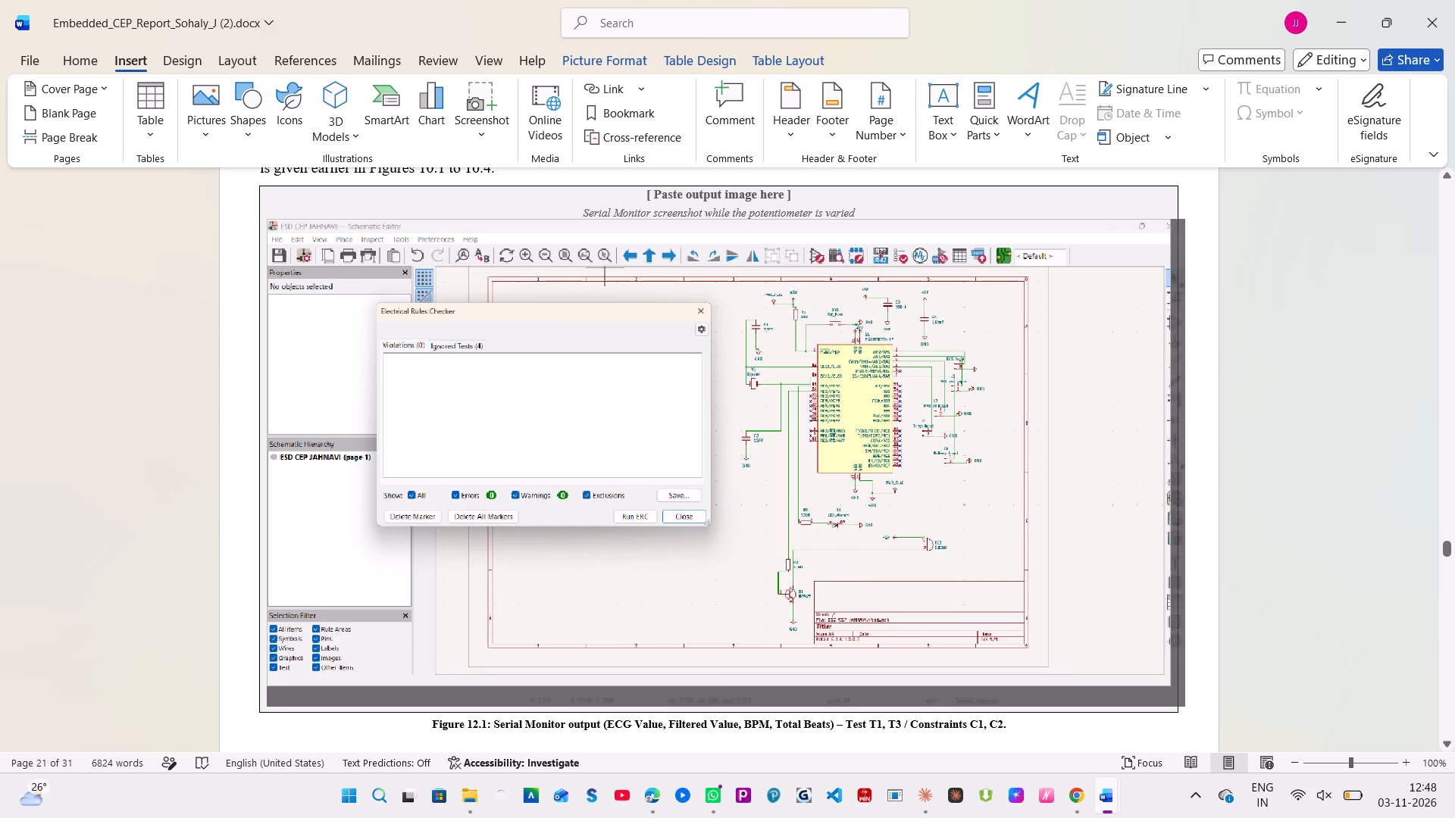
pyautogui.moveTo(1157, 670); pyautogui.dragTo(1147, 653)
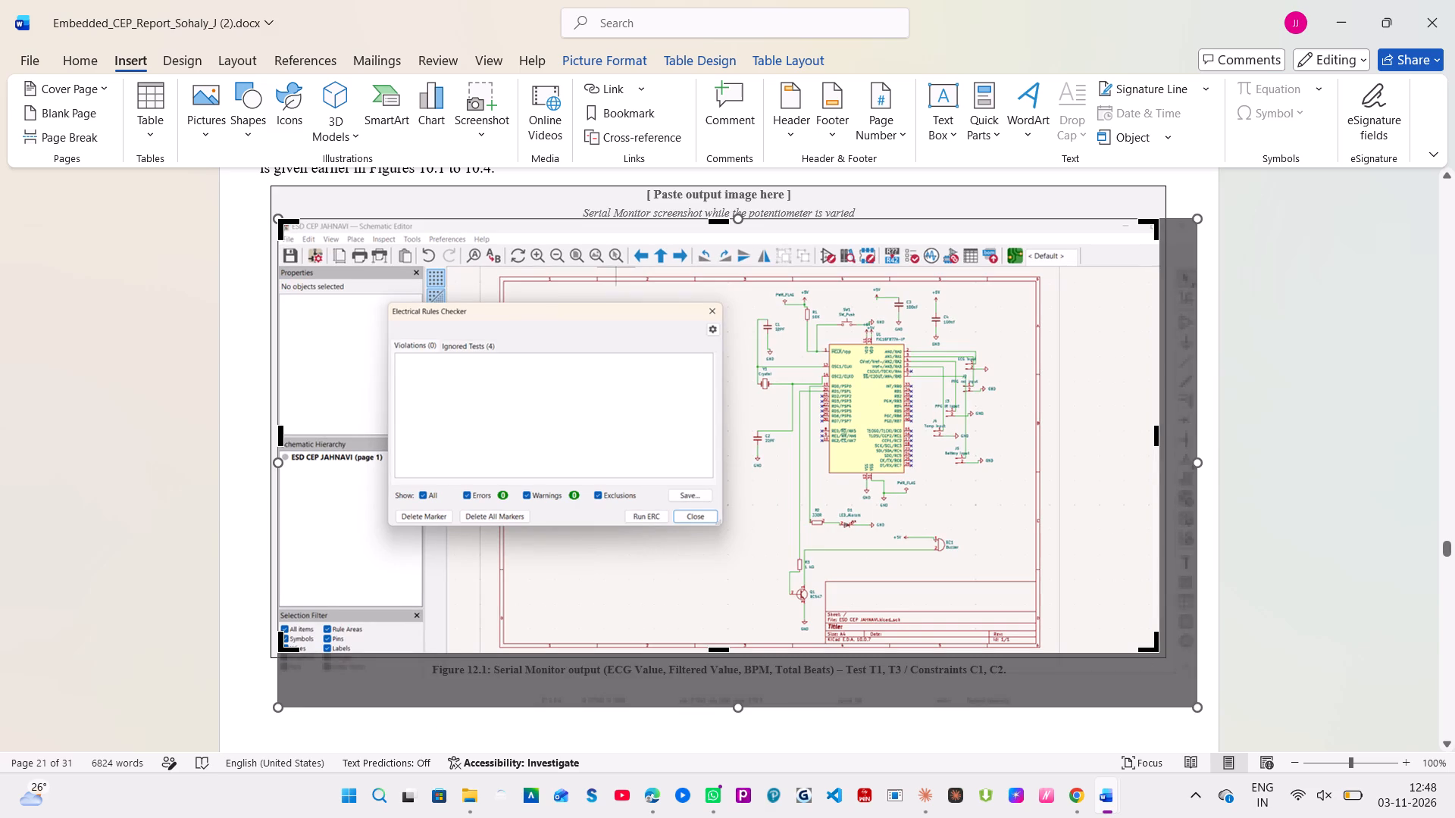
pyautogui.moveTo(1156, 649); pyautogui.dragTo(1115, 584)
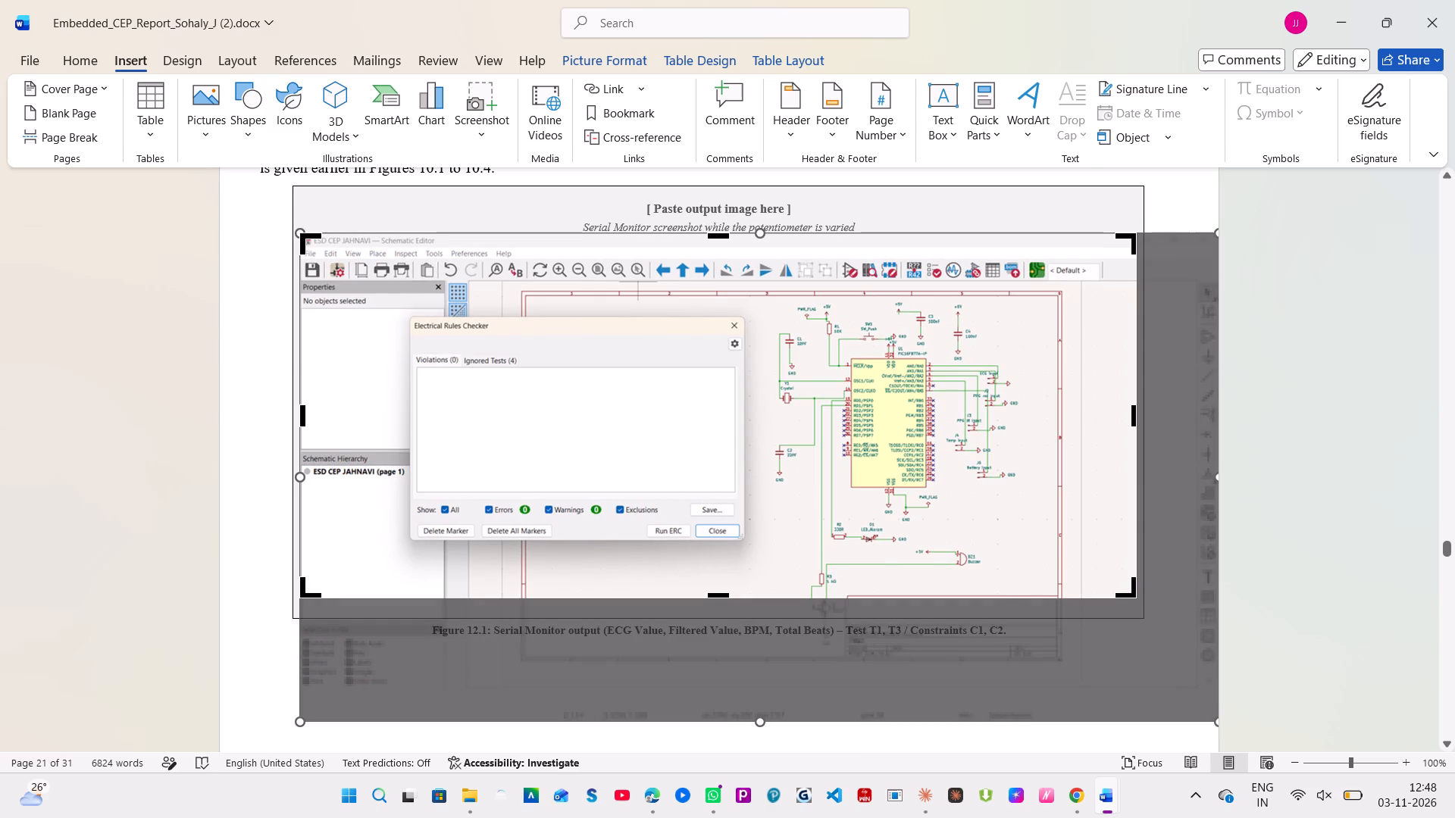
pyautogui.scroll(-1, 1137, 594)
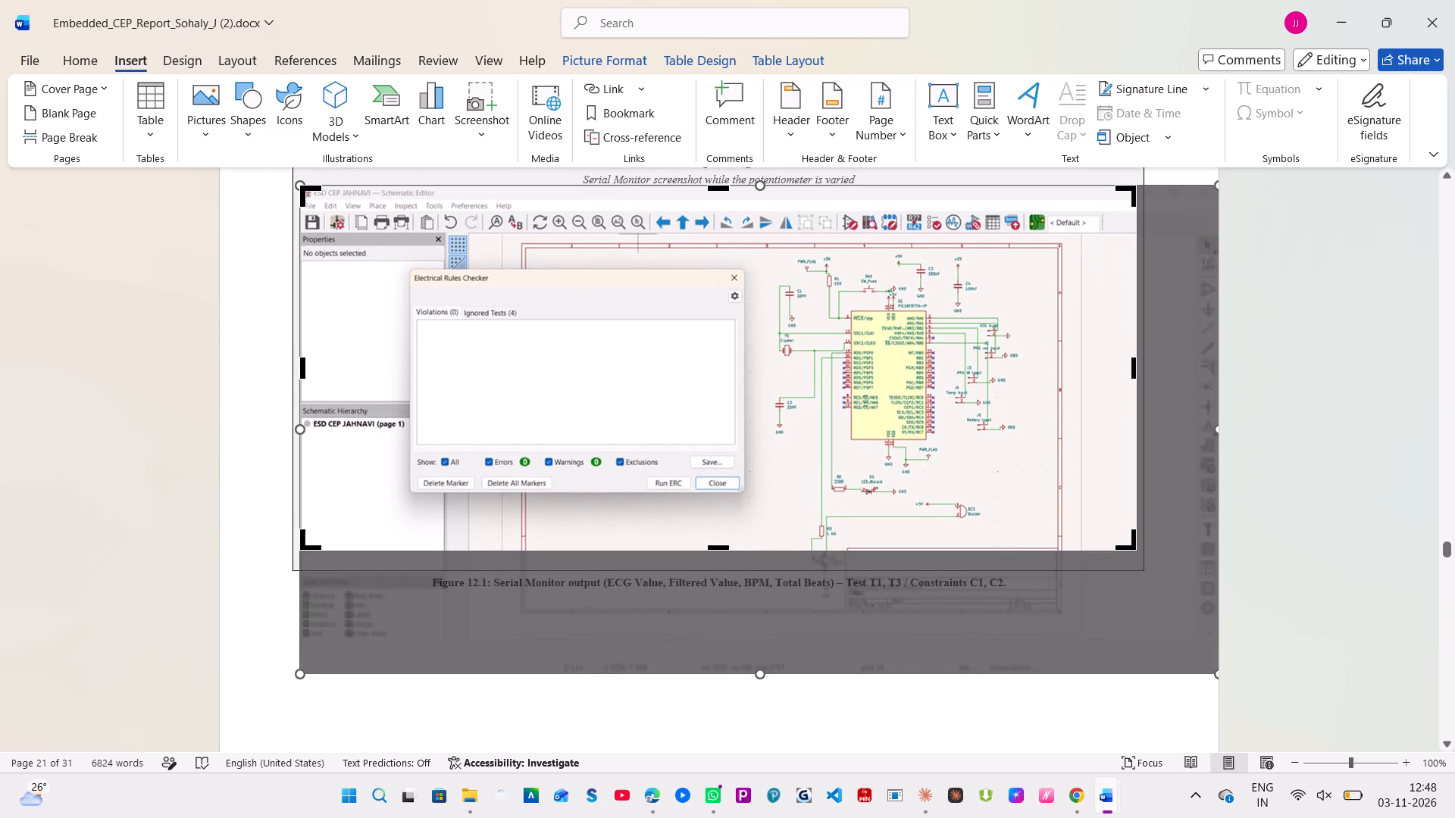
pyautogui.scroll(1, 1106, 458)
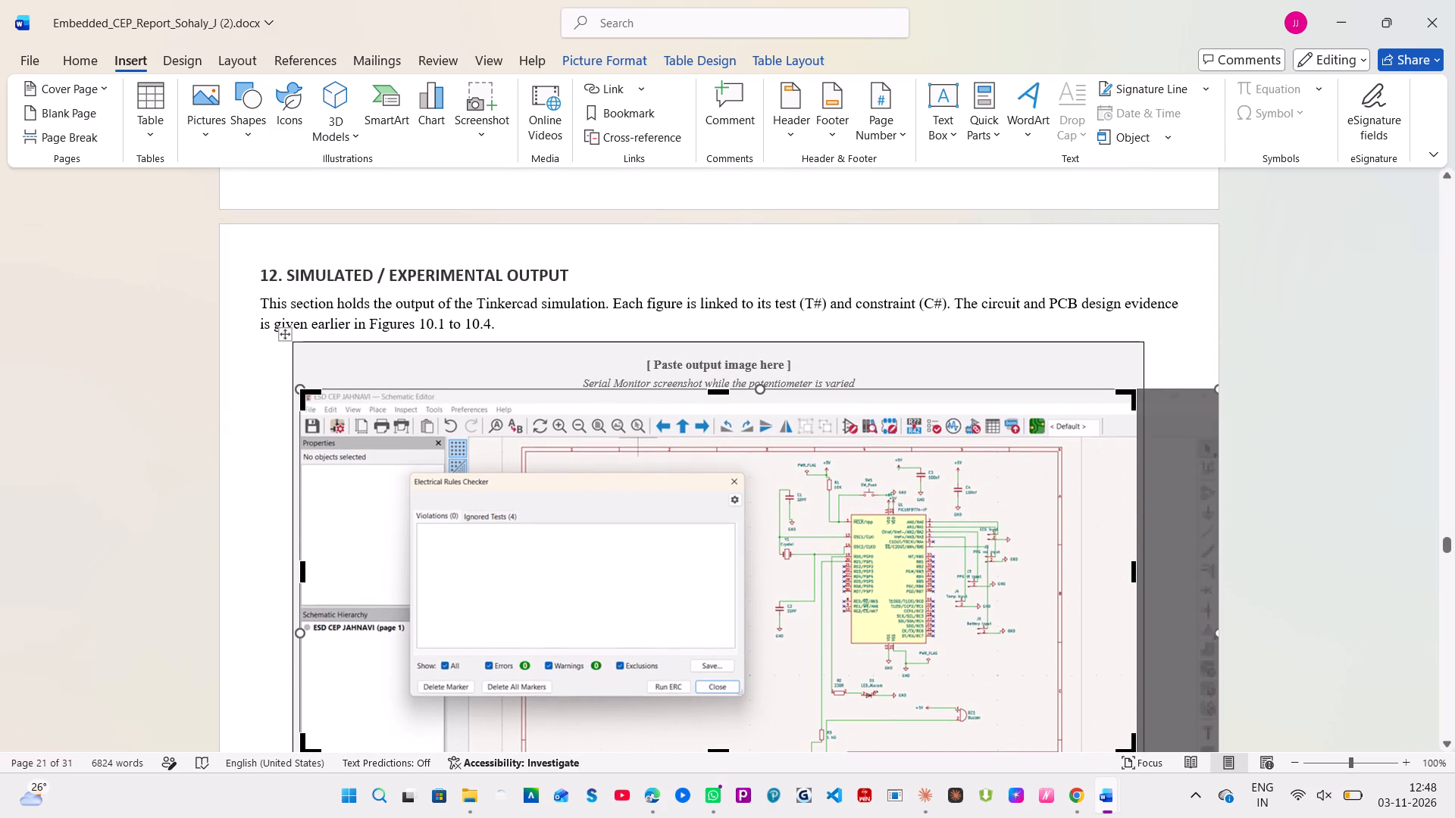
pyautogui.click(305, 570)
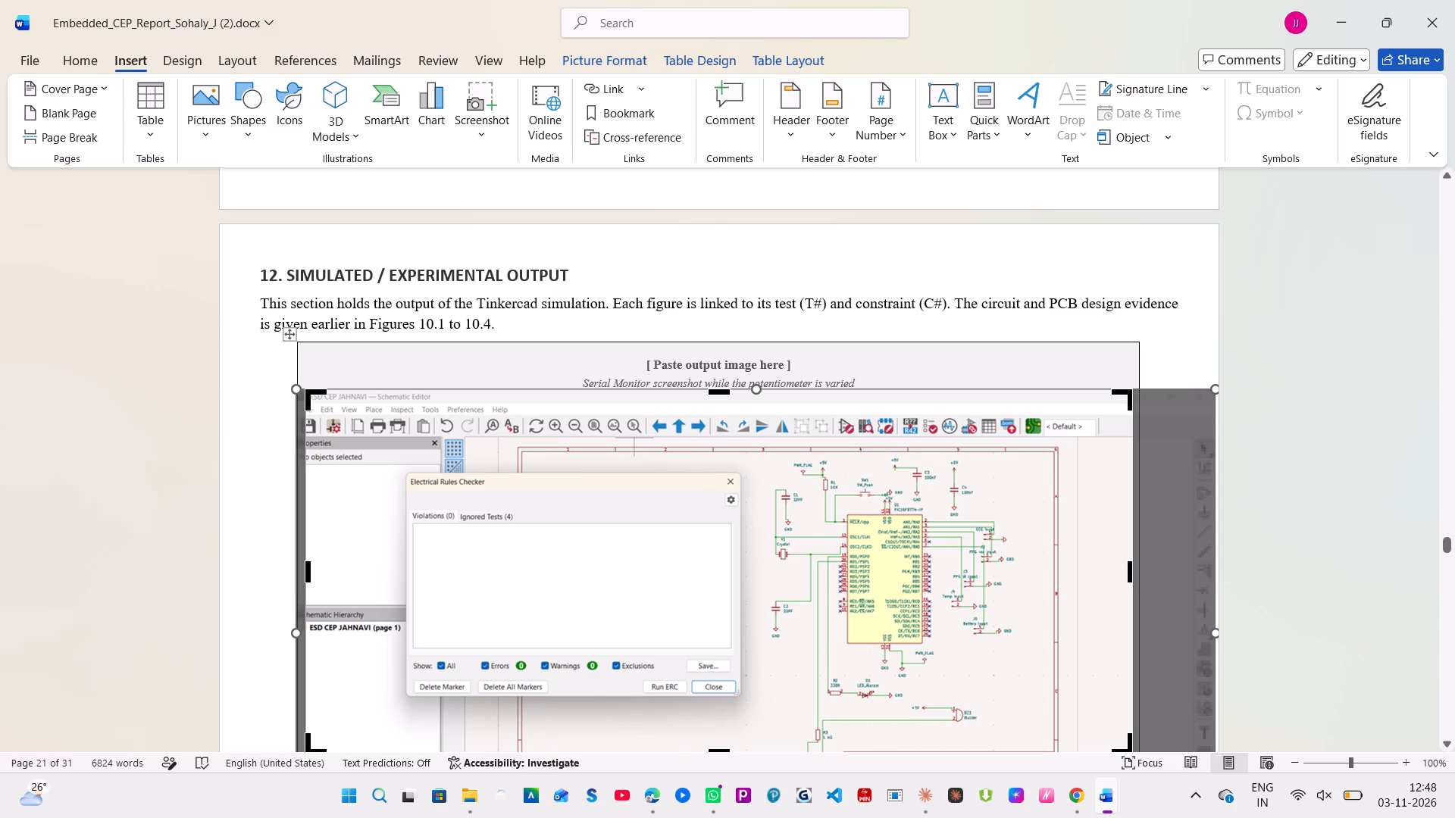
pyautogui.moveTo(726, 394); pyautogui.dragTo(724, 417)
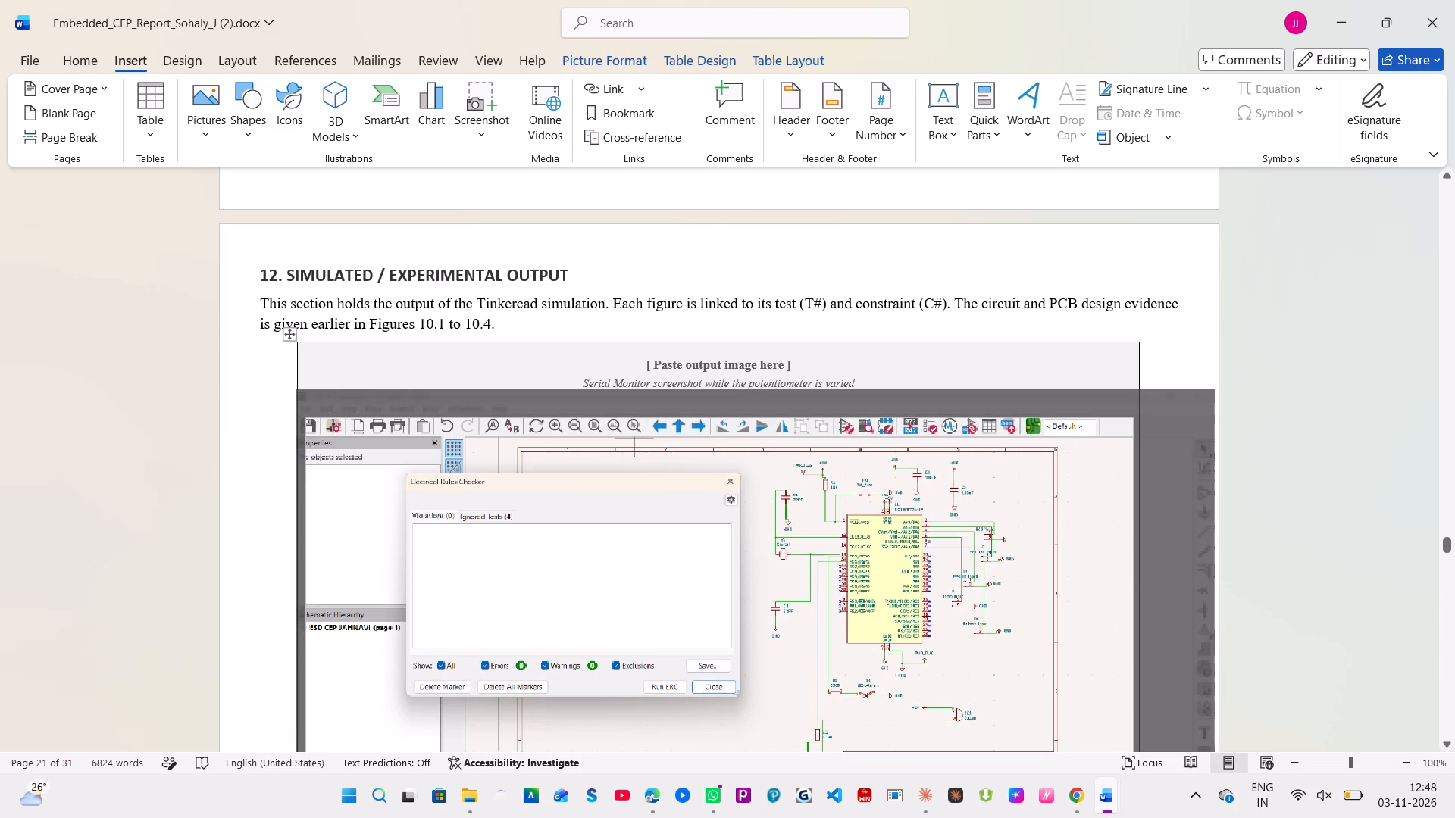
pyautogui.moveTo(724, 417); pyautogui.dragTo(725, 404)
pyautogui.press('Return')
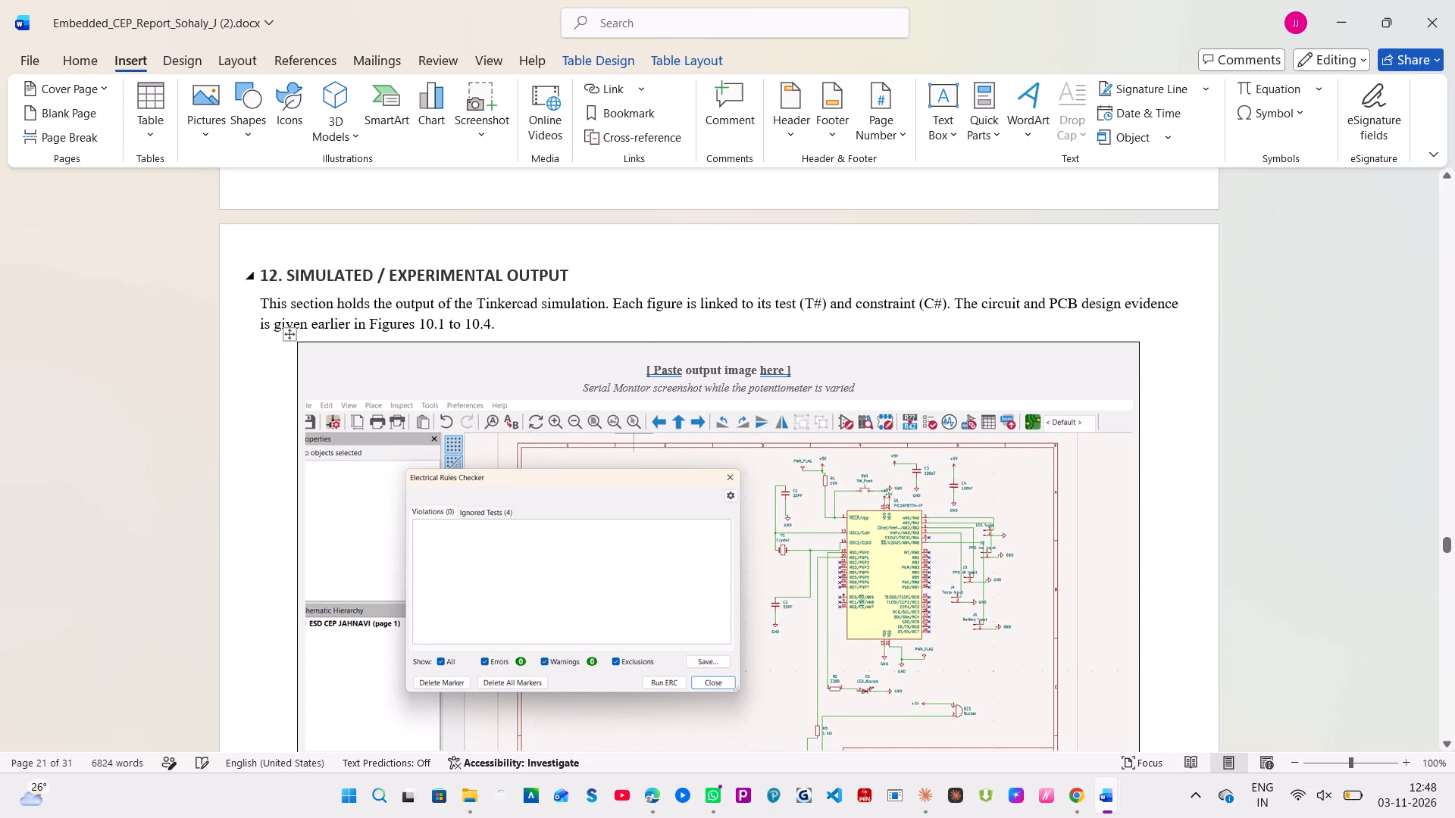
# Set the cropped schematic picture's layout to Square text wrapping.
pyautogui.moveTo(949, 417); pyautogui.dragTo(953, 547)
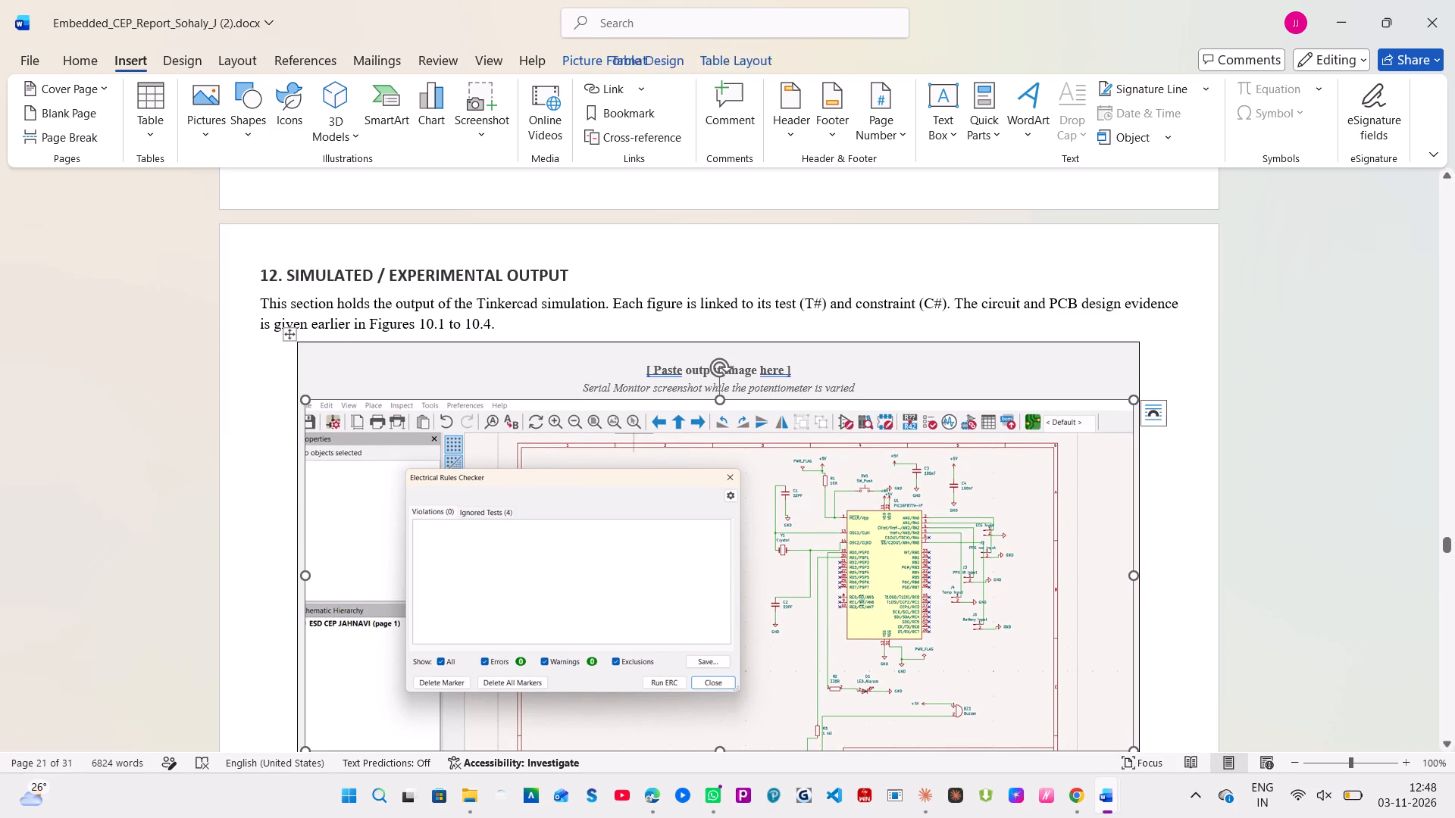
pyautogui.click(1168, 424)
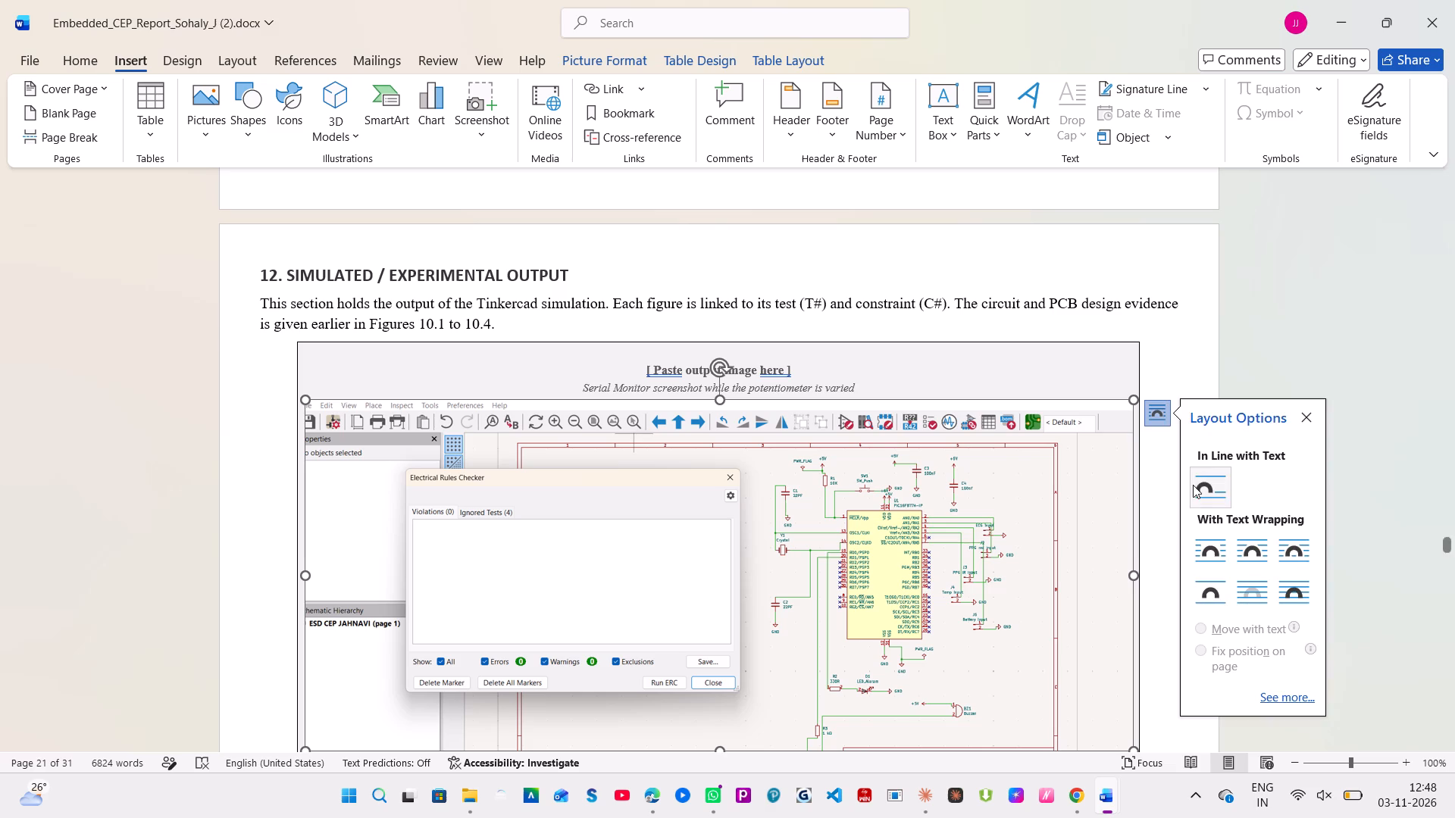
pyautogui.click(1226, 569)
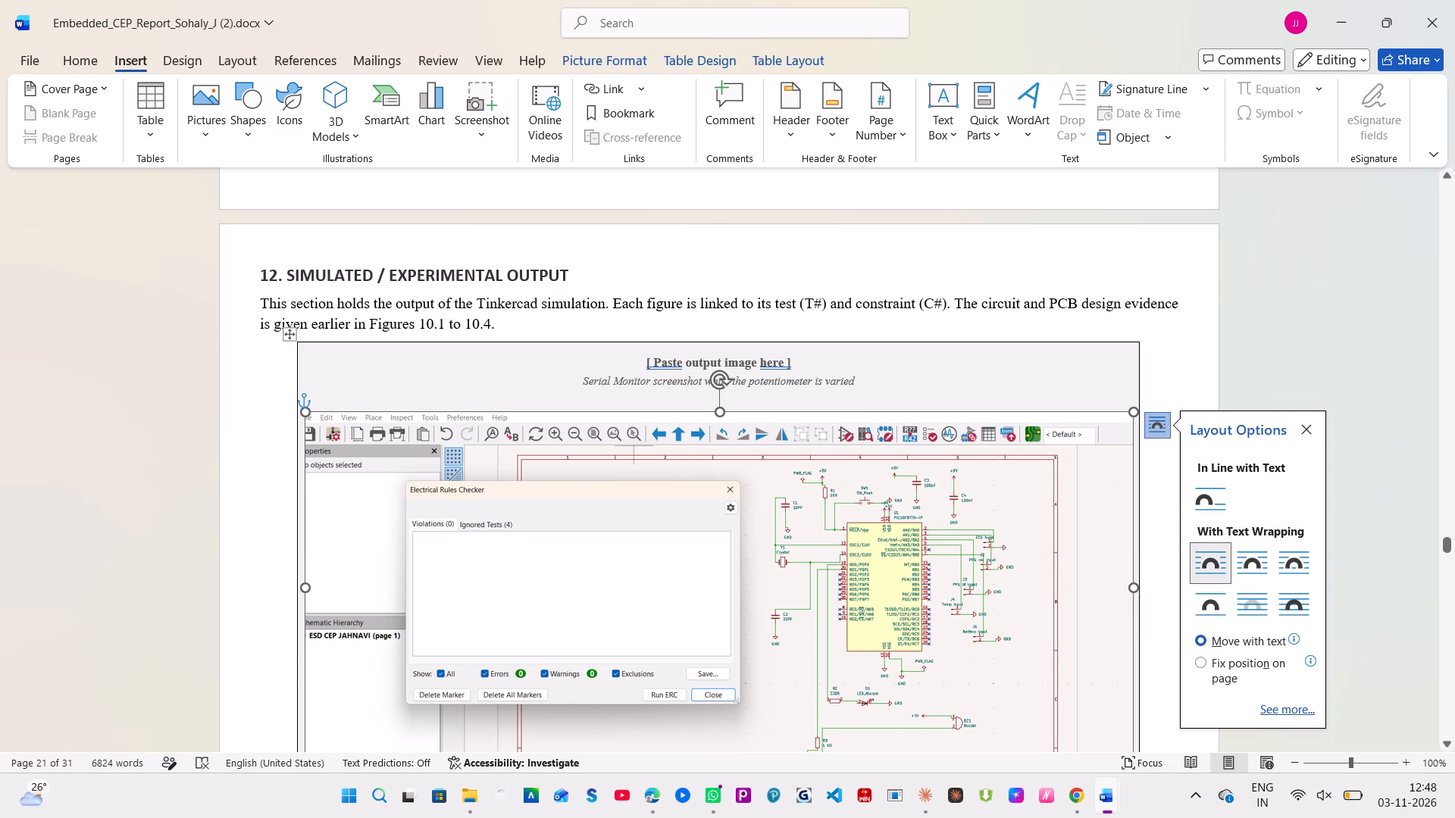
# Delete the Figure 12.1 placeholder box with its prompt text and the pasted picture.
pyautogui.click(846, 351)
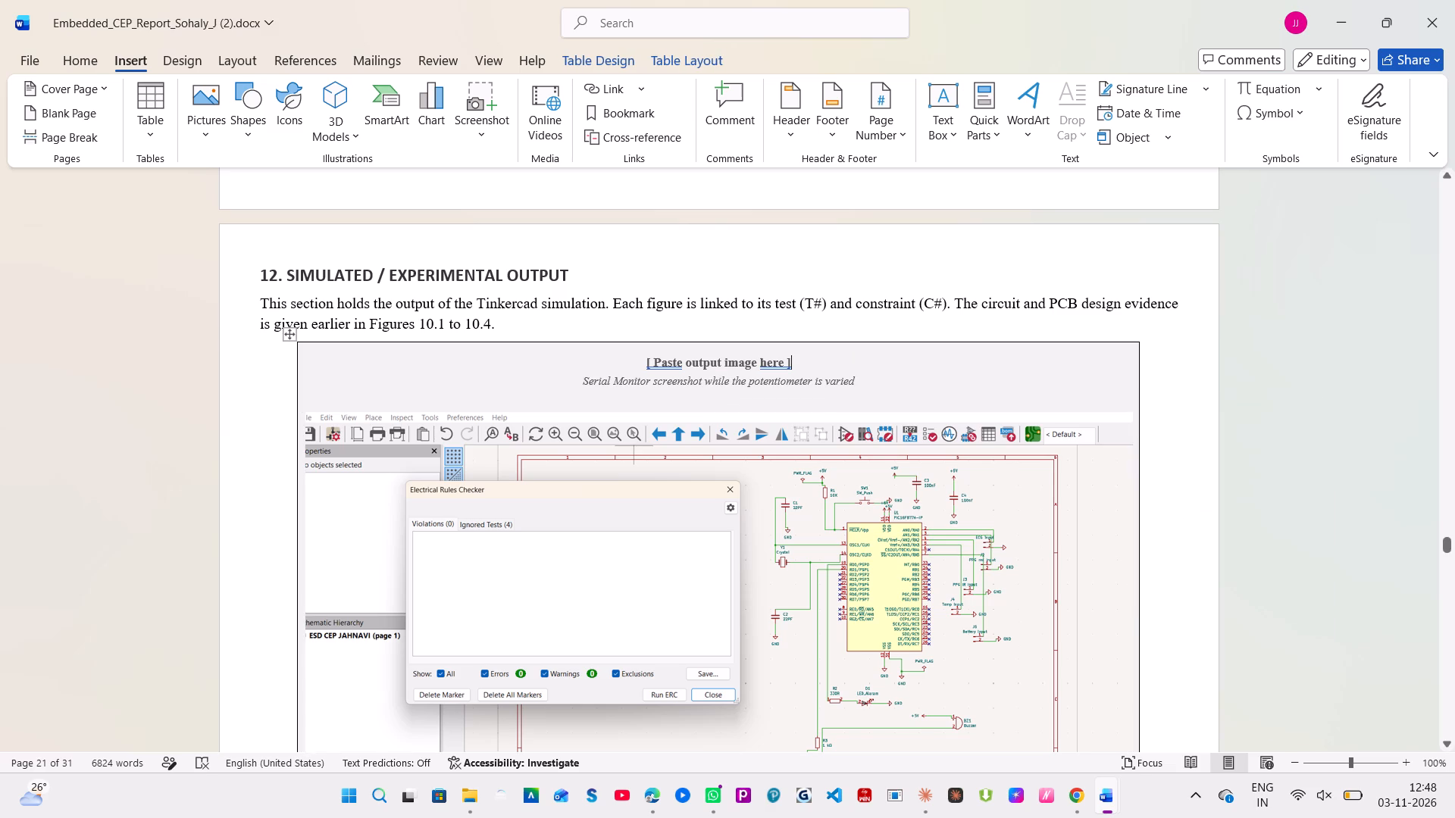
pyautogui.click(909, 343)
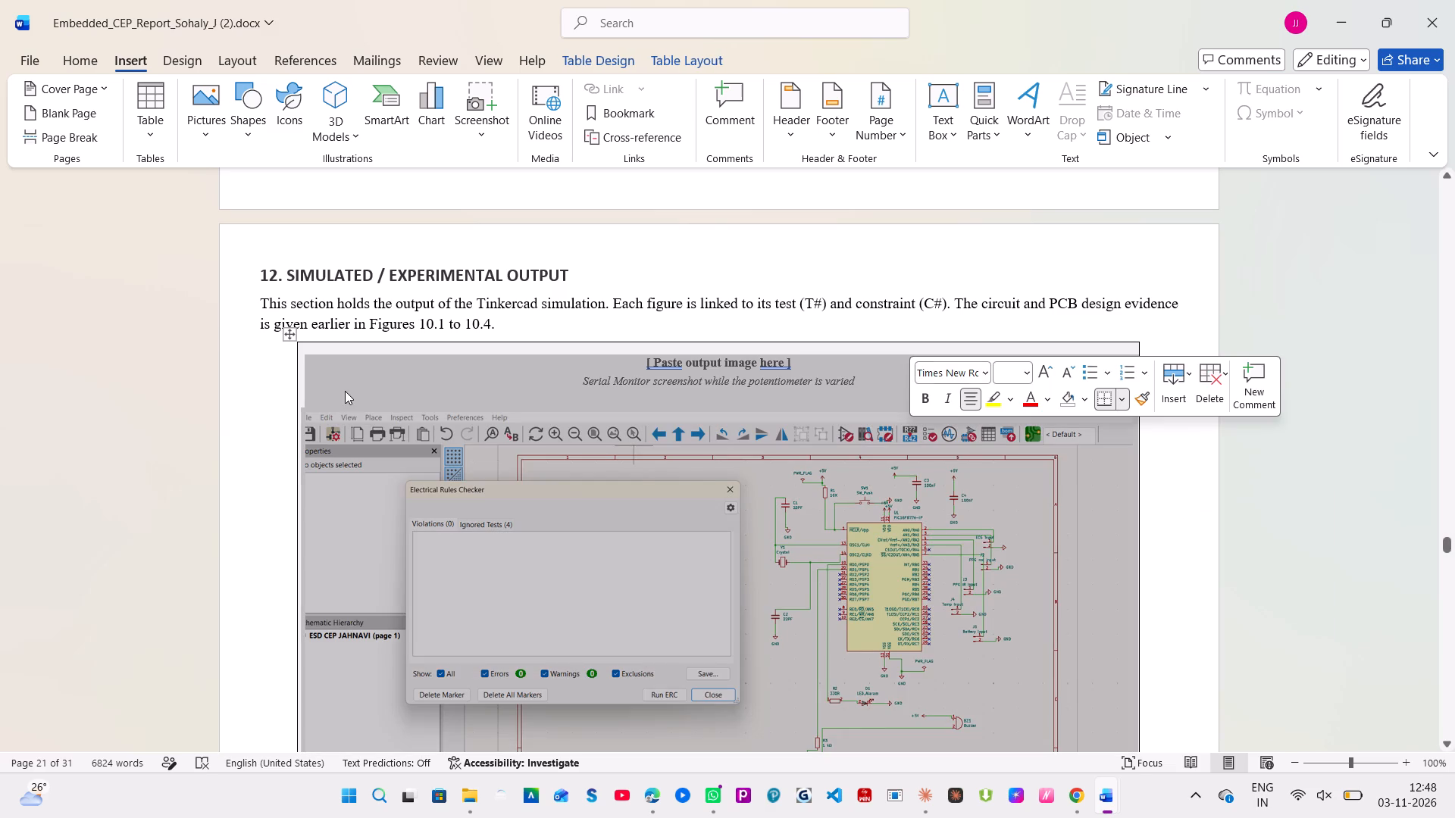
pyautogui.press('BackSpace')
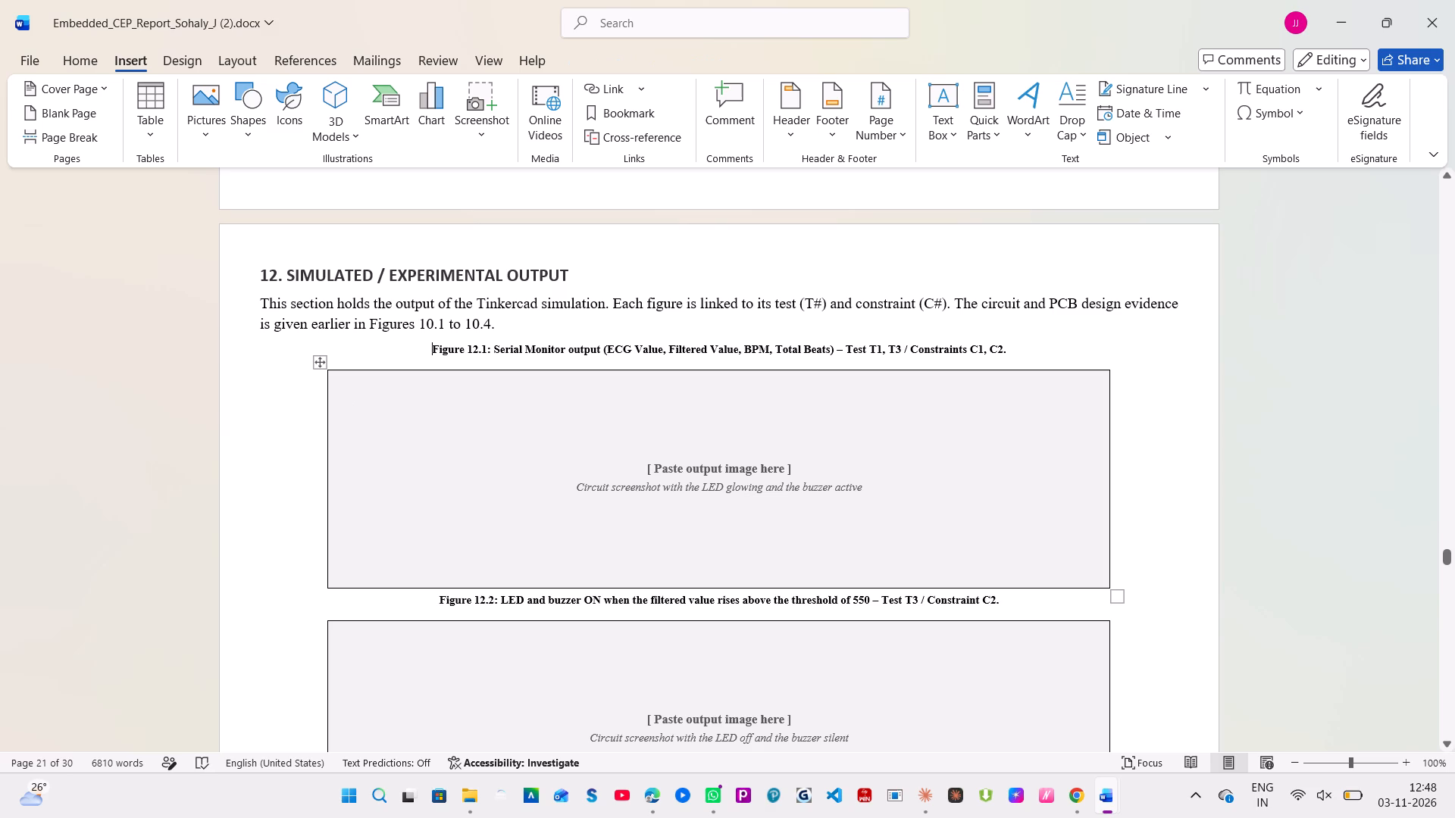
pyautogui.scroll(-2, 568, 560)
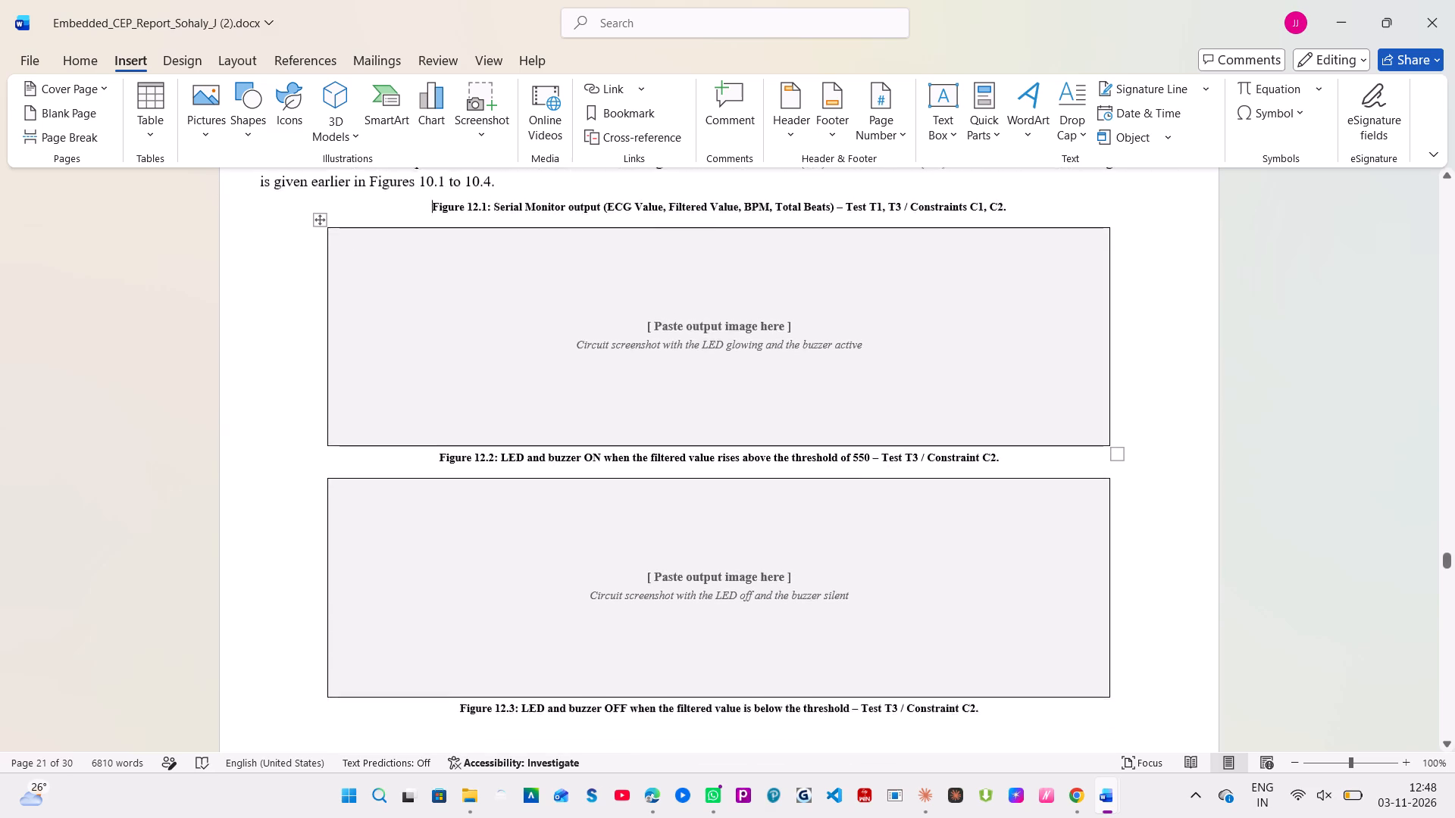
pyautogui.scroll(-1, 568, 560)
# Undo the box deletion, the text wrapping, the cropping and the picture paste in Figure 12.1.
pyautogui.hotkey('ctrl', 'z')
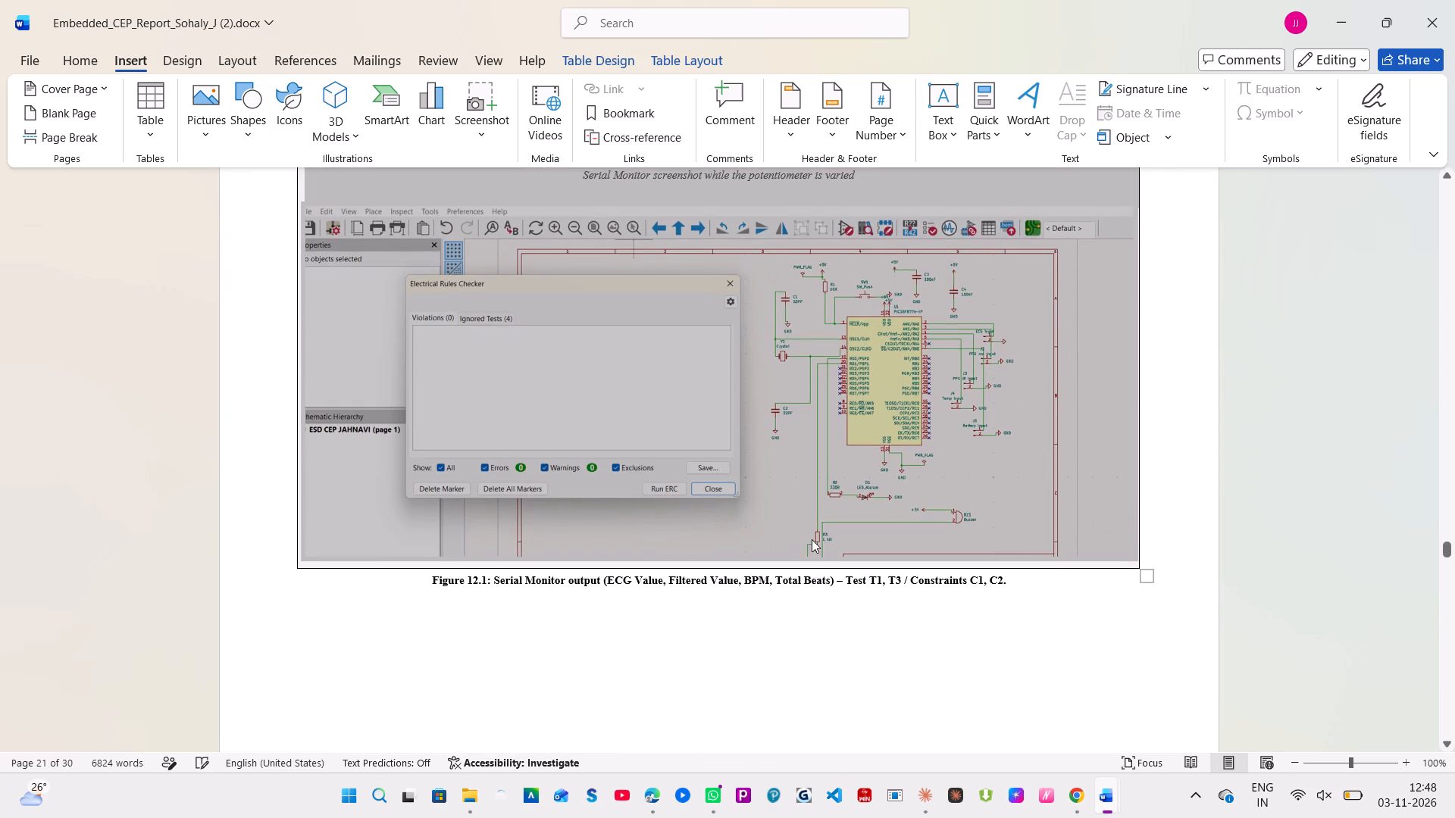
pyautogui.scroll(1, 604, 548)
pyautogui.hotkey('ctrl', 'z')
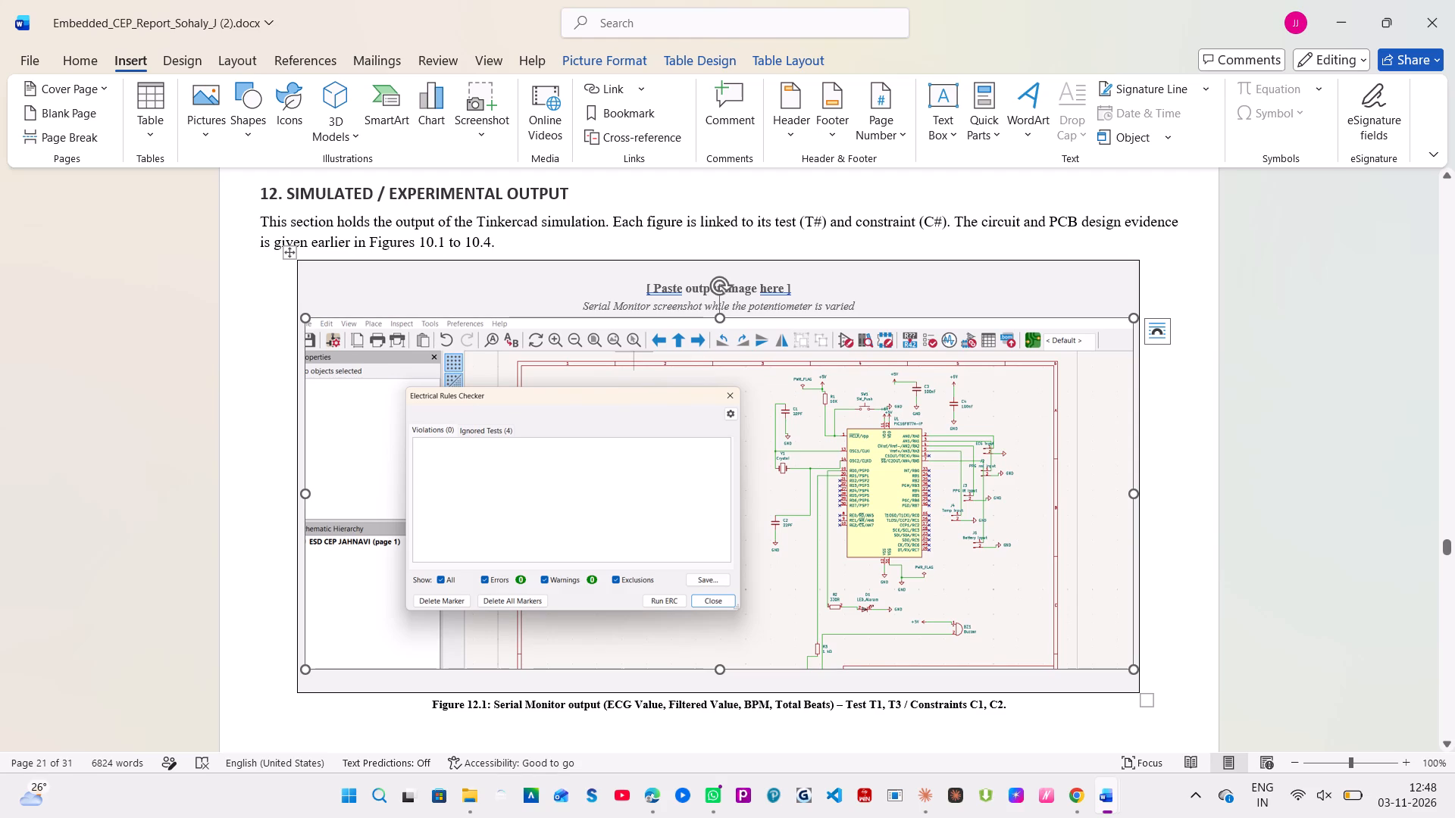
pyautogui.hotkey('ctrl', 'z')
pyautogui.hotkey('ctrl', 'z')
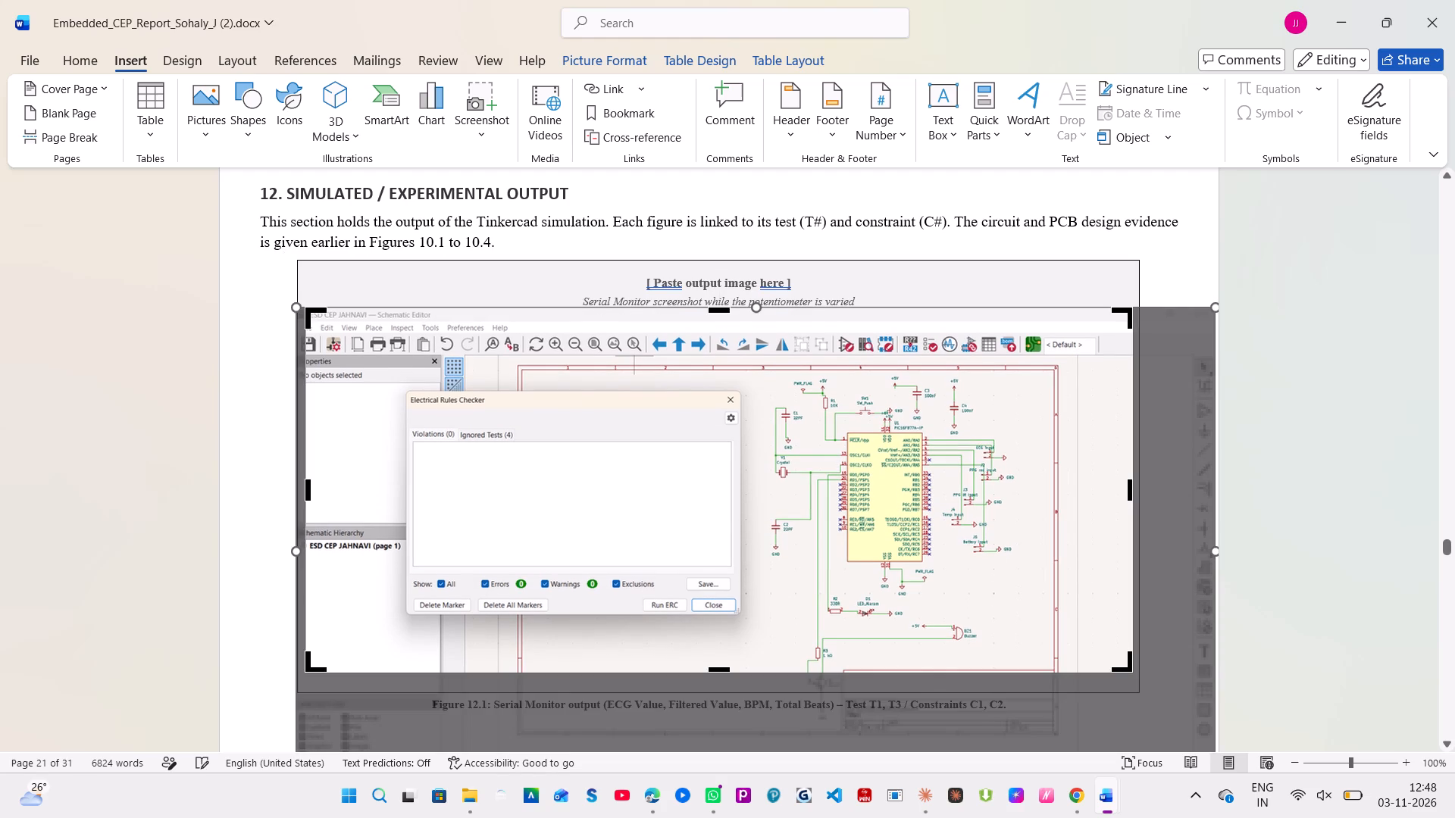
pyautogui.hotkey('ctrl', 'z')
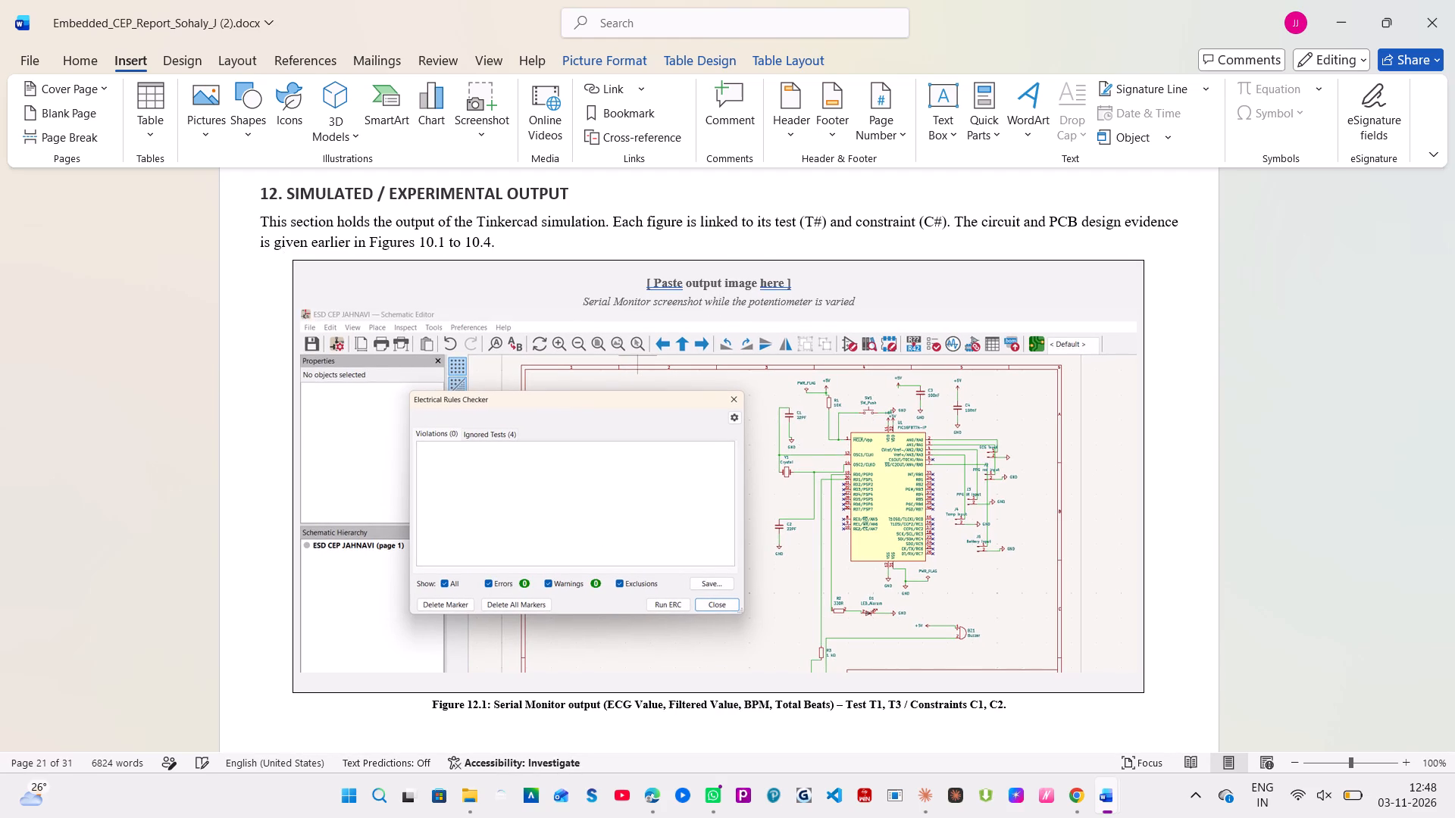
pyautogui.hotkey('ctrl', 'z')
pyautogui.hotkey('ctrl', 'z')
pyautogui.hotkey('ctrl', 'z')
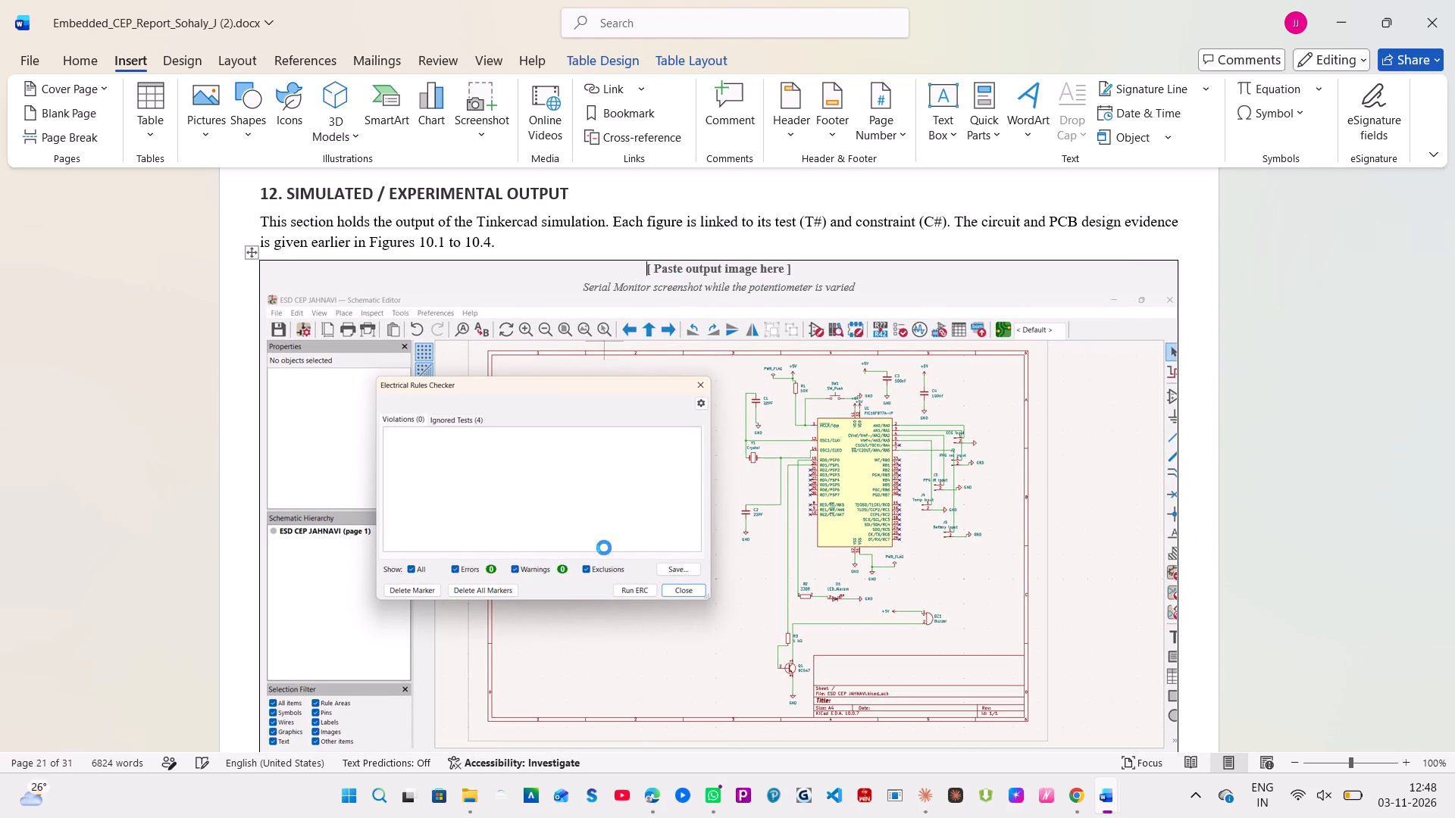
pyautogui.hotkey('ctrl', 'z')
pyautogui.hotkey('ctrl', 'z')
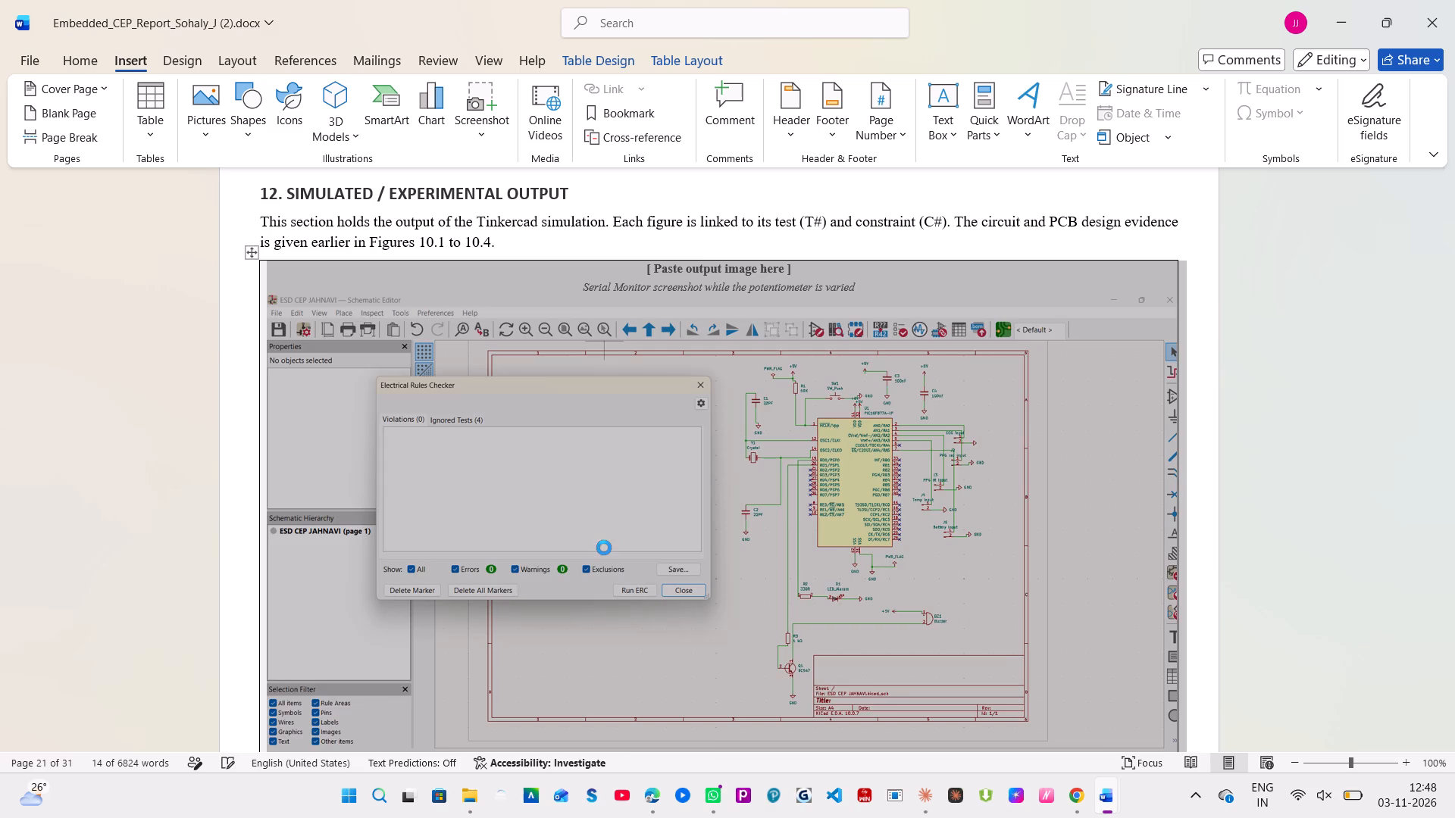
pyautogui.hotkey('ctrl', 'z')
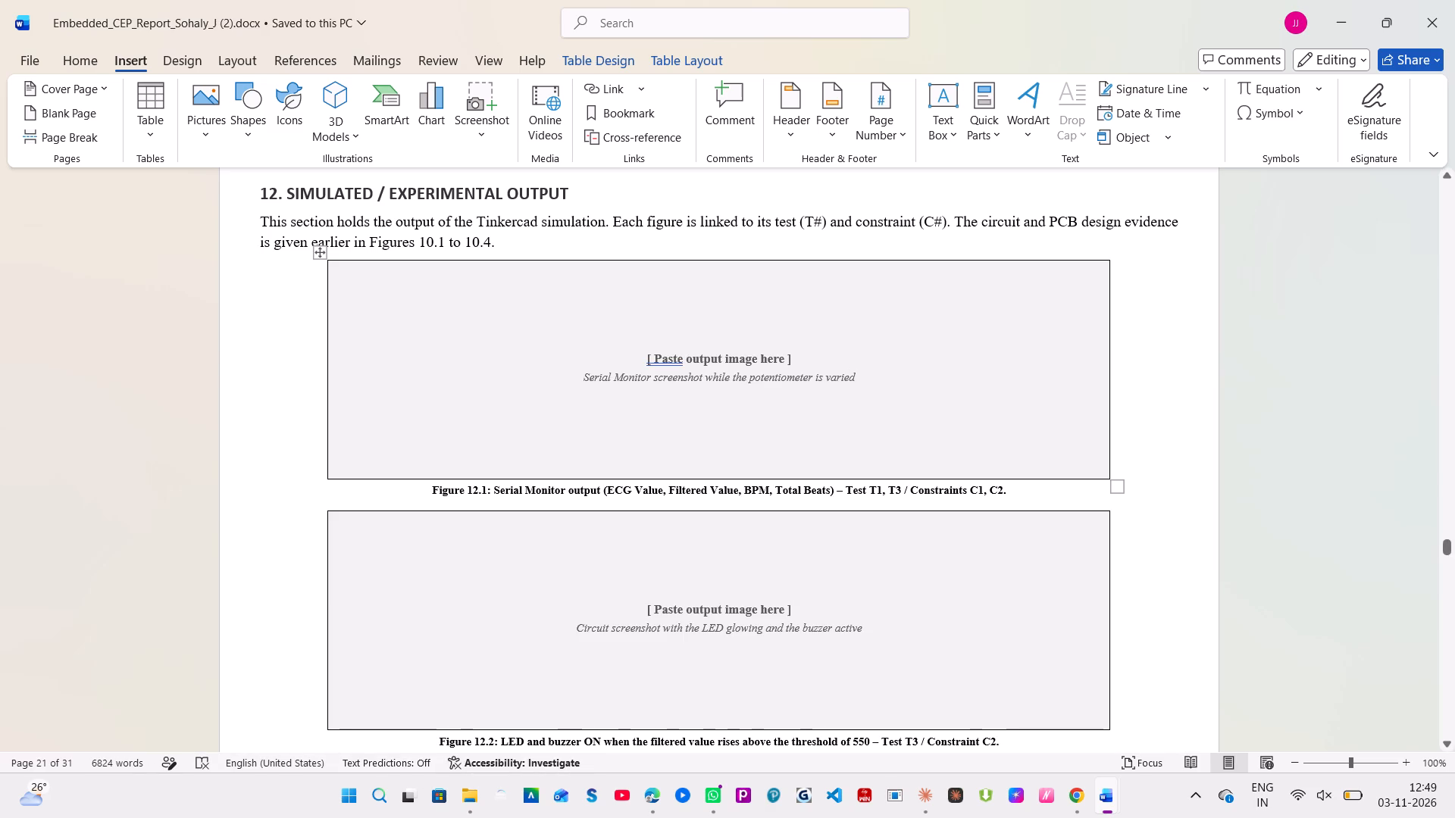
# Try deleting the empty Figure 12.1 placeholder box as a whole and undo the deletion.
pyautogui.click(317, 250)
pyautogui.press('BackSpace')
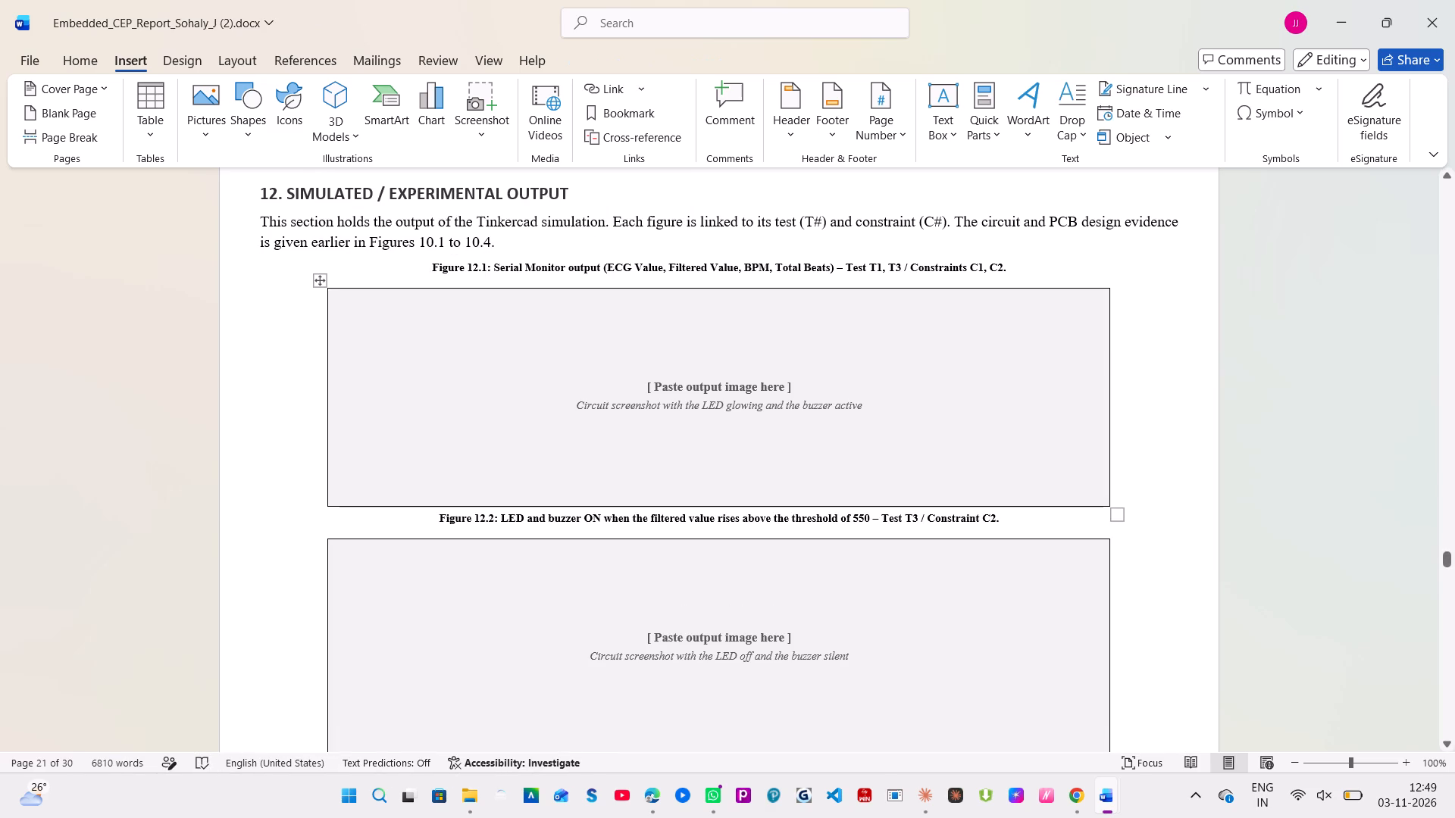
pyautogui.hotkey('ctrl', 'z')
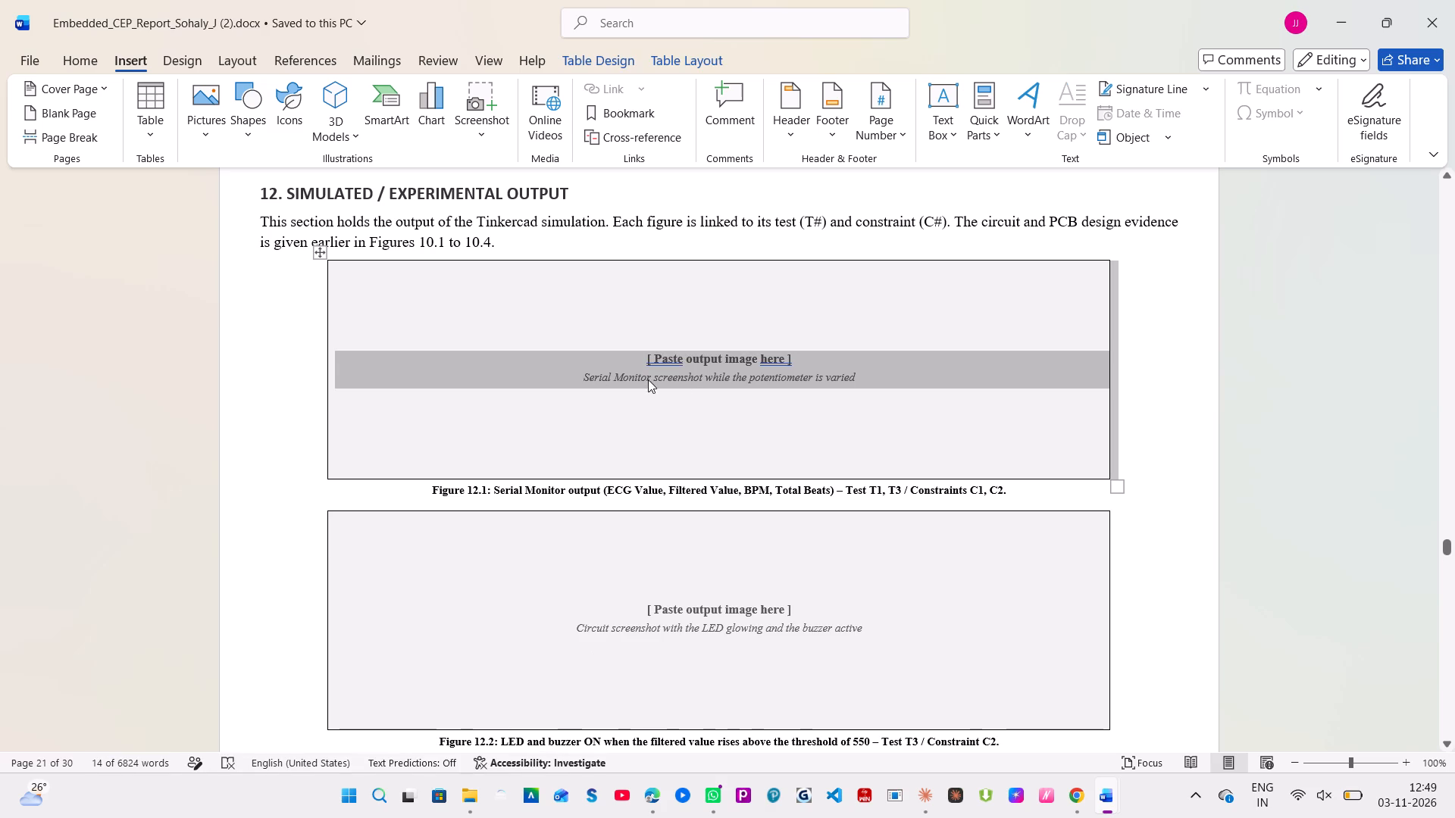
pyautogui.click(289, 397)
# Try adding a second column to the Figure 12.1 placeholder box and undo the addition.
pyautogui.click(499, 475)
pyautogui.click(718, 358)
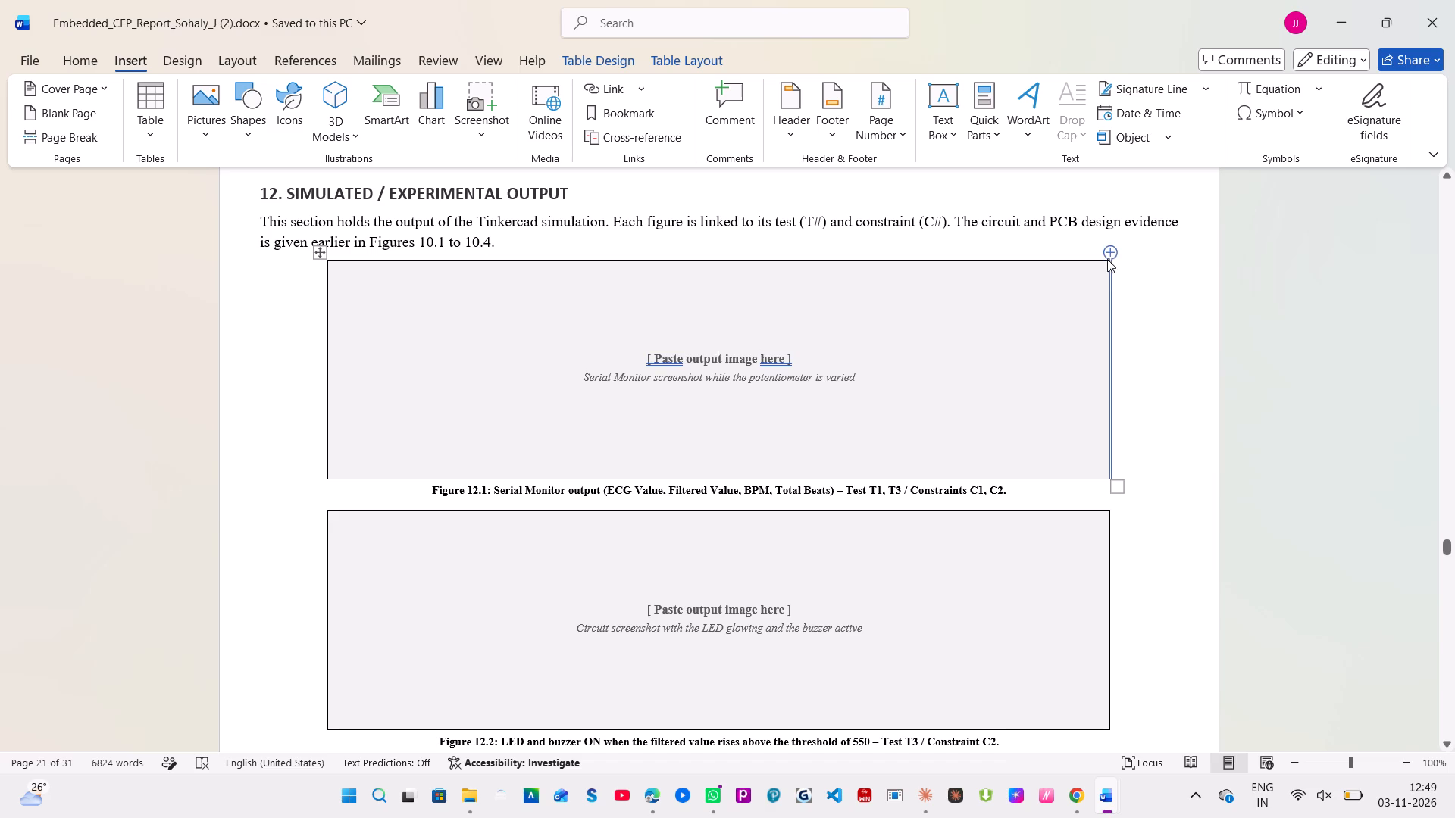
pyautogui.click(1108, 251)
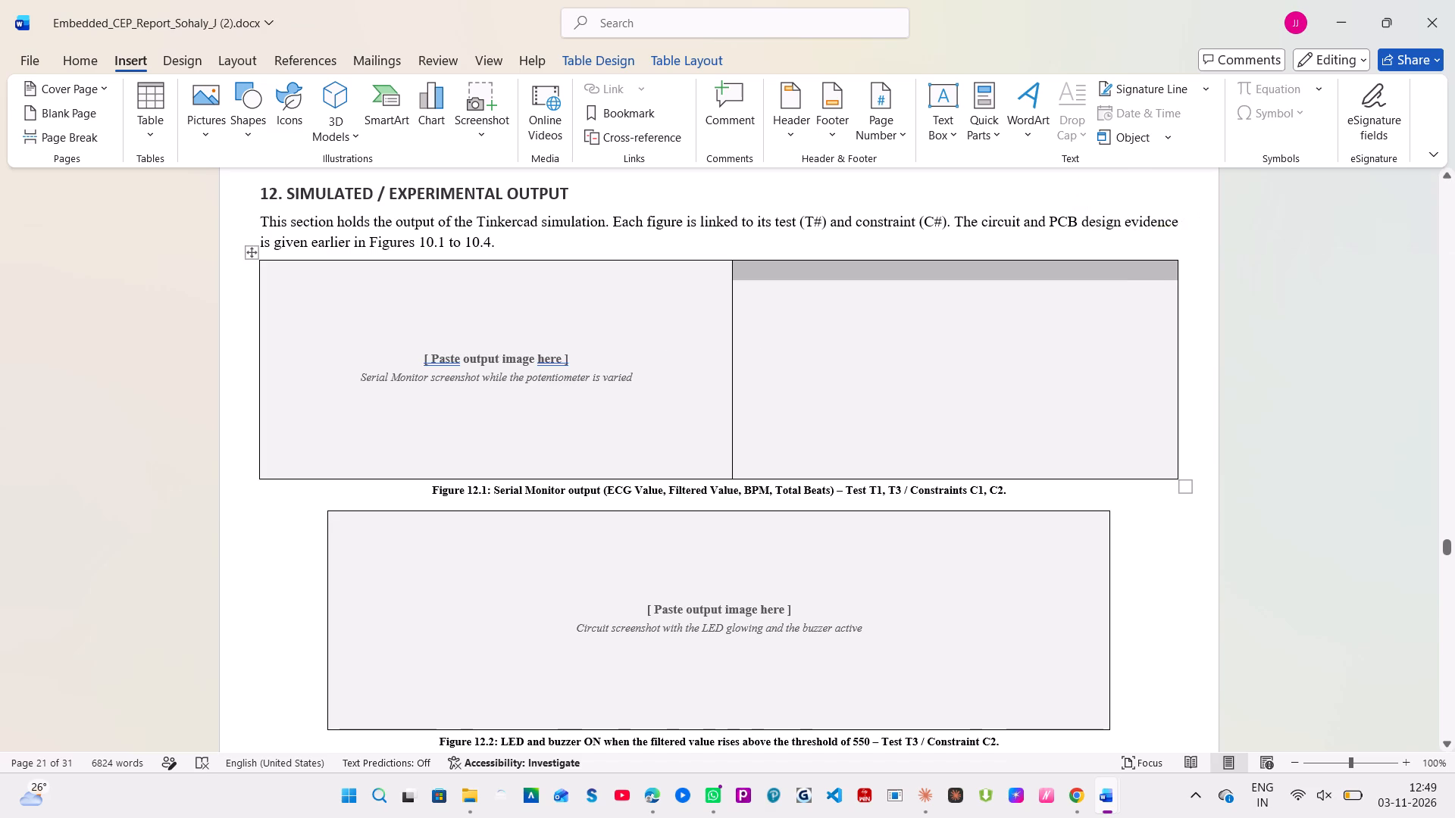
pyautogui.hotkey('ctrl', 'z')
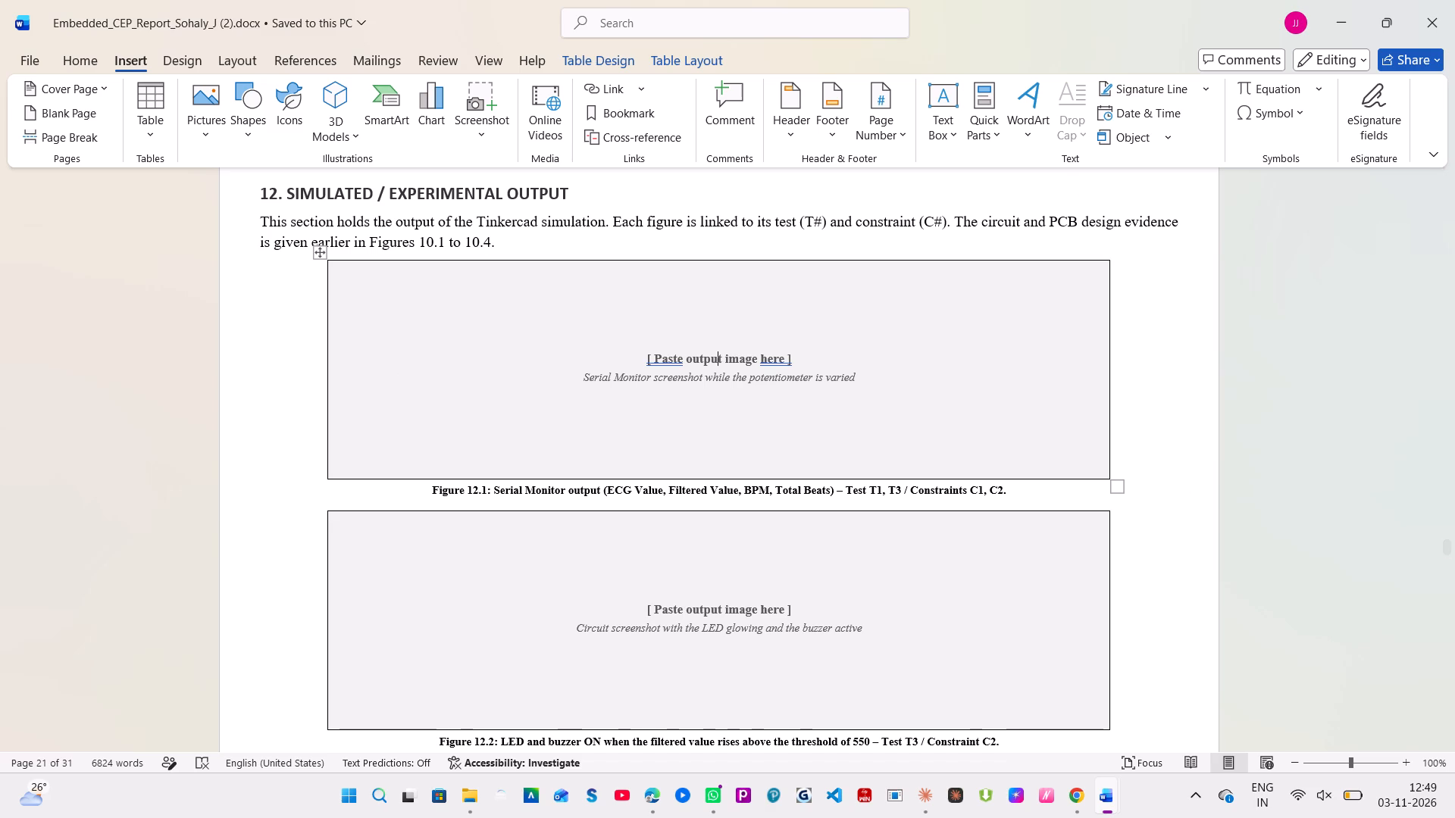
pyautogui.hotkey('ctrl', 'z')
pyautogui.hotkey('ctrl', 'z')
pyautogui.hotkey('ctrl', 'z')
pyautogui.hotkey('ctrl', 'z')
# Paste the copied schematic editor screenshot into the "[ Paste output image here ]" line of the Figure 12.1 placeholder box.
pyautogui.keyDown('ctrl'); pyautogui.scroll(1, 800, 320); pyautogui.keyUp('ctrl')
pyautogui.hotkey('ctrl', 'v')
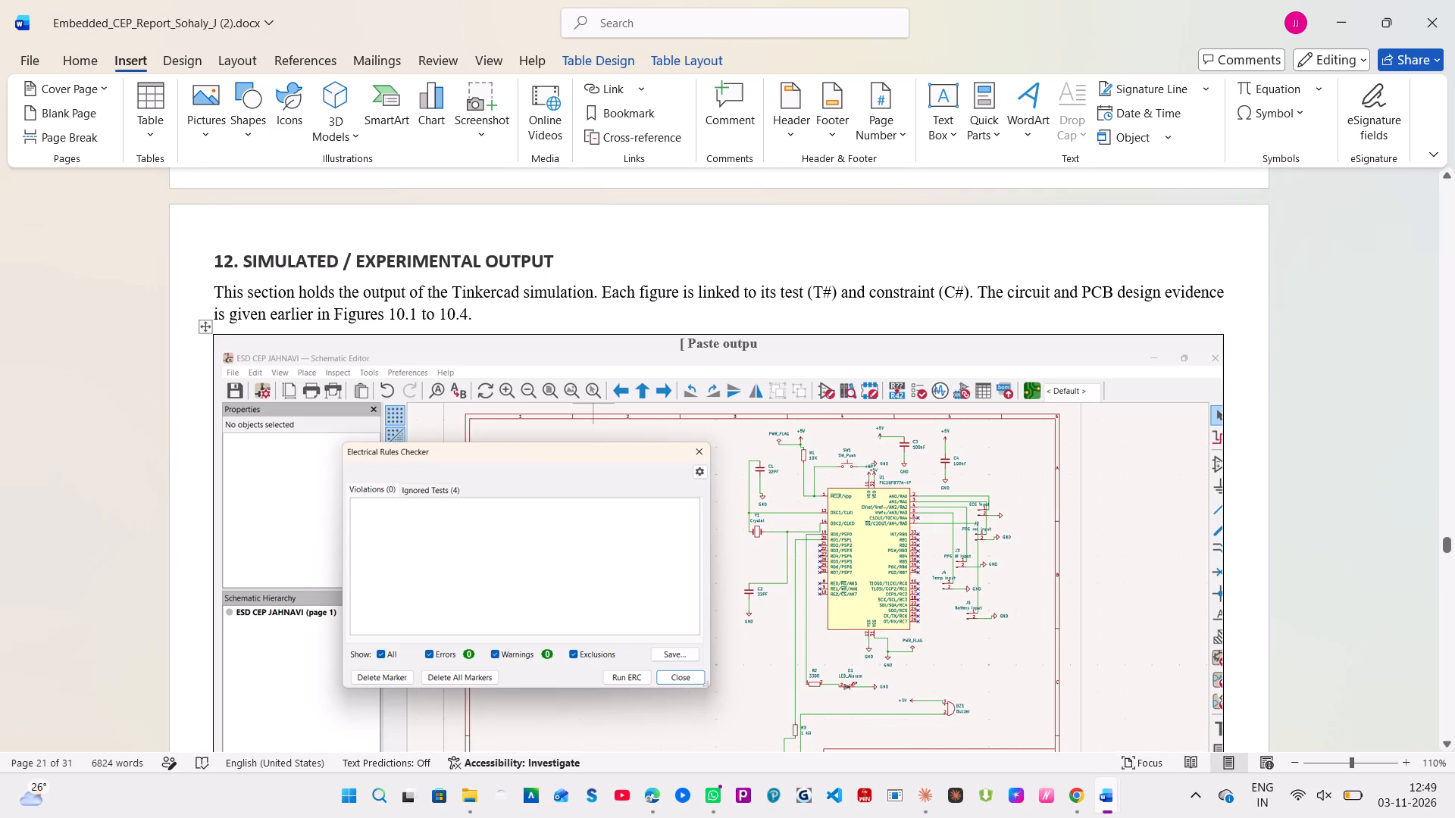
# Reduce the pasted schematic picture's height slightly and set its layout to Square text wrapping.
pyautogui.scroll(-1, 821, 430)
pyautogui.click(893, 428)
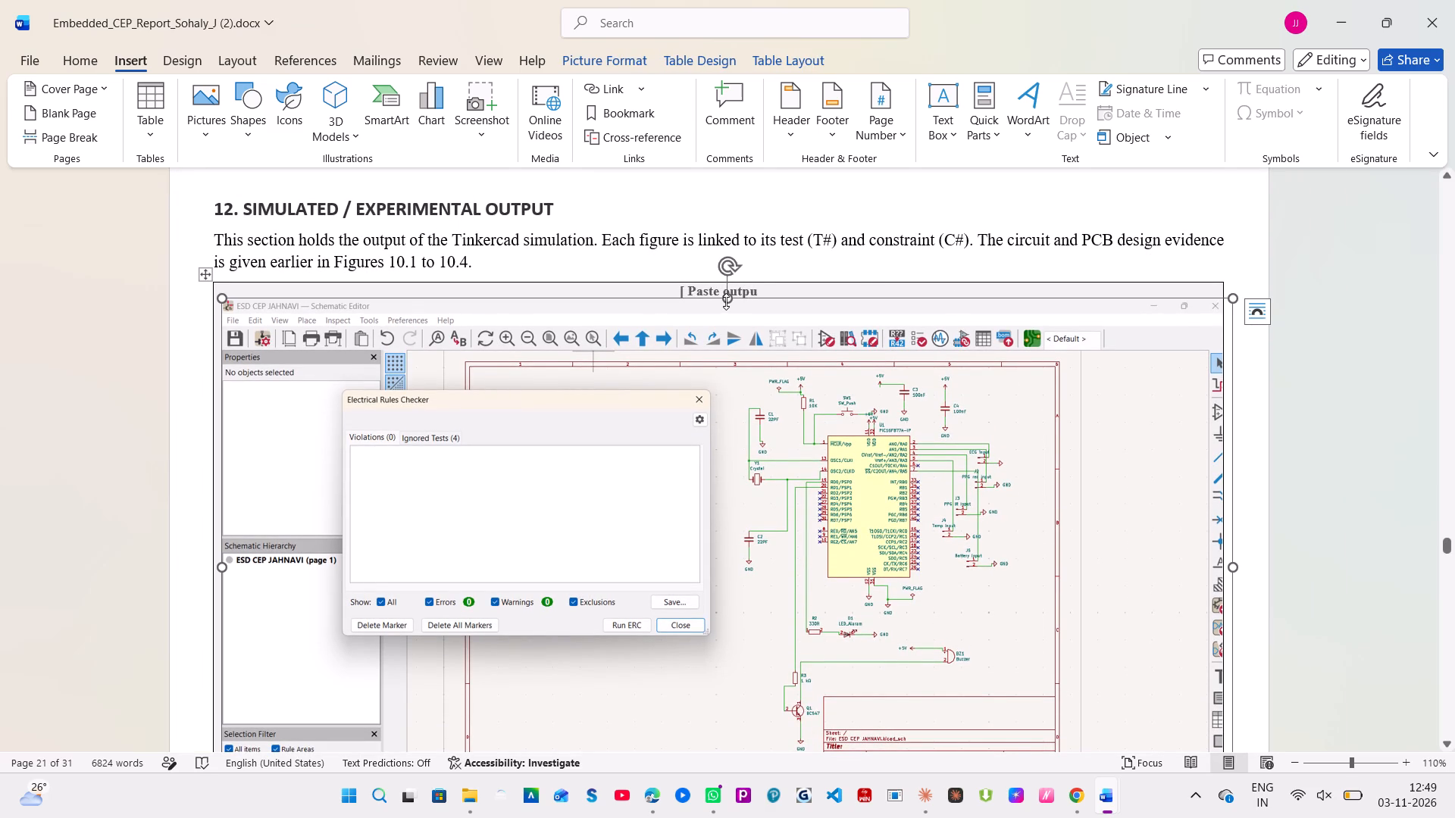
pyautogui.moveTo(726, 301); pyautogui.dragTo(737, 314)
pyautogui.click(1256, 309)
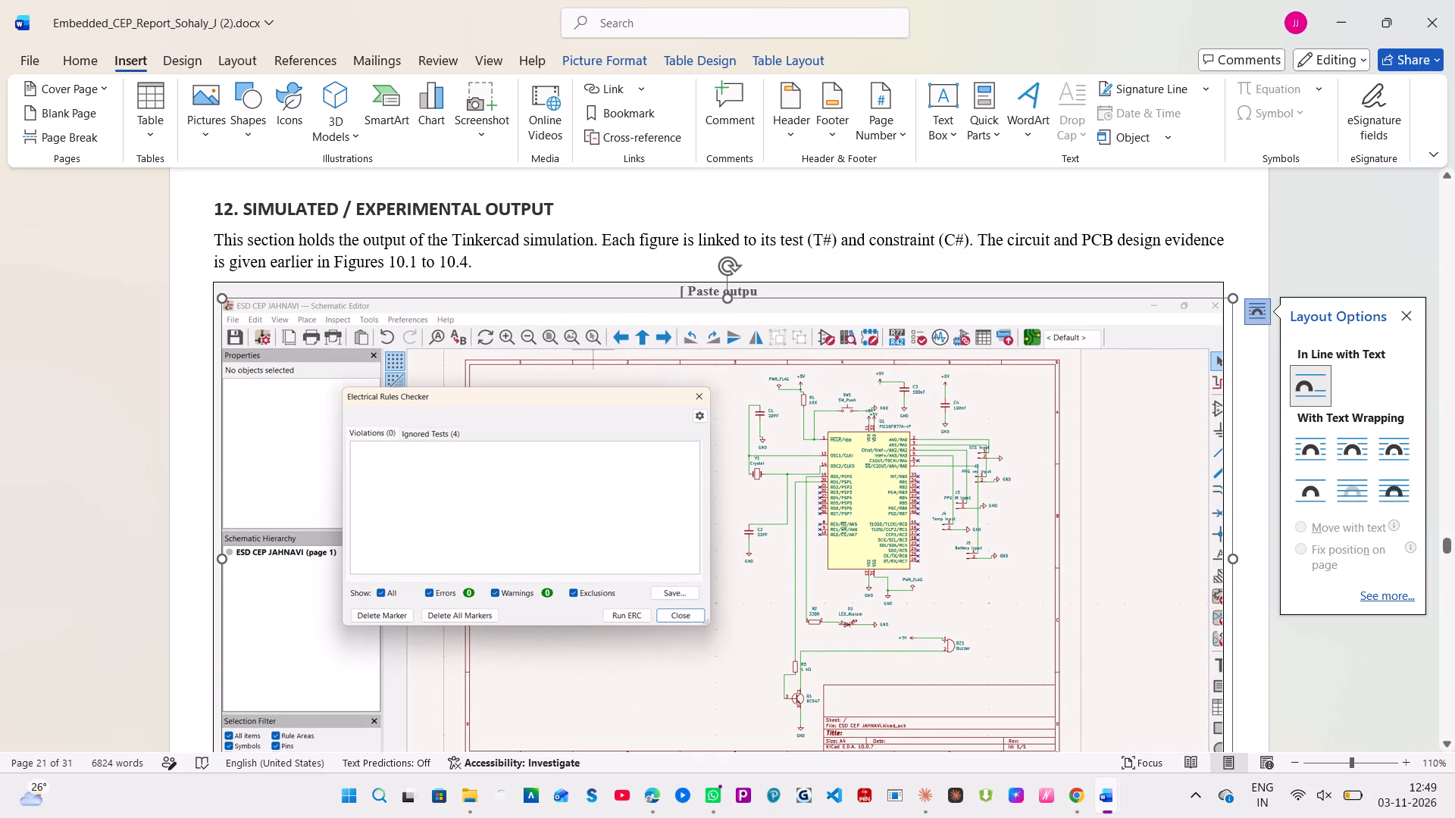
pyautogui.click(1301, 451)
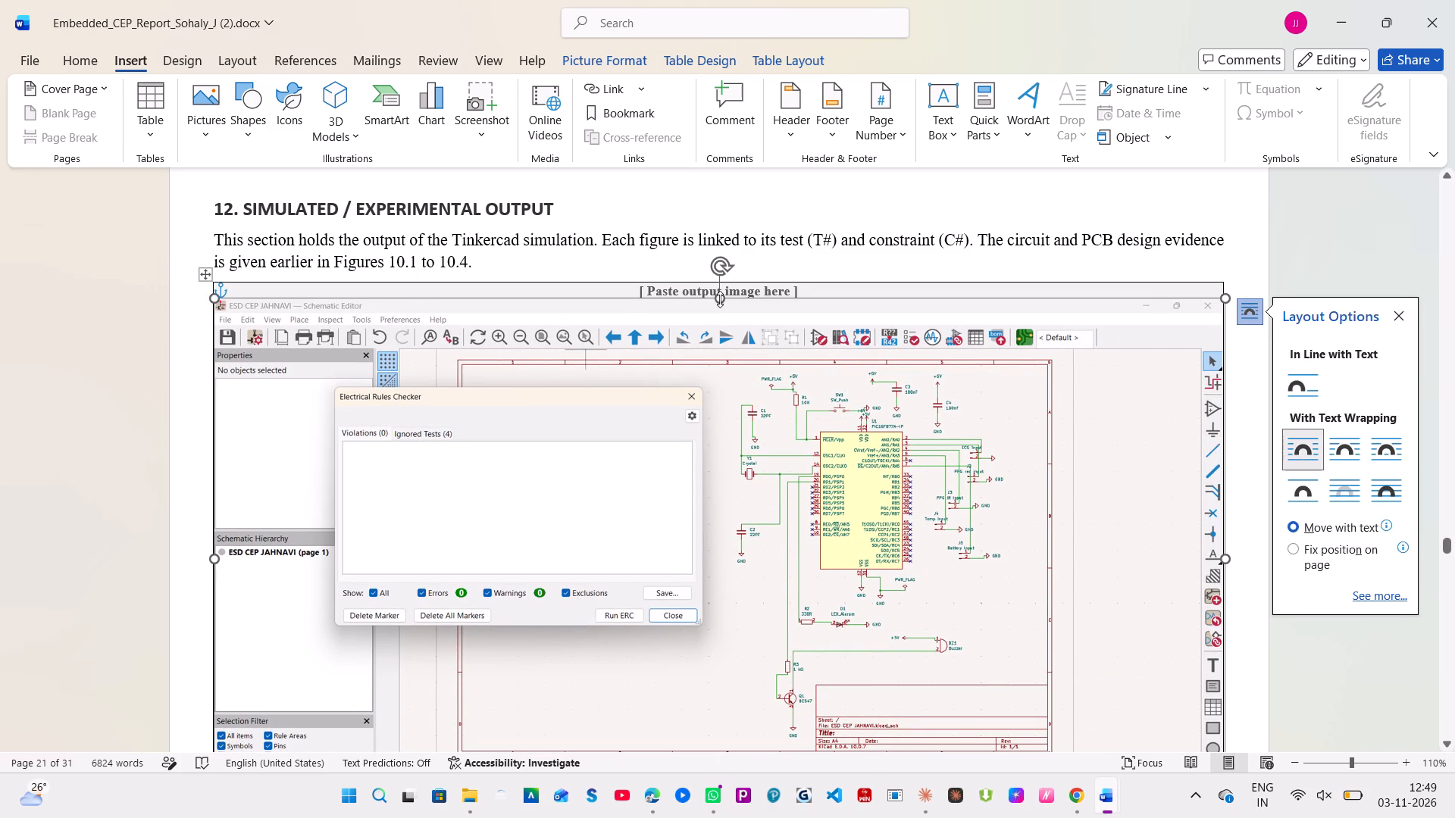
# Shrink the schematic picture's height from its top edge, leaving space below the Figure 12.1 prompt text.
pyautogui.moveTo(721, 298); pyautogui.dragTo(730, 506)
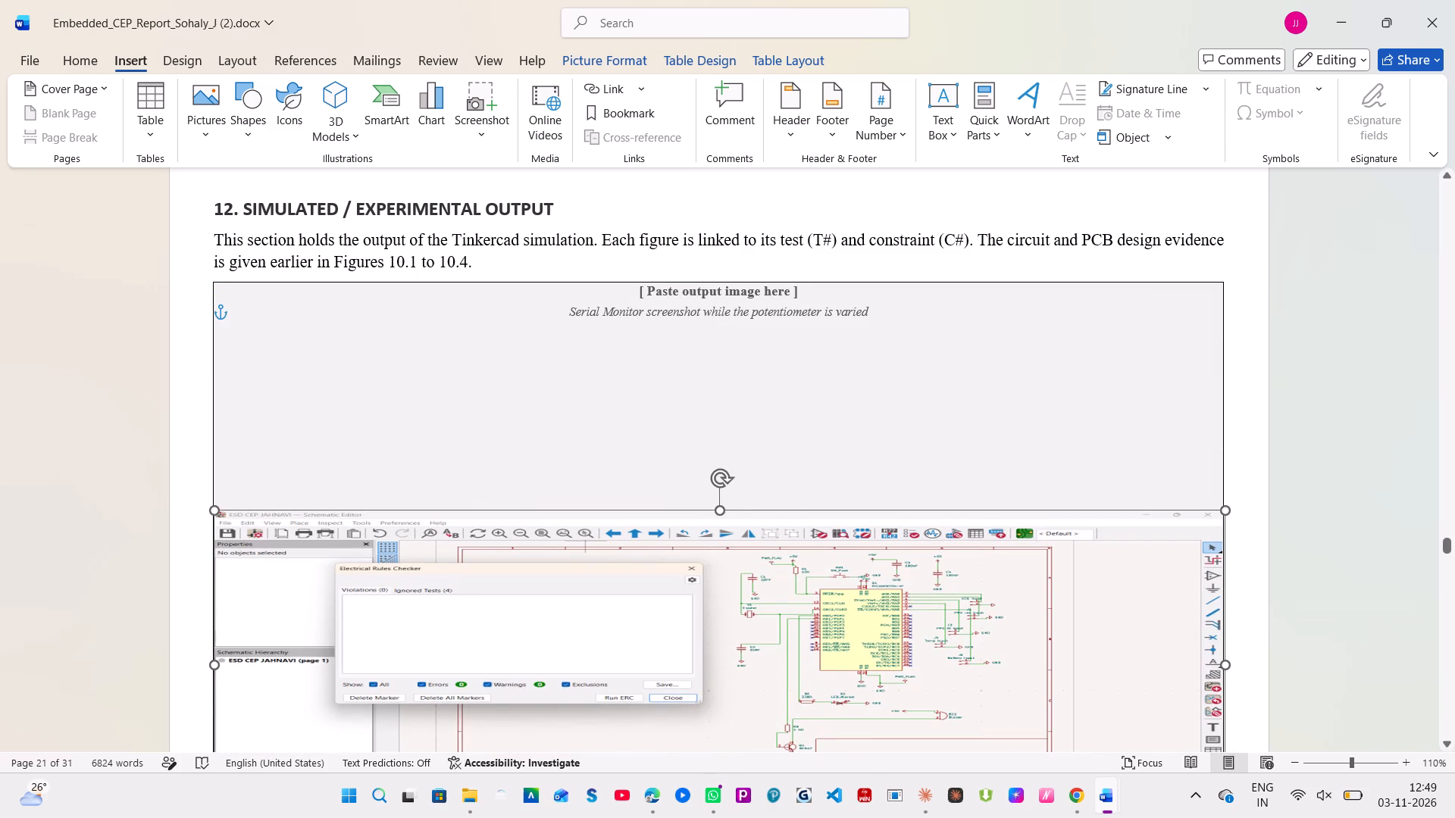
# Select the "[ Paste output image here ]" prompt line in the Figure 12.1 box.
pyautogui.moveTo(640, 291); pyautogui.dragTo(838, 341)
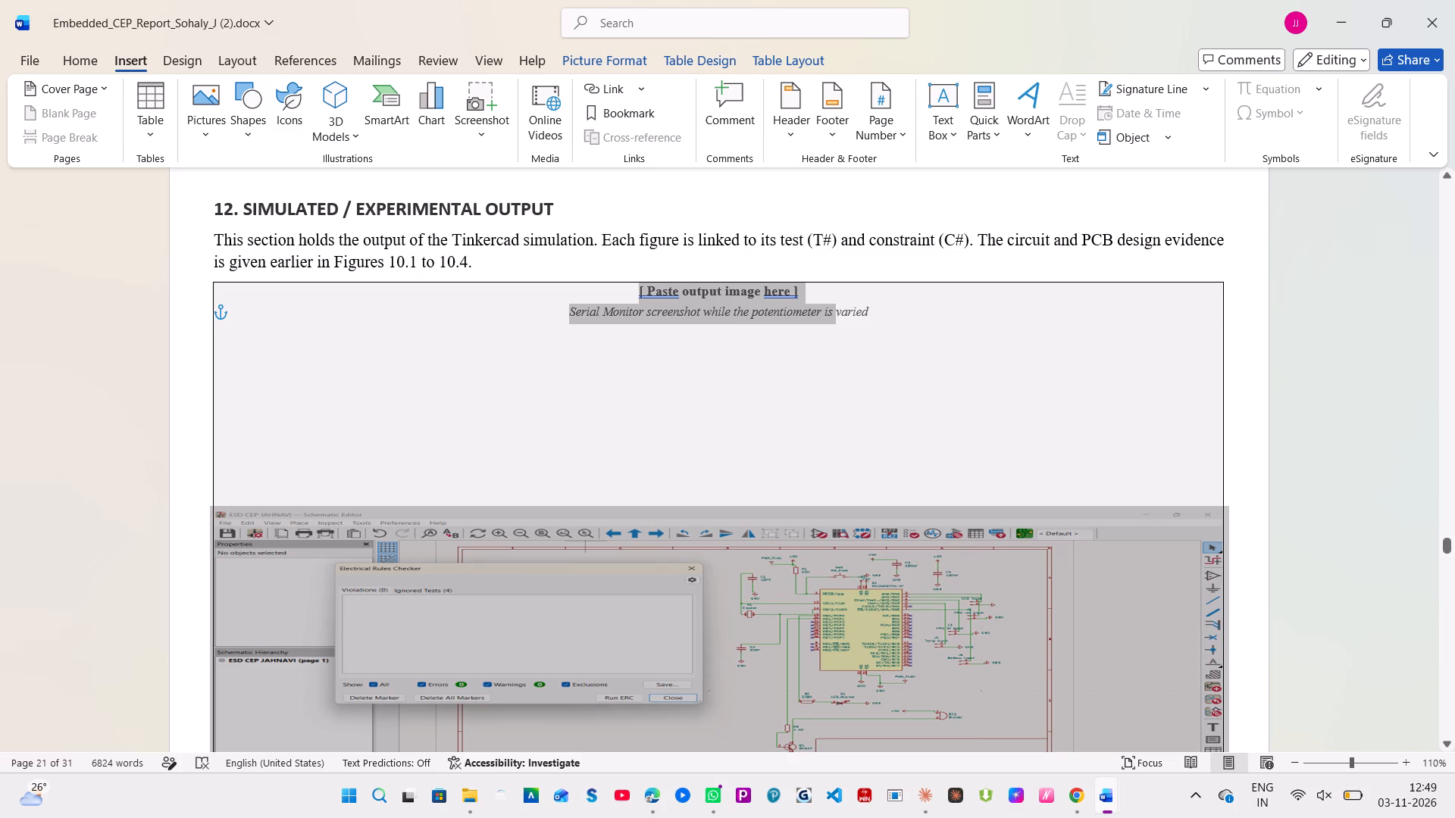
pyautogui.moveTo(838, 341); pyautogui.dragTo(797, 294)
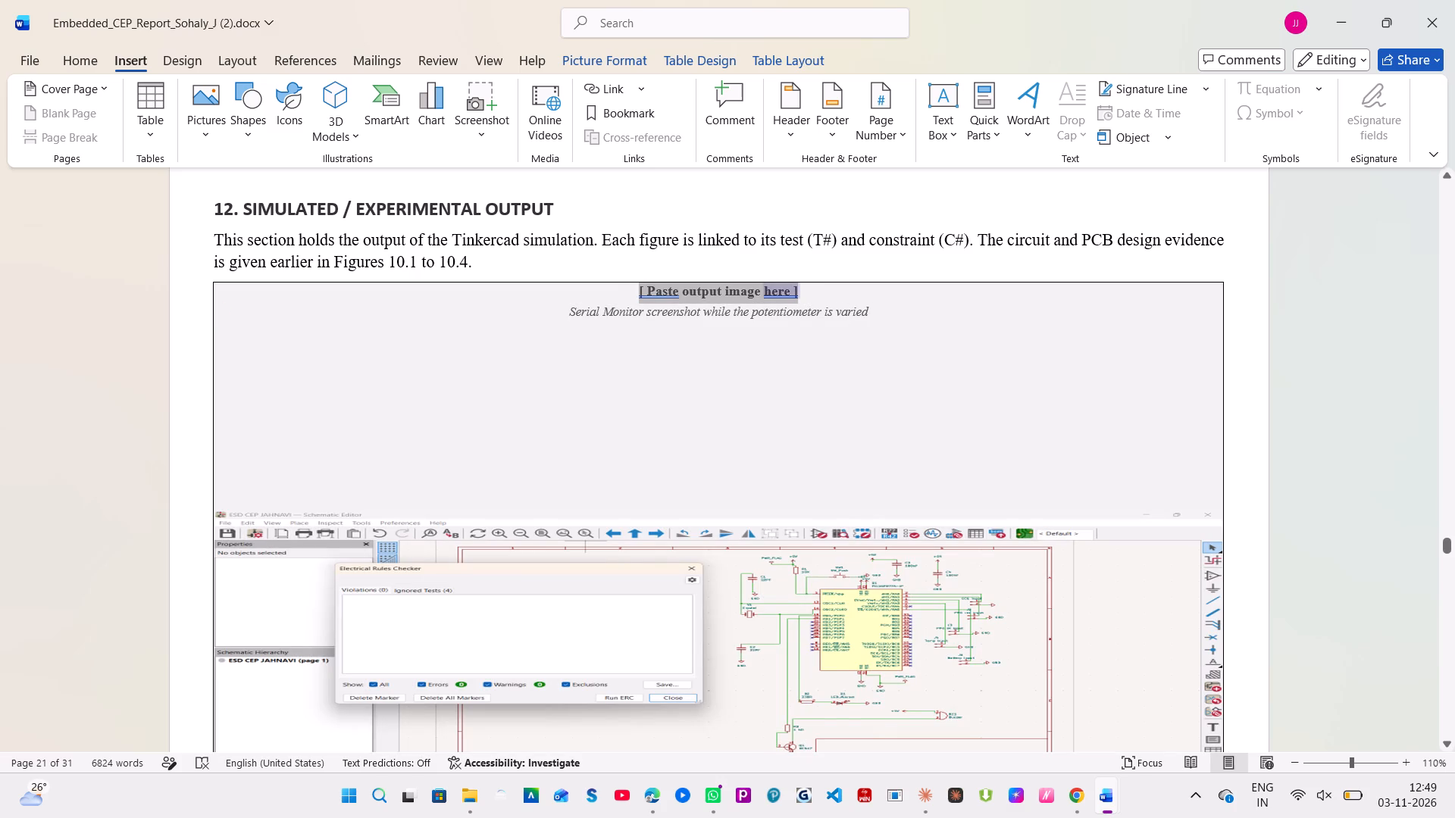
# Delete the "[ Paste output image here ]" prompt and the "Serial Monitor screenshot while the potentiometer is varied" line from the Figure 12.1 box.
pyautogui.moveTo(797, 294); pyautogui.dragTo(807, 295)
pyautogui.press('Delete')
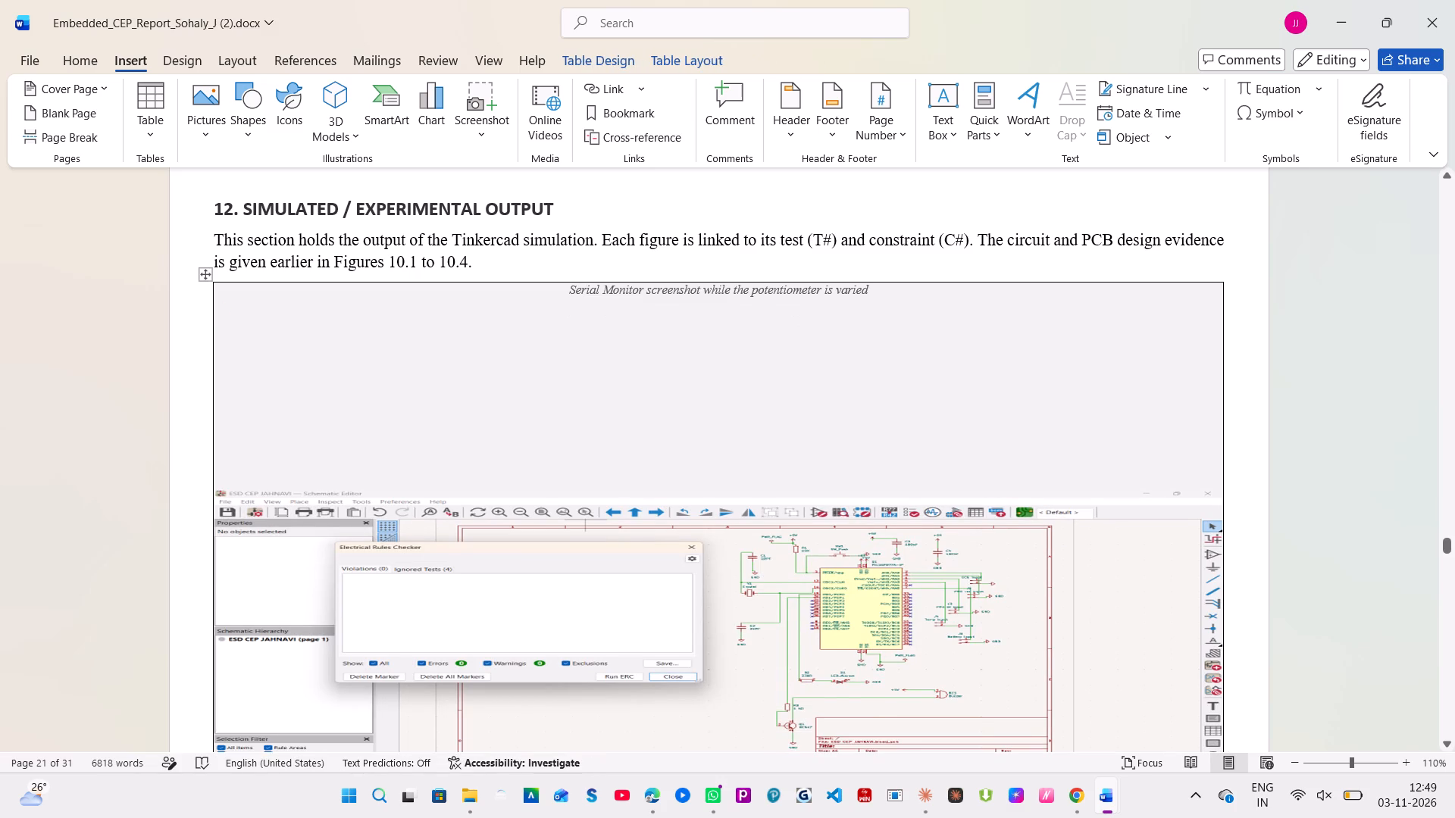
pyautogui.moveTo(881, 292); pyautogui.dragTo(625, 312)
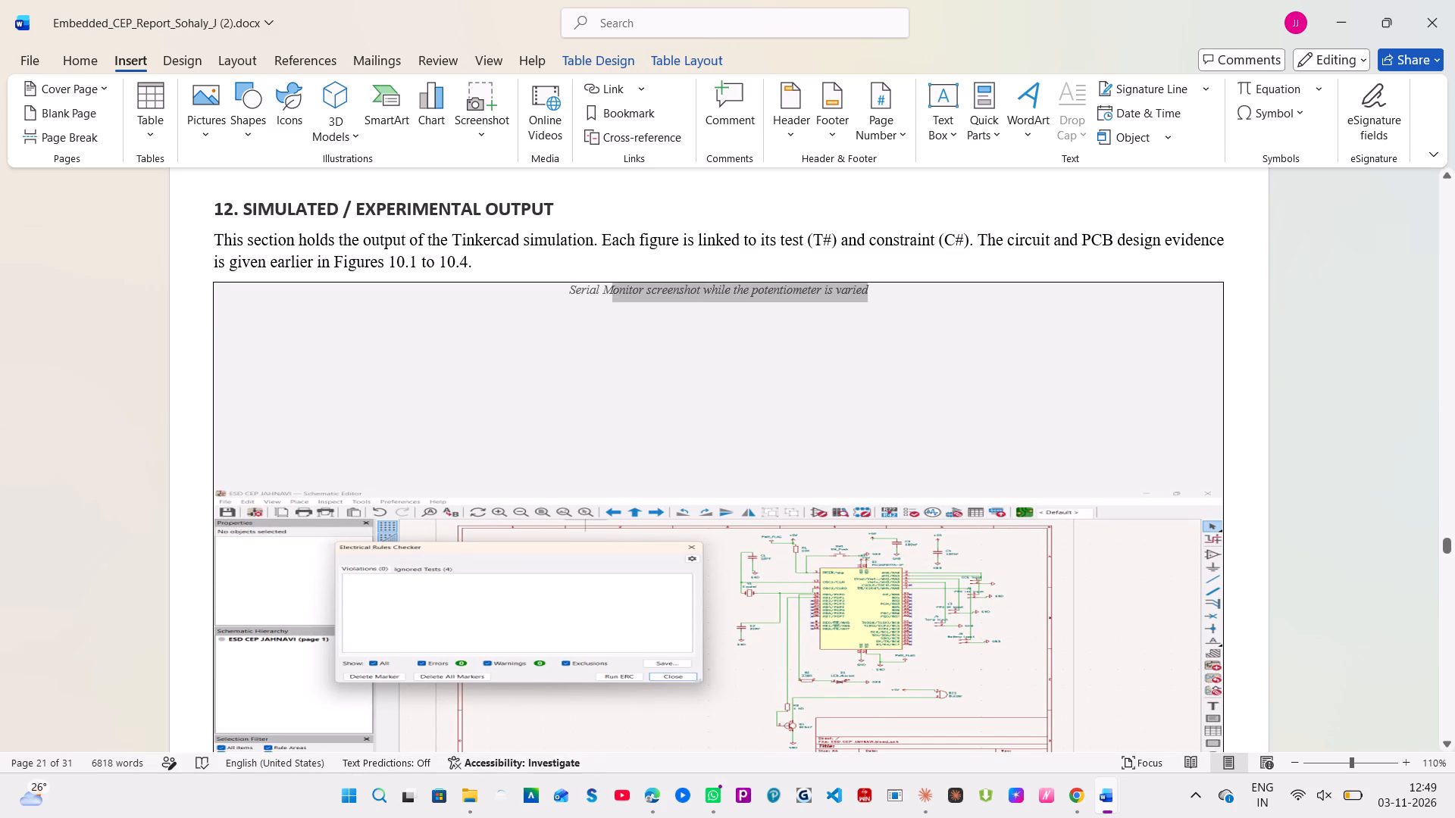
pyautogui.moveTo(625, 312); pyautogui.dragTo(561, 292)
pyautogui.press('Delete')
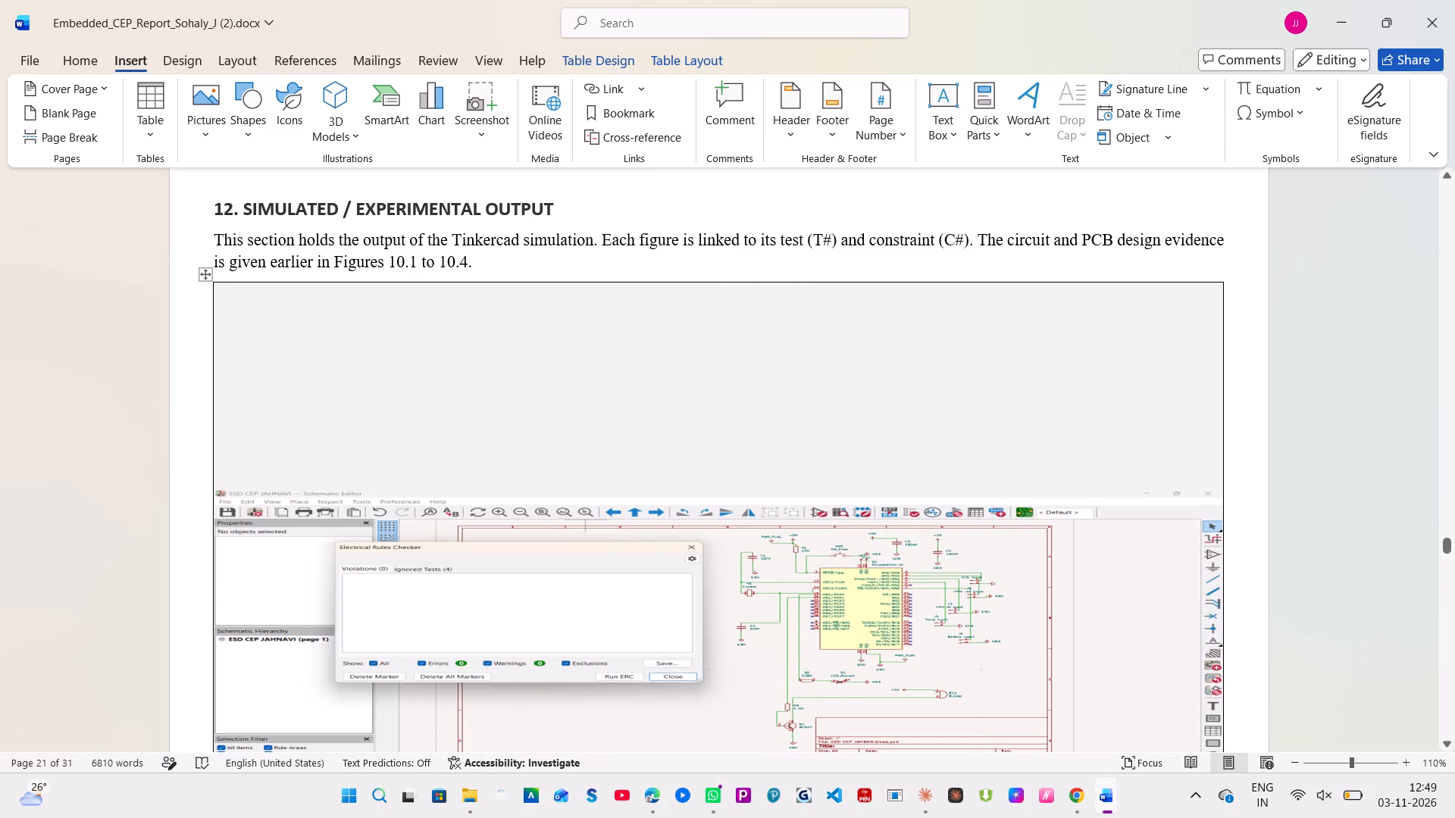
pyautogui.click(546, 526)
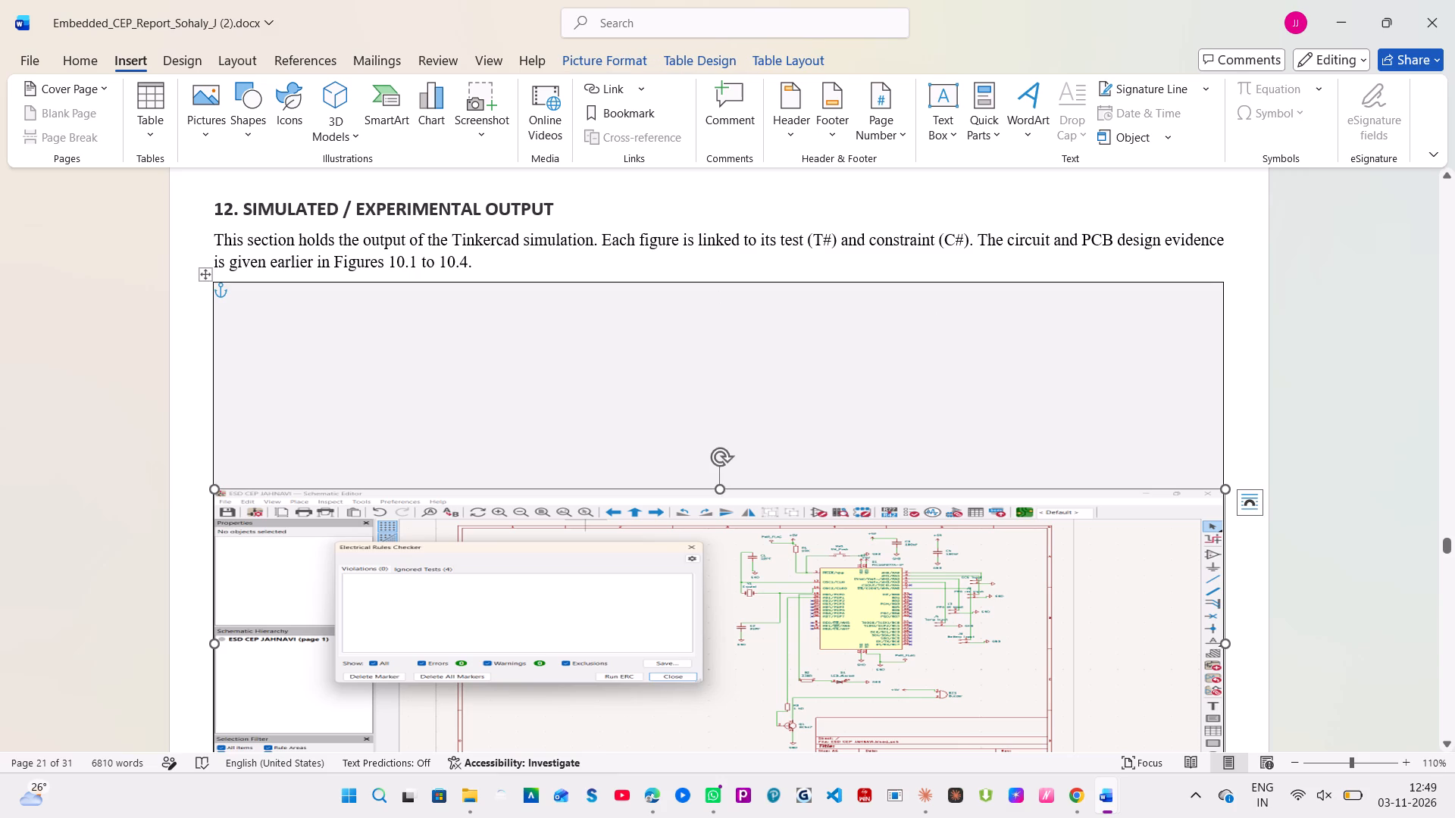
pyautogui.click(1249, 502)
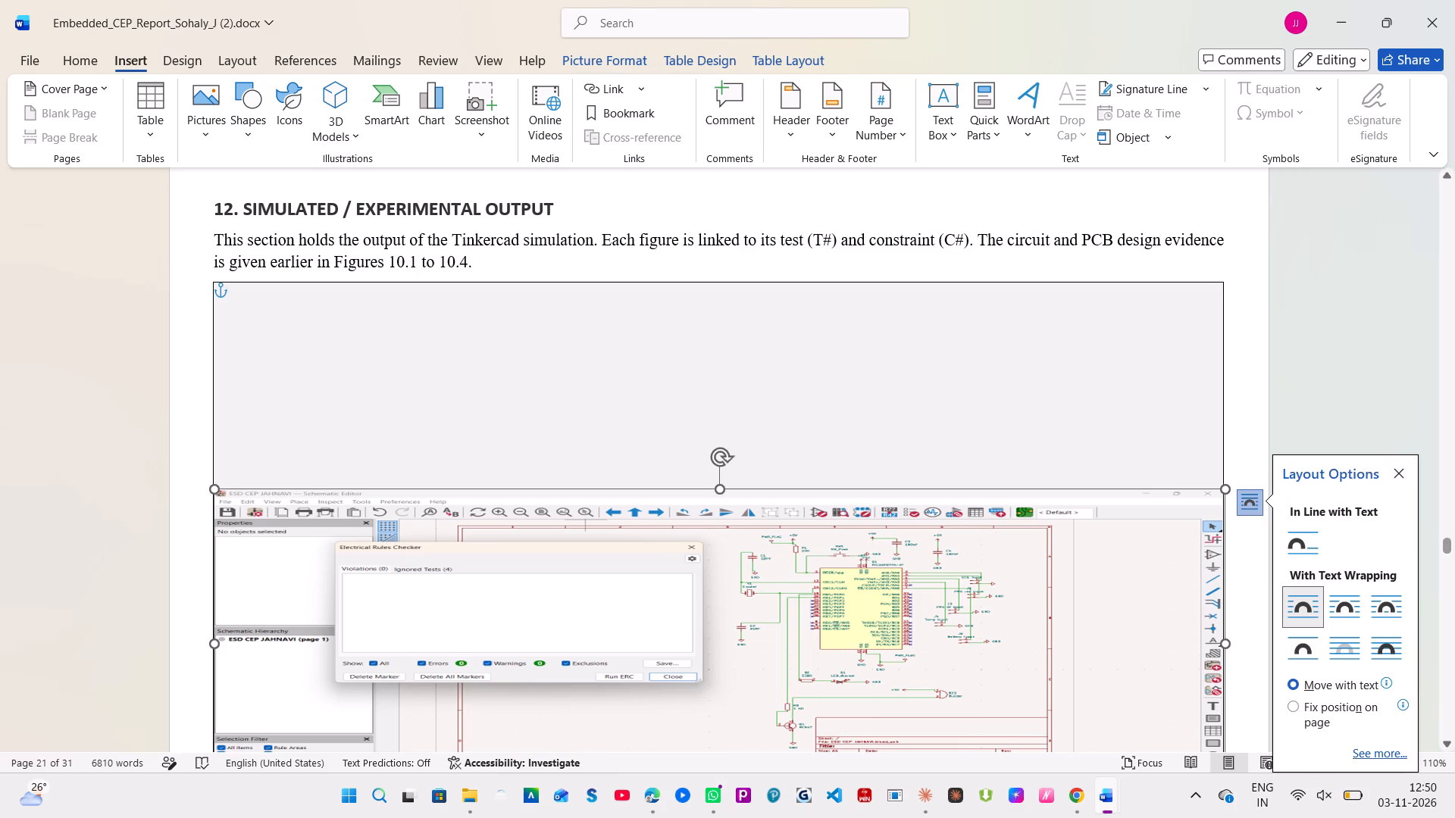
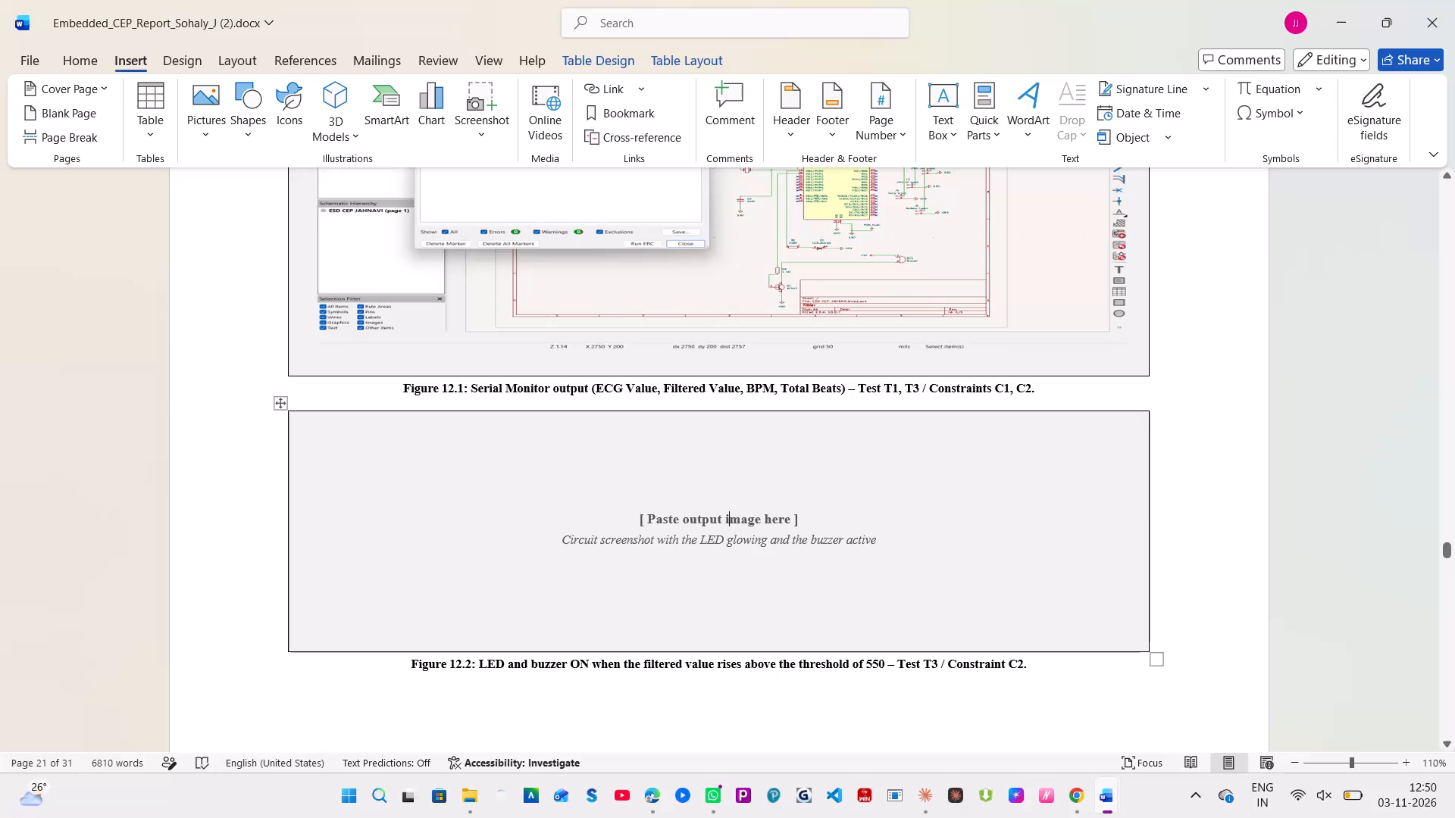
# Paste the copied PCB Editor screenshot into the "[ Paste output image here ]" line of the Figure 12.2 placeholder box.
pyautogui.hotkey('ctrl', 'v')
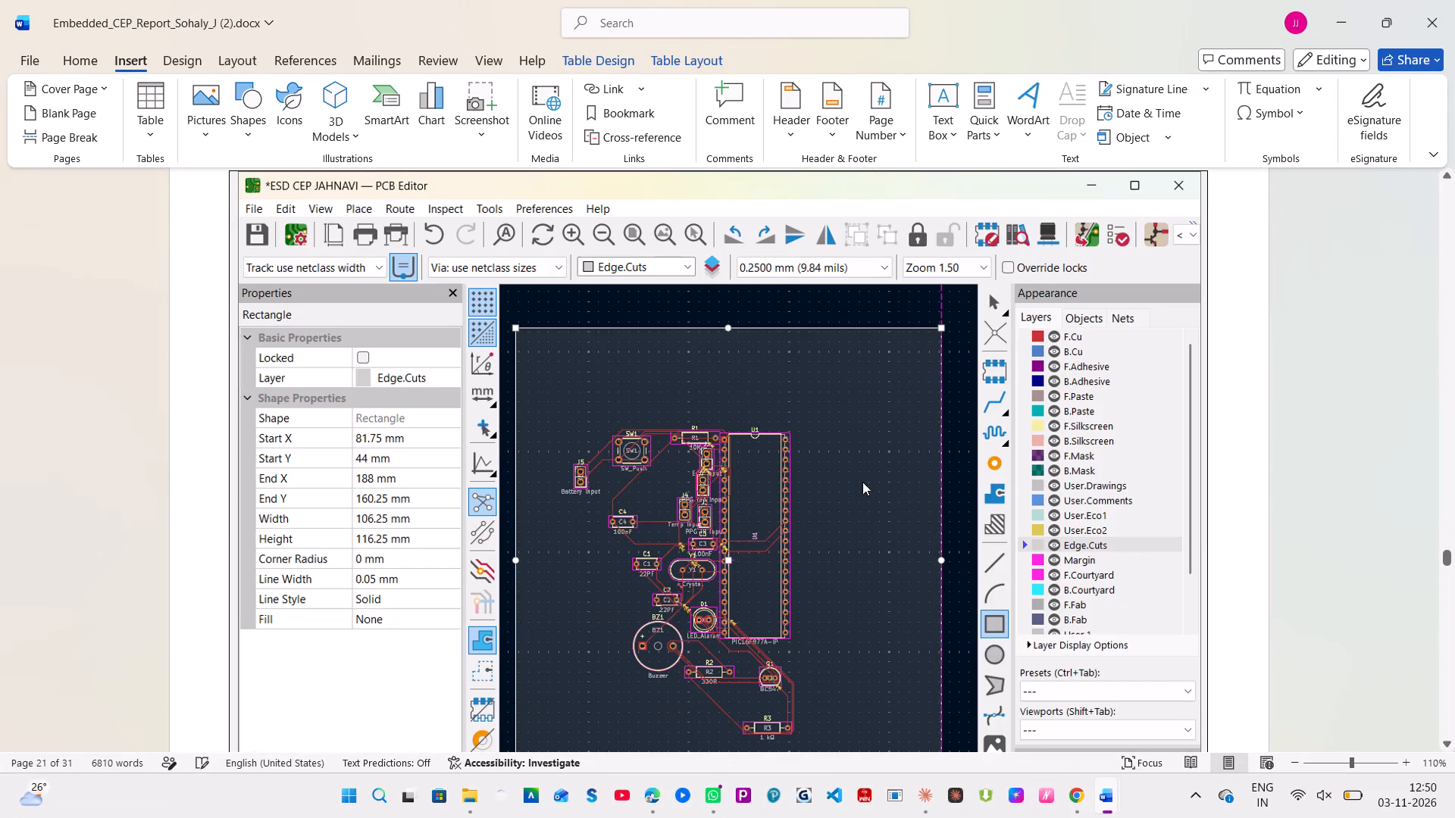
pyautogui.scroll(-1, 689, 453)
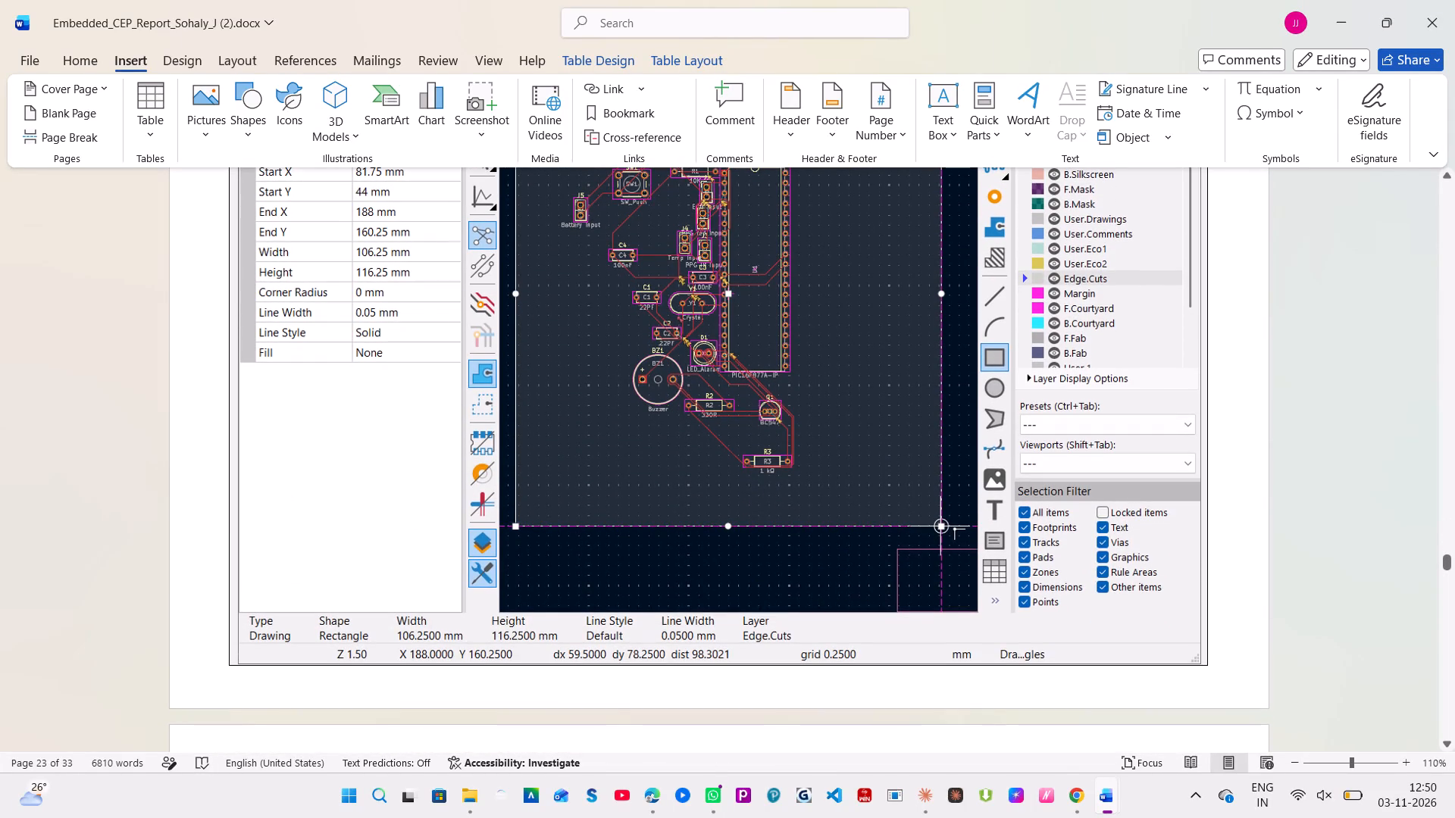
pyautogui.scroll(1, 891, 398)
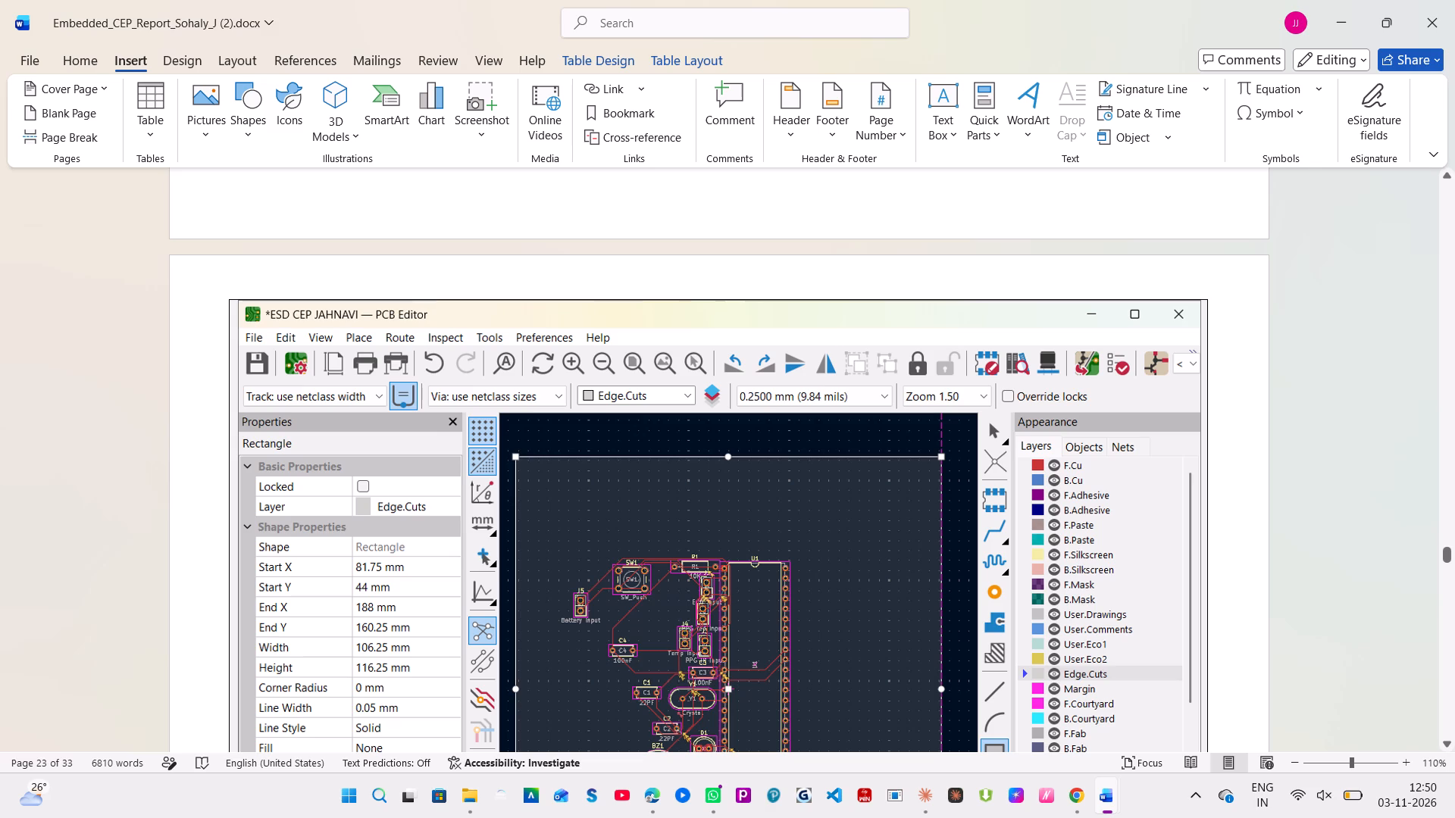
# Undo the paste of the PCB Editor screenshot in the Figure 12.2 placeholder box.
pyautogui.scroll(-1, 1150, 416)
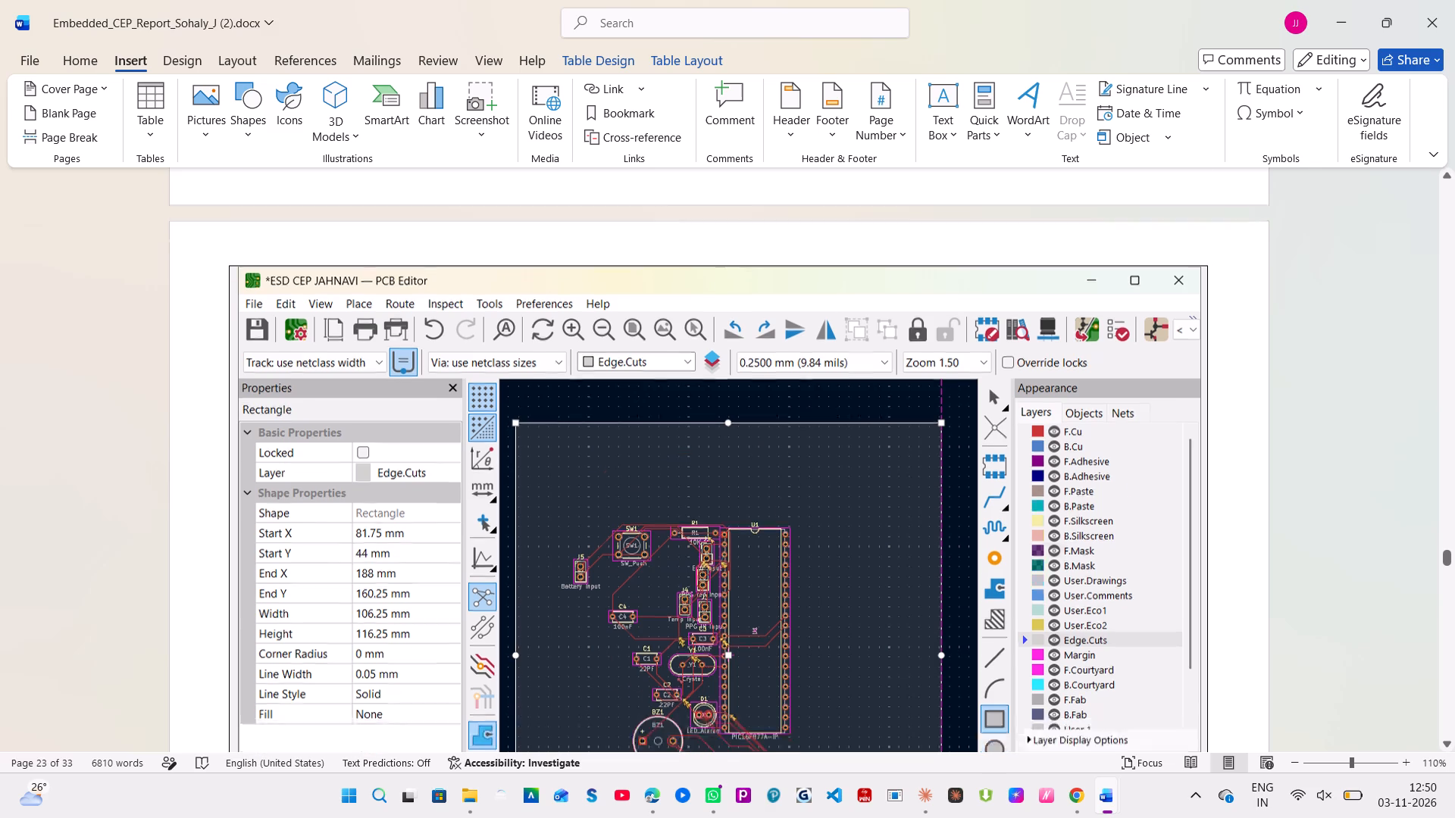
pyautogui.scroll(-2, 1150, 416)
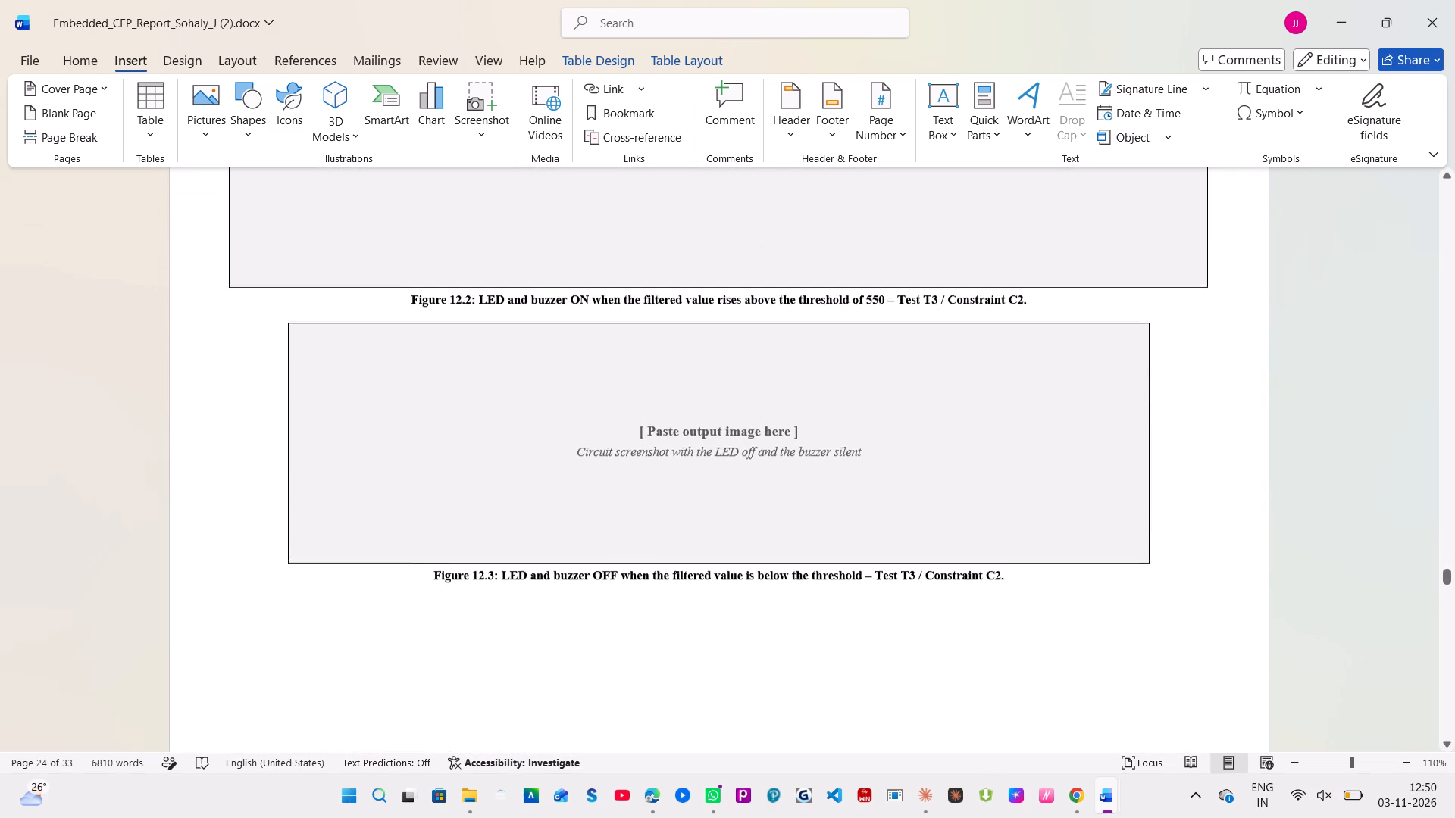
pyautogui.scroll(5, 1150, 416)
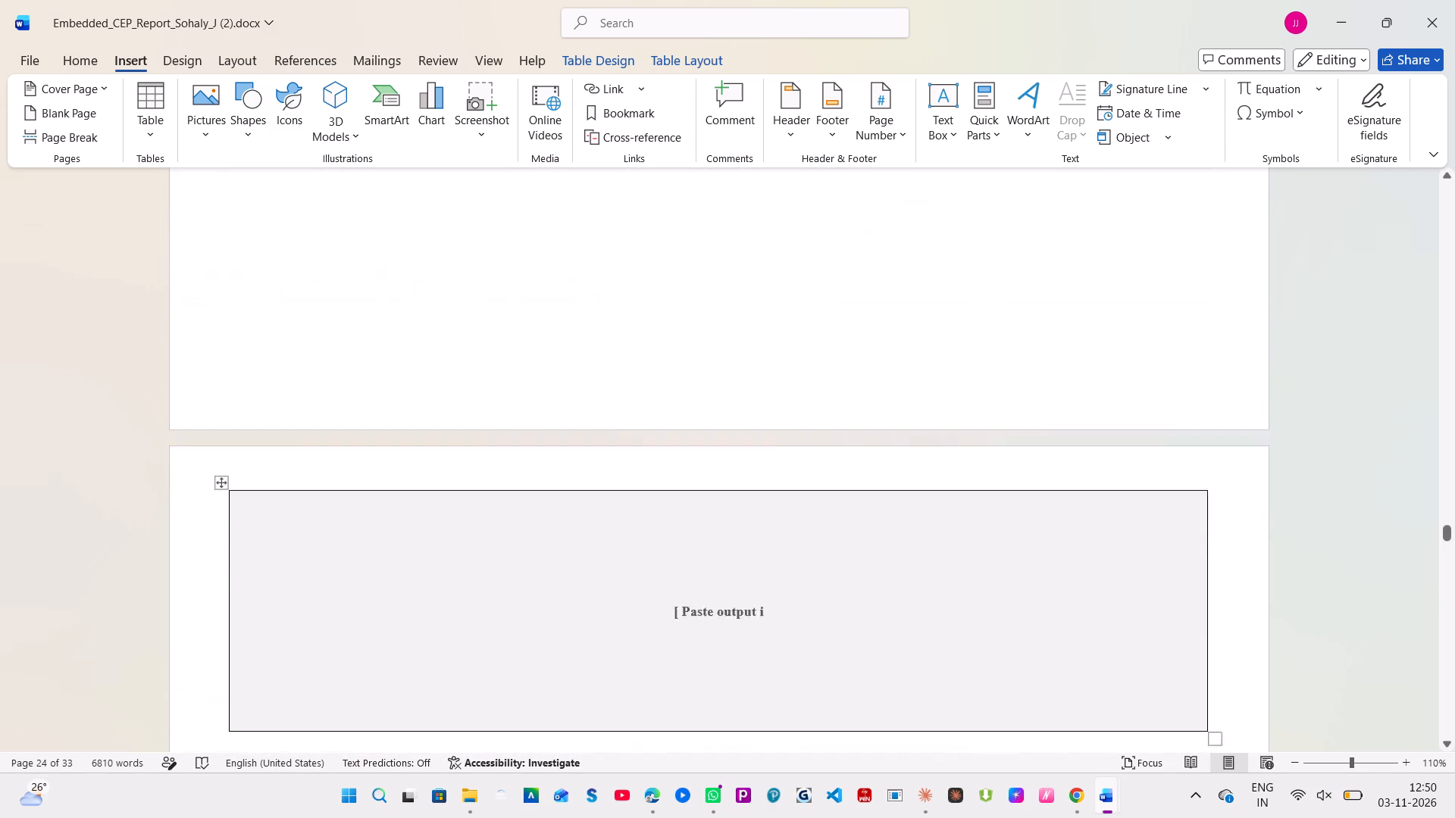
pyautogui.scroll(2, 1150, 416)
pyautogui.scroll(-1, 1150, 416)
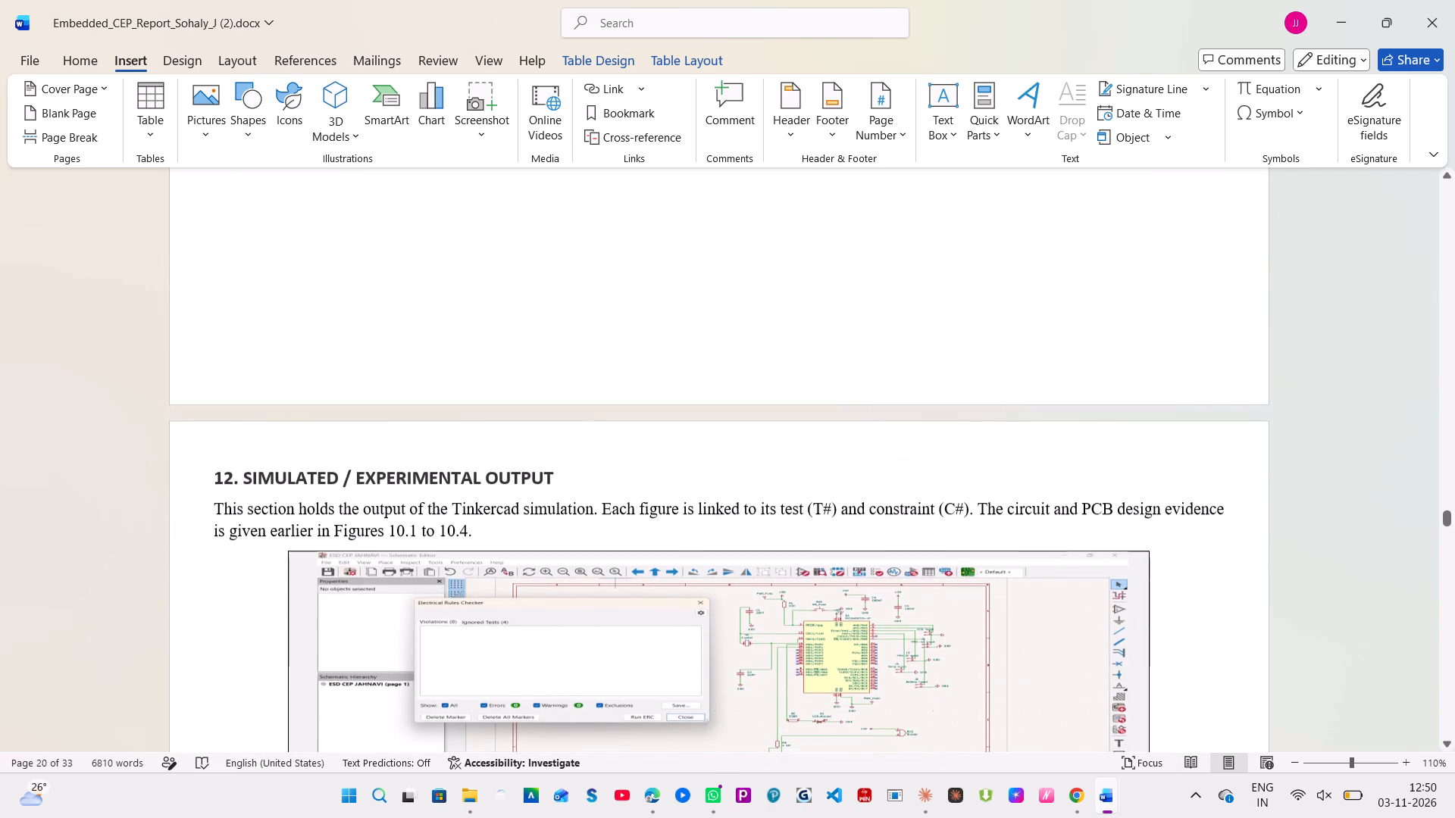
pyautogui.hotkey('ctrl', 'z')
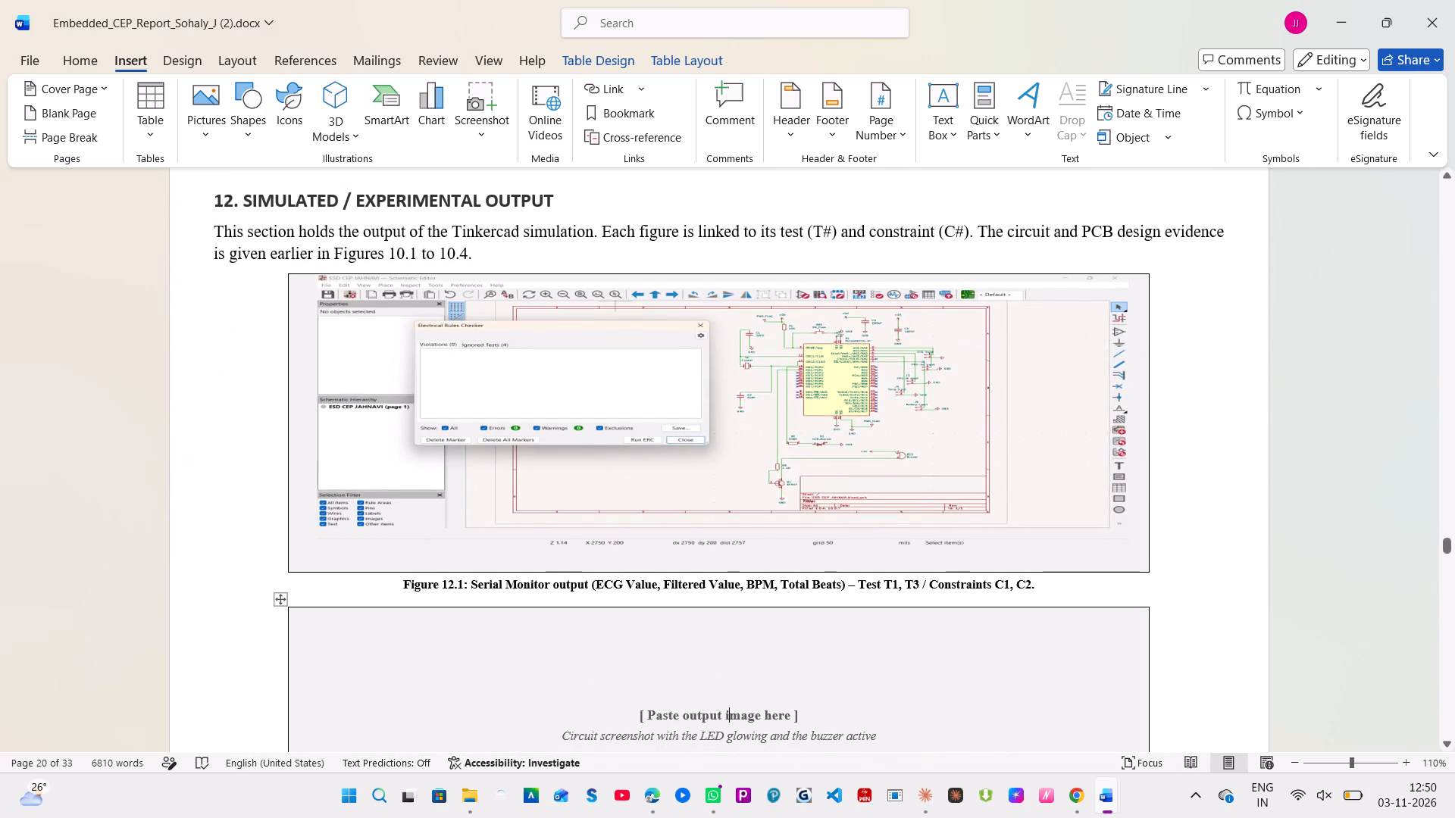
# Paste the PCB Editor screenshot into the "[ Paste output image here ]" line of the Figure 12.2 placeholder box.
pyautogui.scroll(-1, 1007, 442)
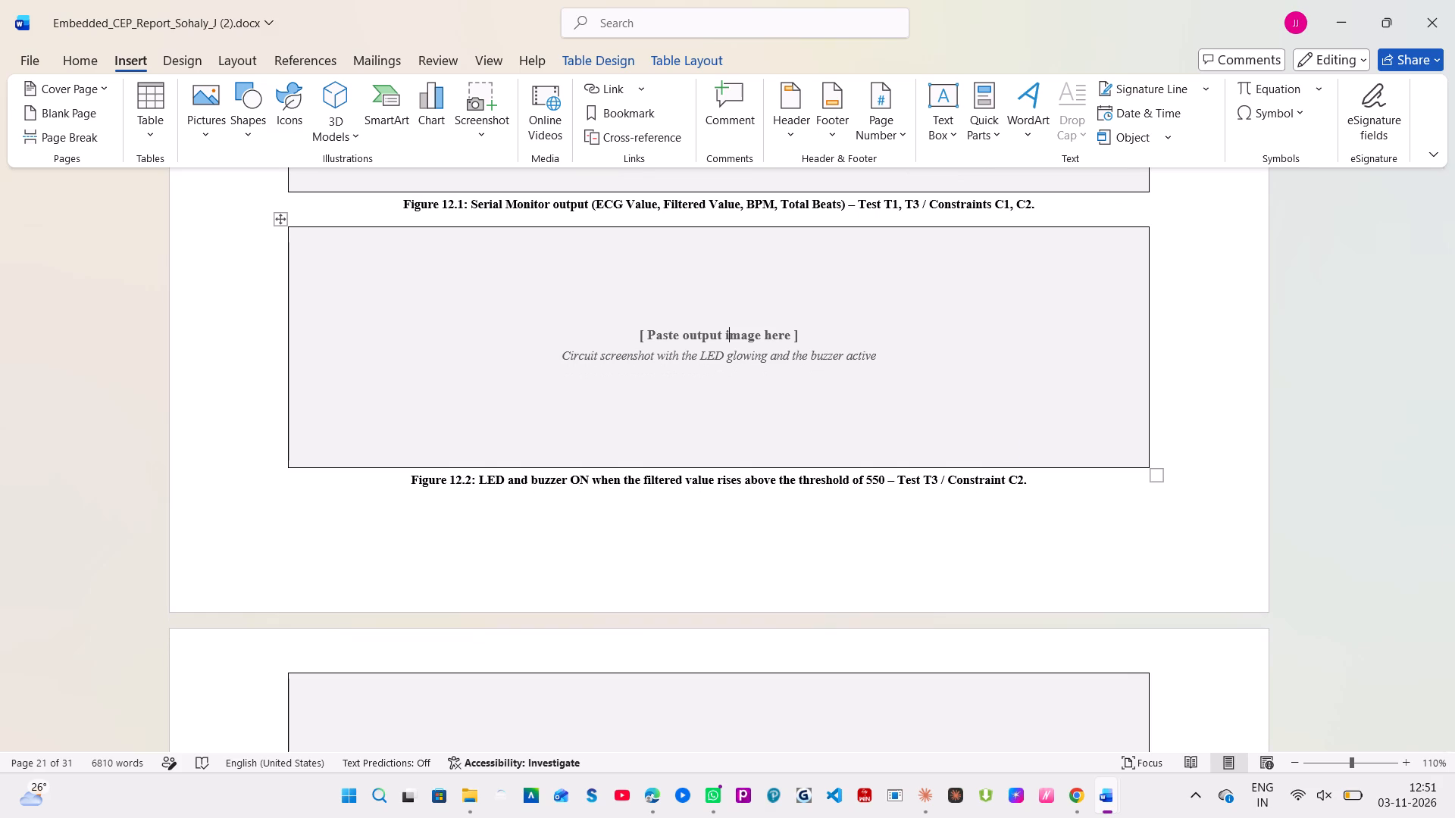
pyautogui.hotkey('ctrl', 'v')
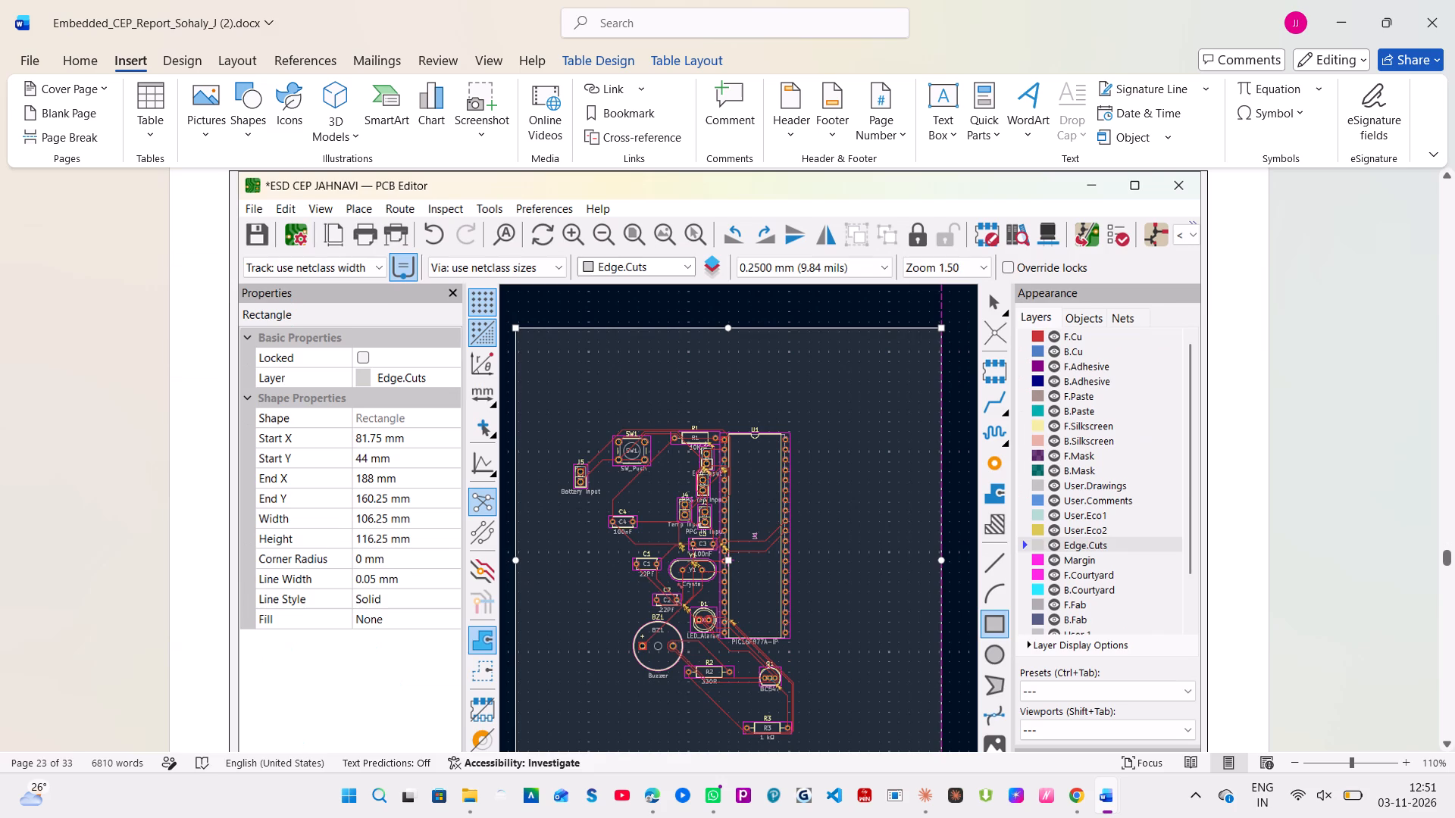
pyautogui.scroll(-3, 788, 394)
pyautogui.scroll(1, 788, 394)
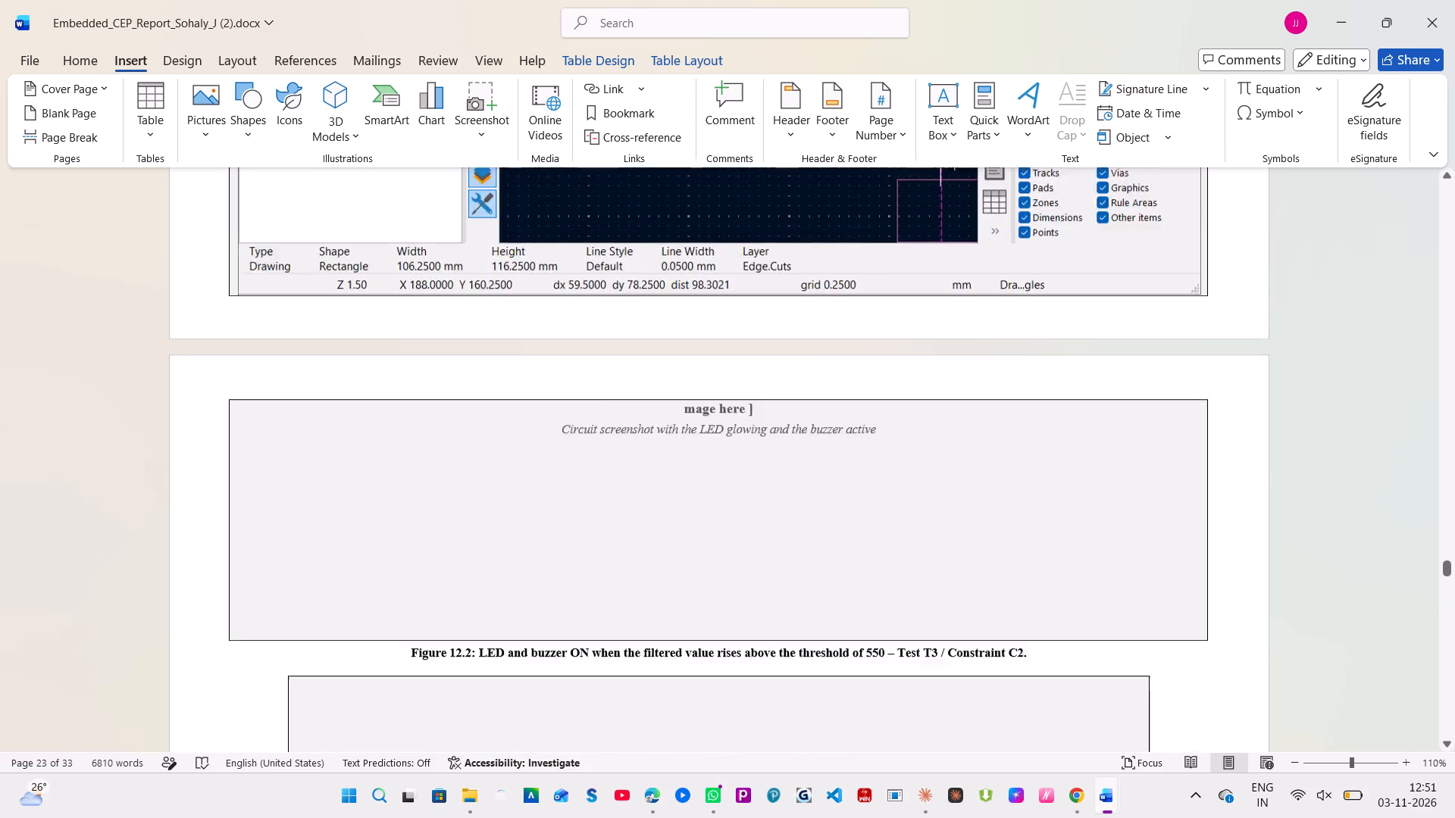
pyautogui.scroll(1, 788, 394)
# Scale the PCB Editor picture down from its corner and trim its height slightly so it fits the Figure 12.2 box.
pyautogui.click(801, 374)
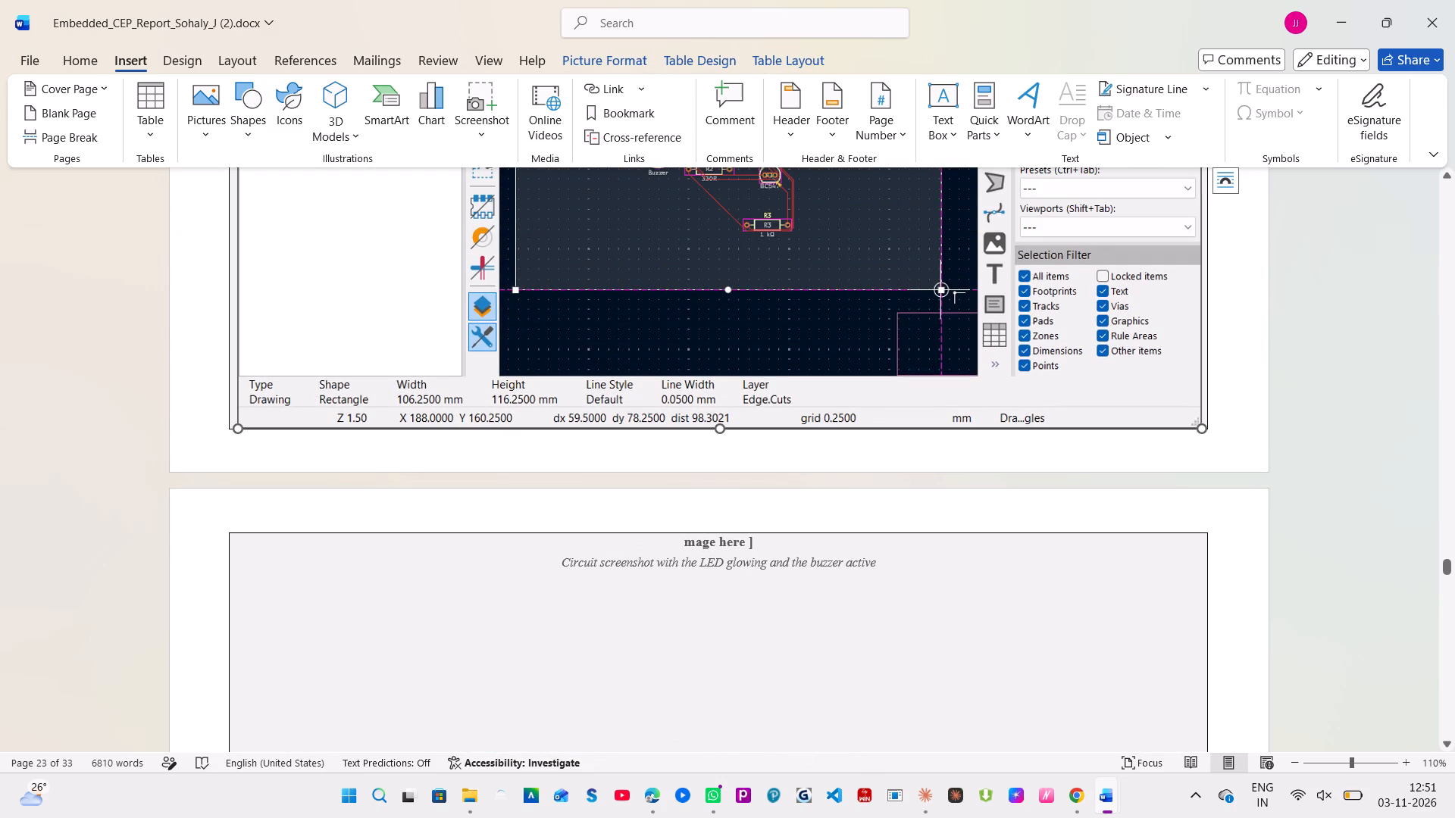
pyautogui.moveTo(1203, 428); pyautogui.dragTo(1064, 211)
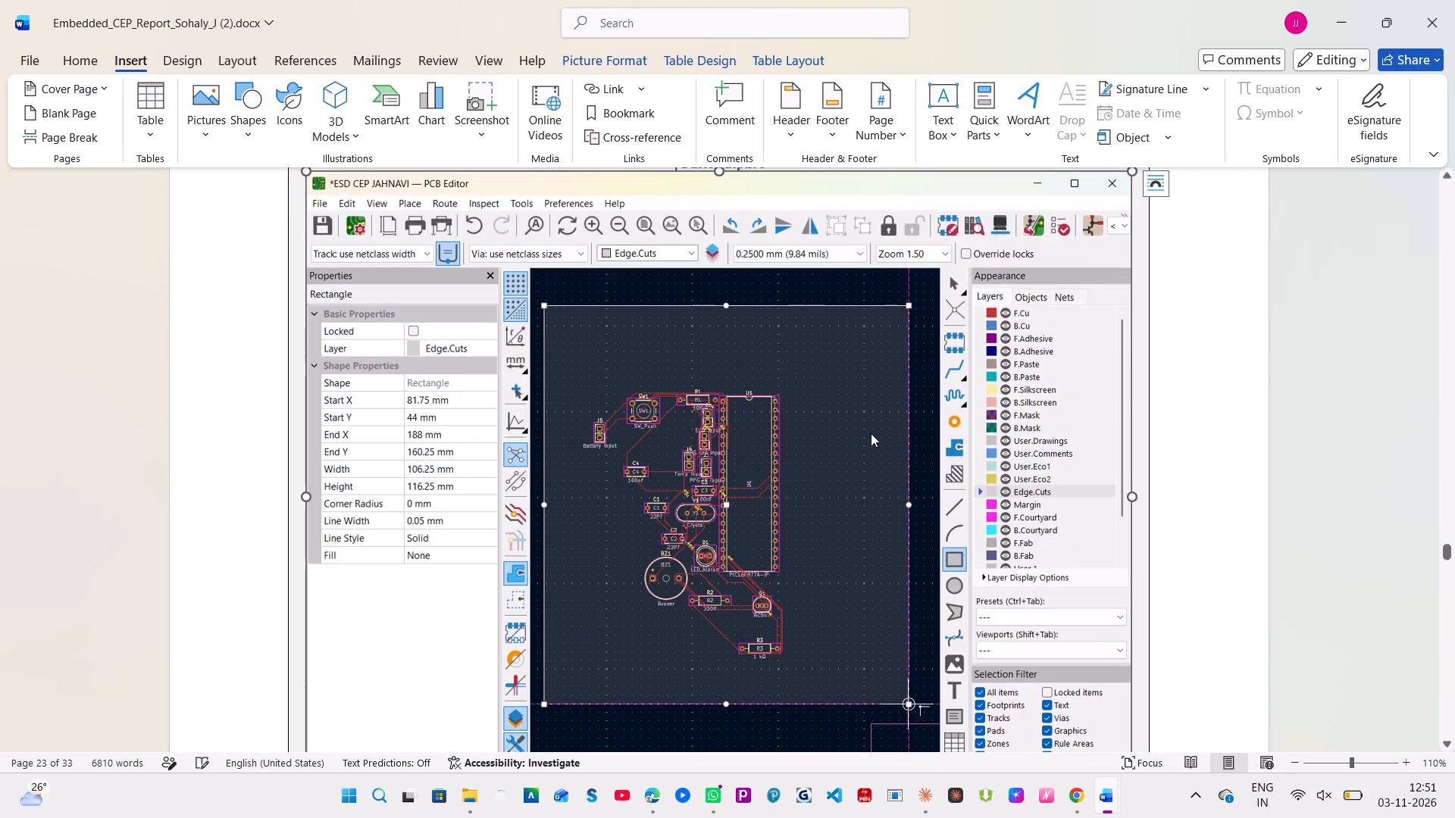
pyautogui.scroll(-1, 868, 439)
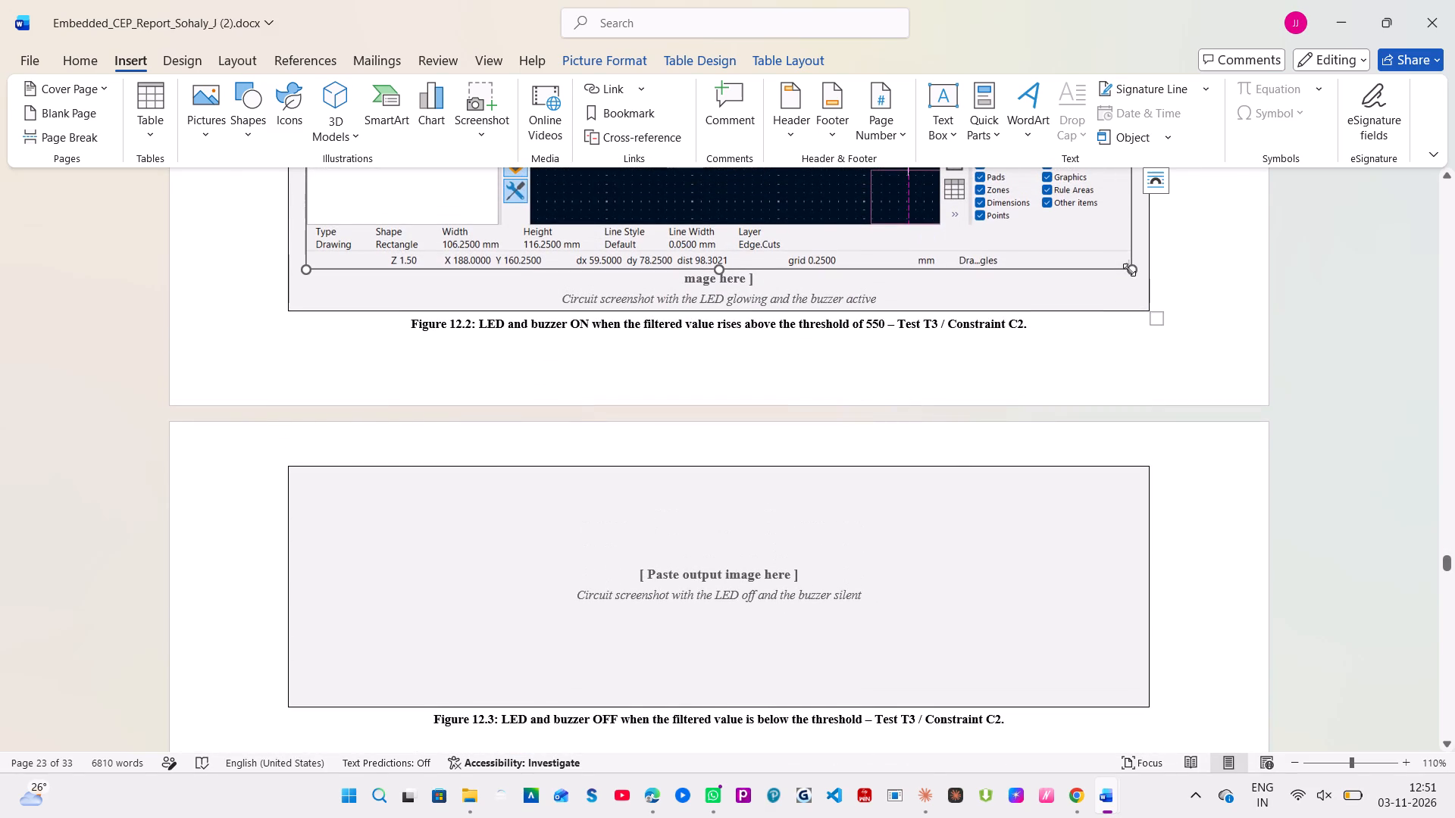
pyautogui.moveTo(1131, 272); pyautogui.dragTo(1059, 181)
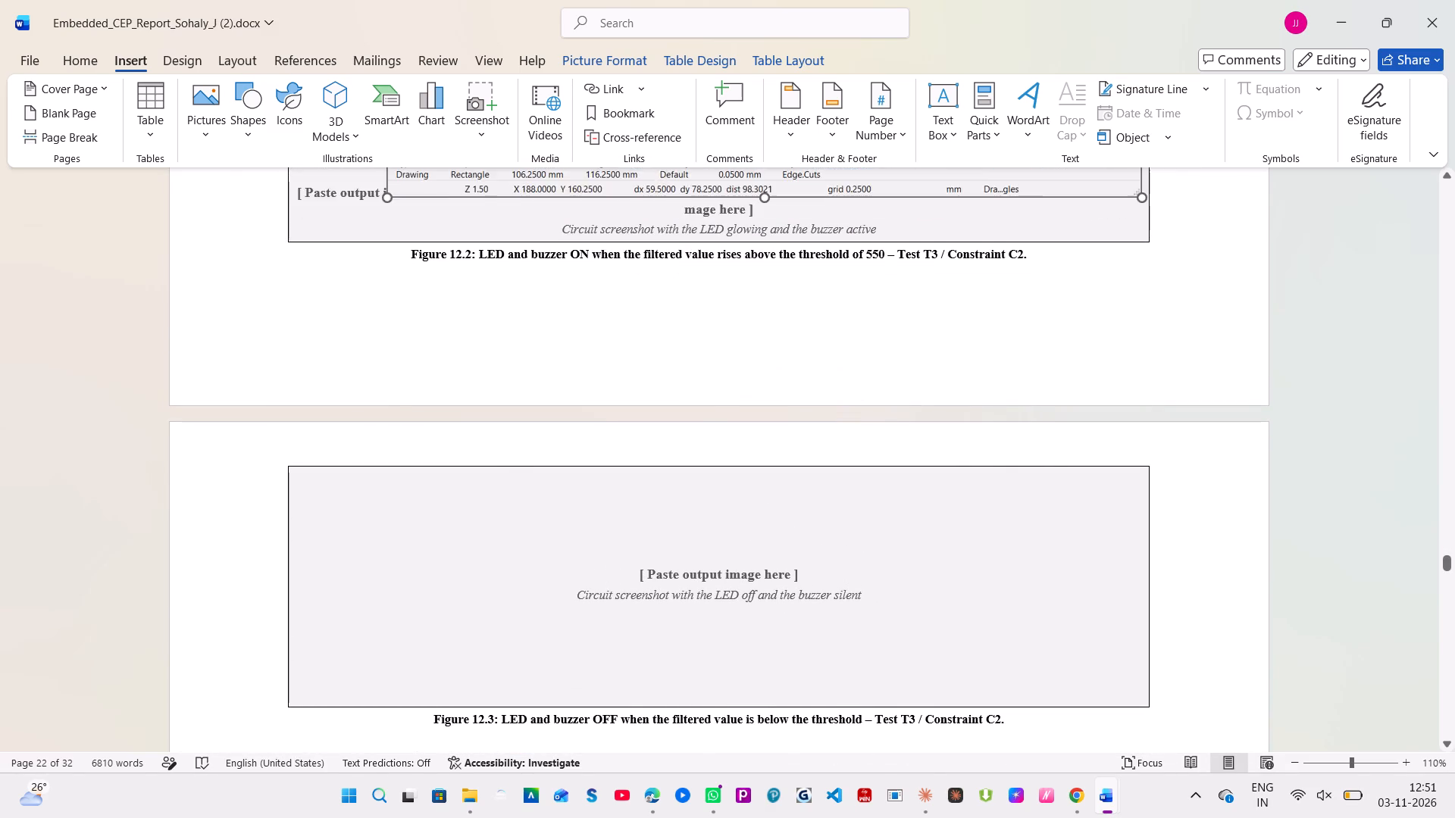
pyautogui.scroll(1, 1059, 181)
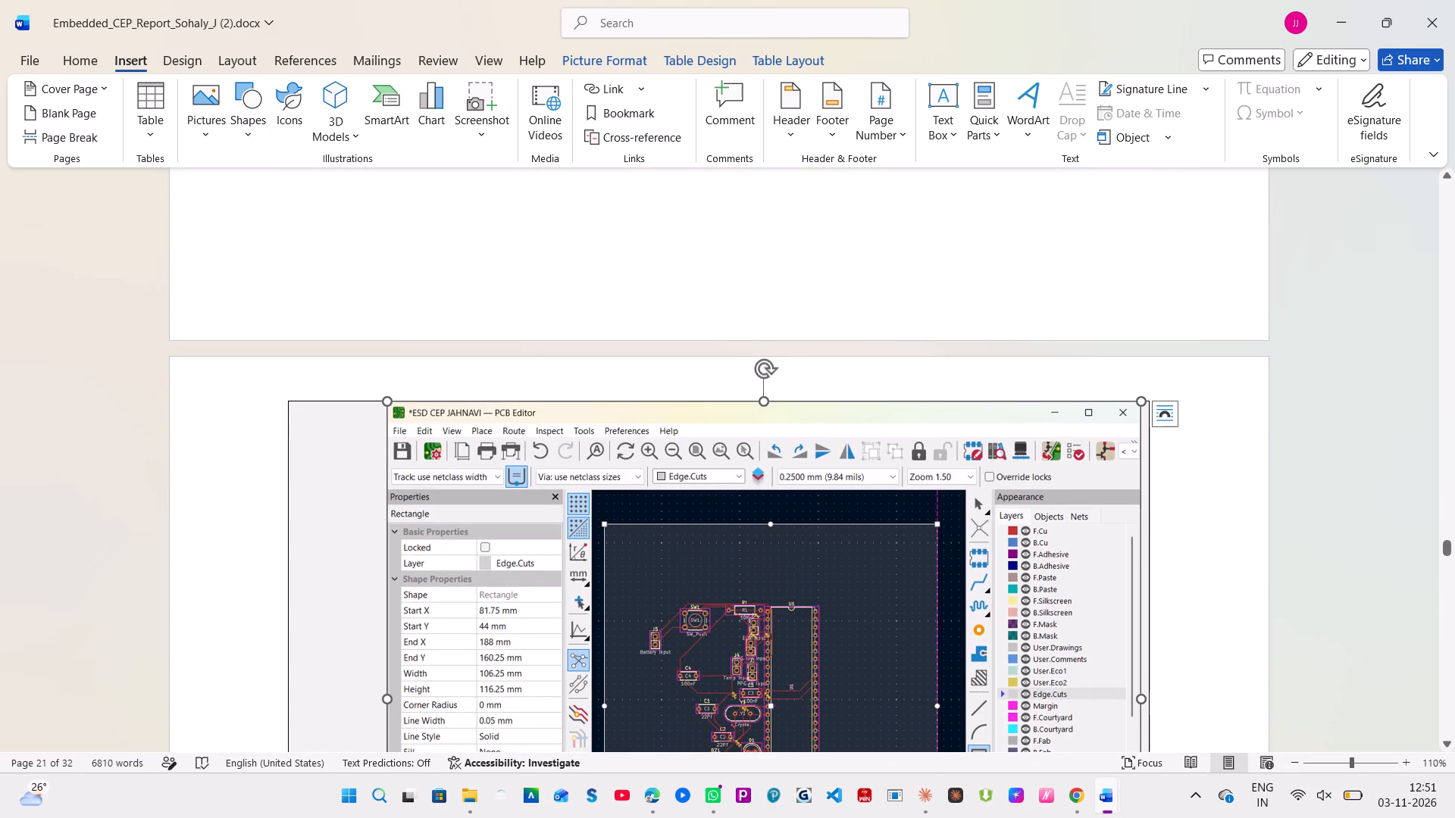
pyautogui.scroll(-2, 769, 376)
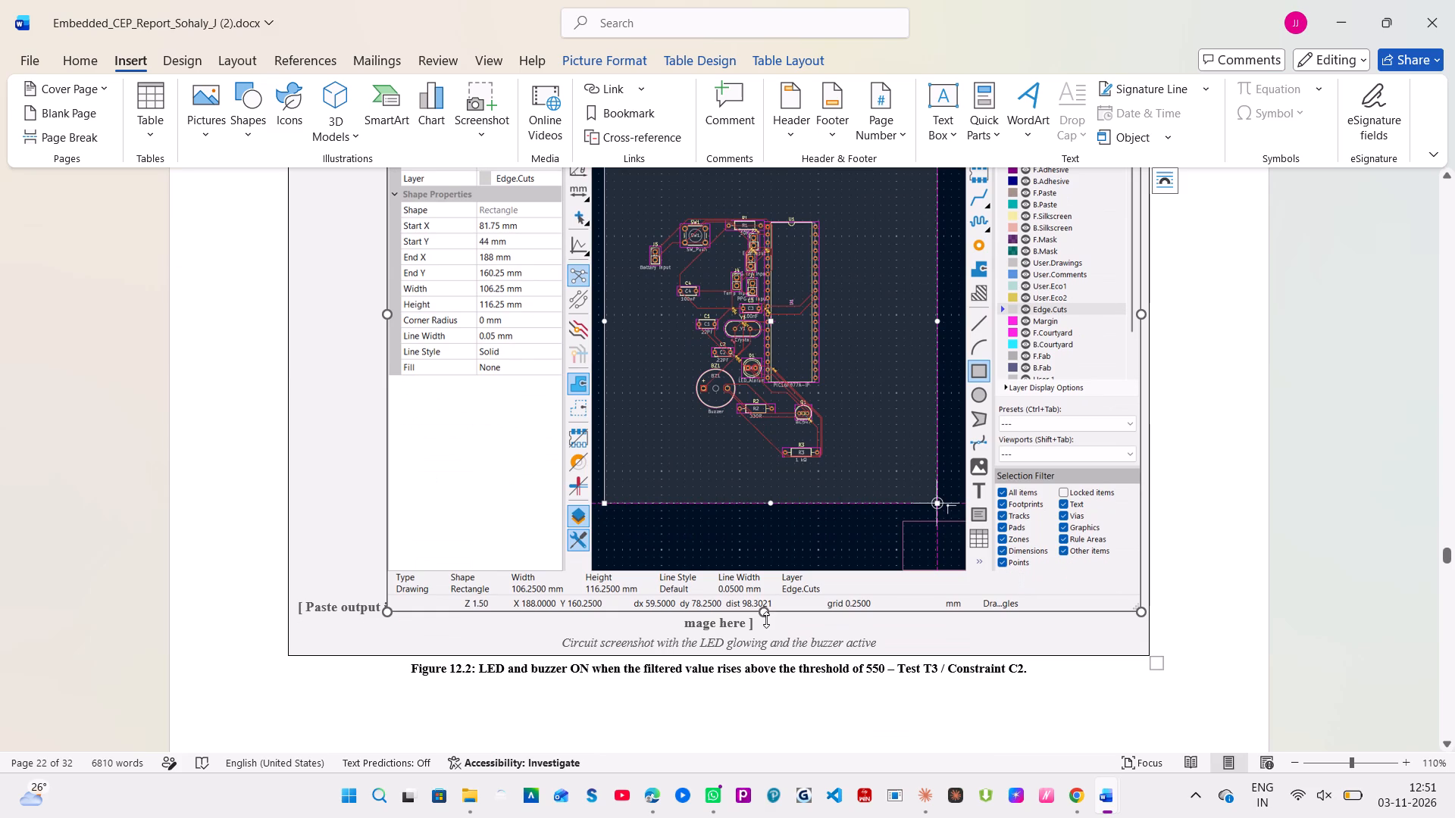
pyautogui.moveTo(764, 608); pyautogui.dragTo(759, 585)
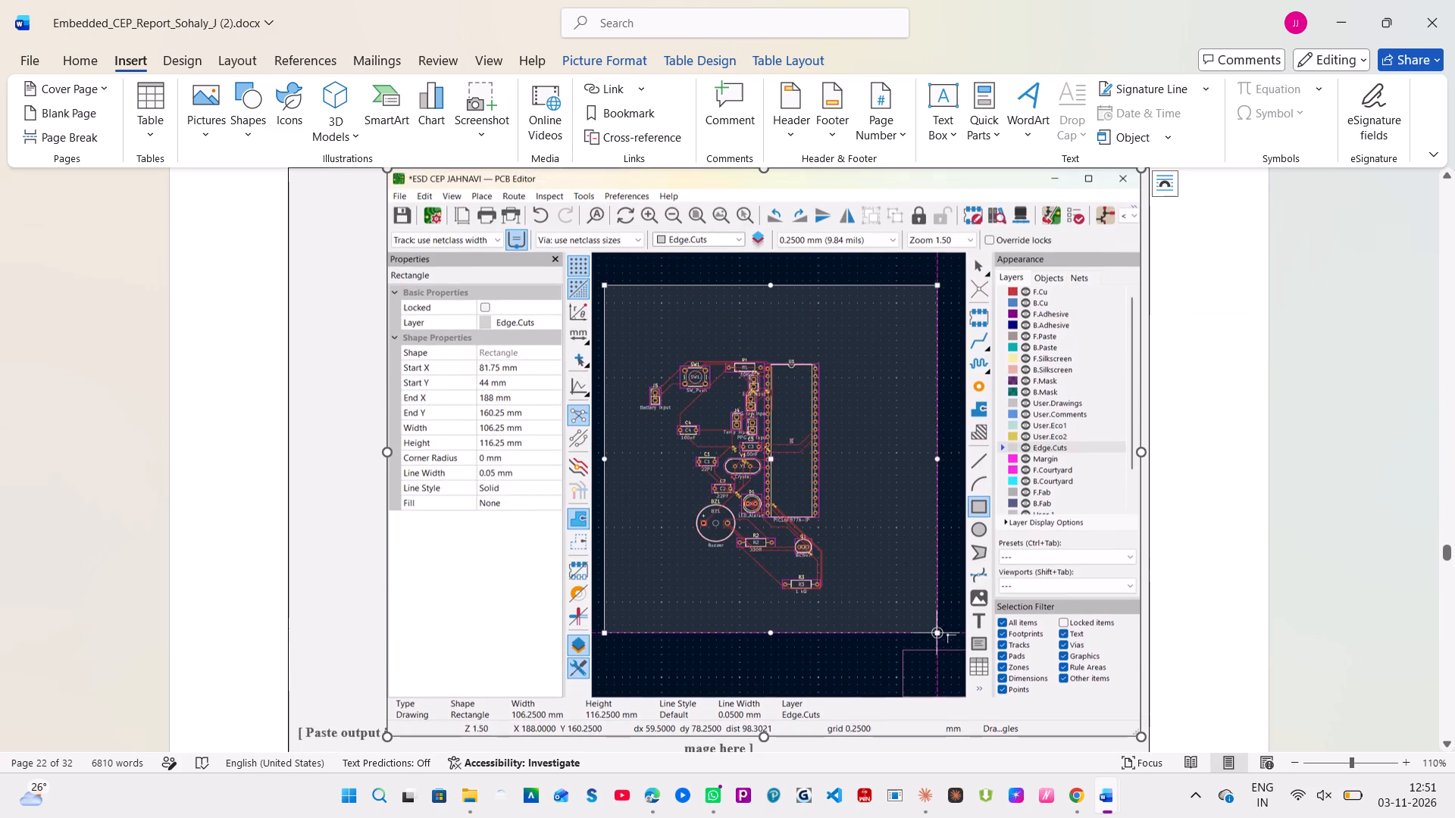
pyautogui.scroll(-1, 747, 568)
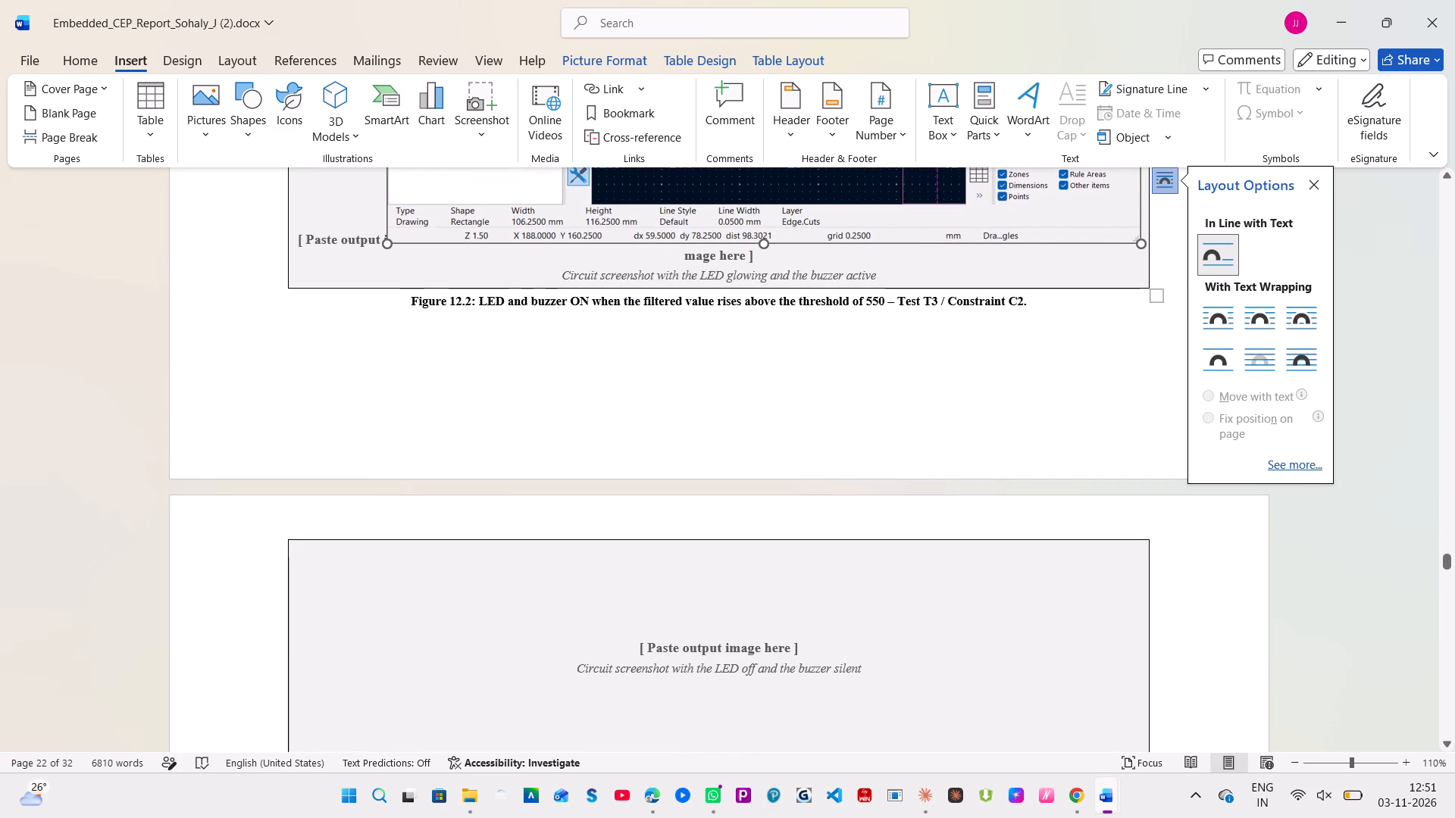
# Delete the "mage here ]" text and the LED glowing and buzzer active description below the Figure 12.2 picture.
pyautogui.moveTo(877, 279); pyautogui.dragTo(669, 260)
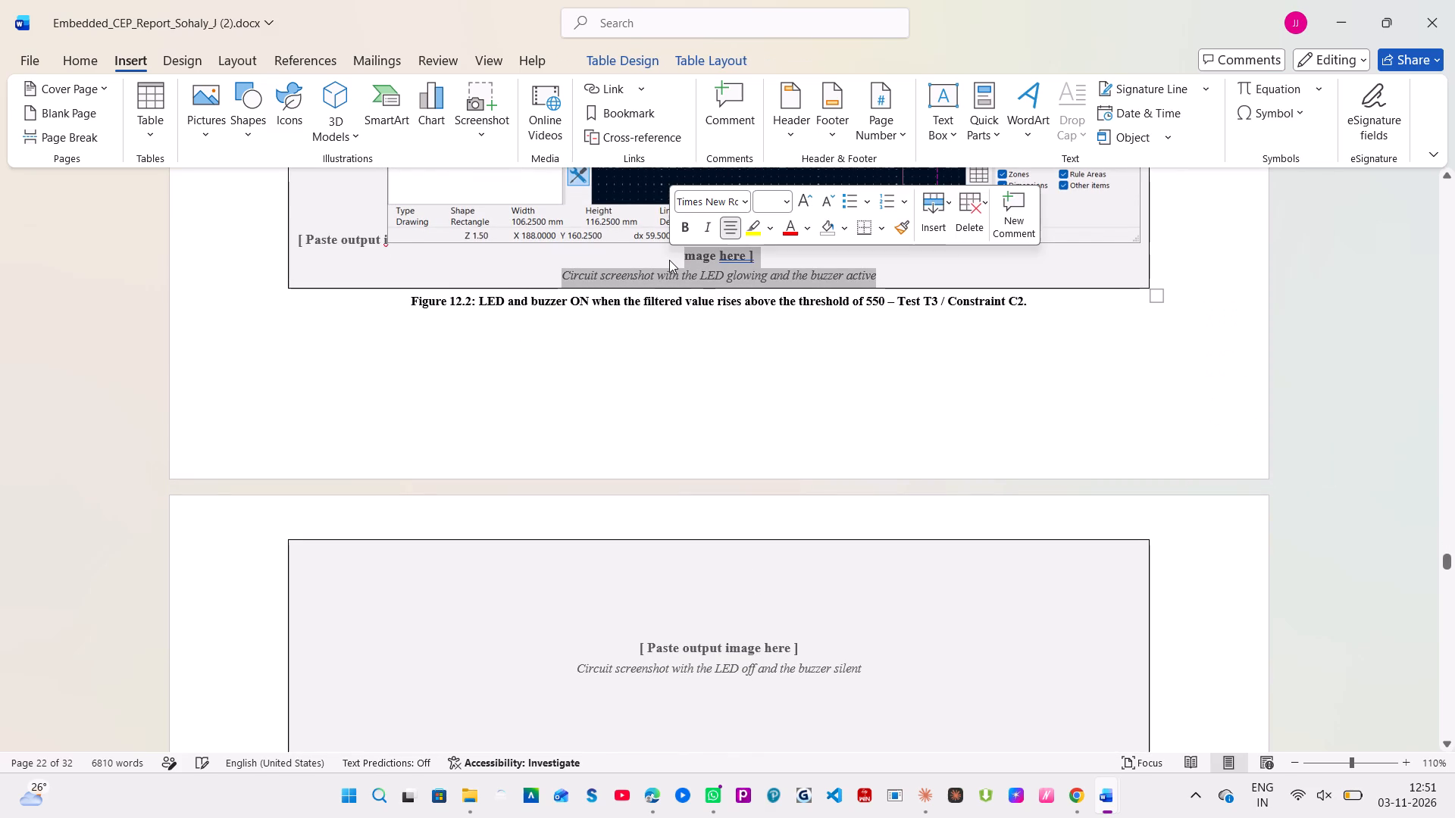
pyautogui.press('BackSpace')
pyautogui.press('BackSpace')
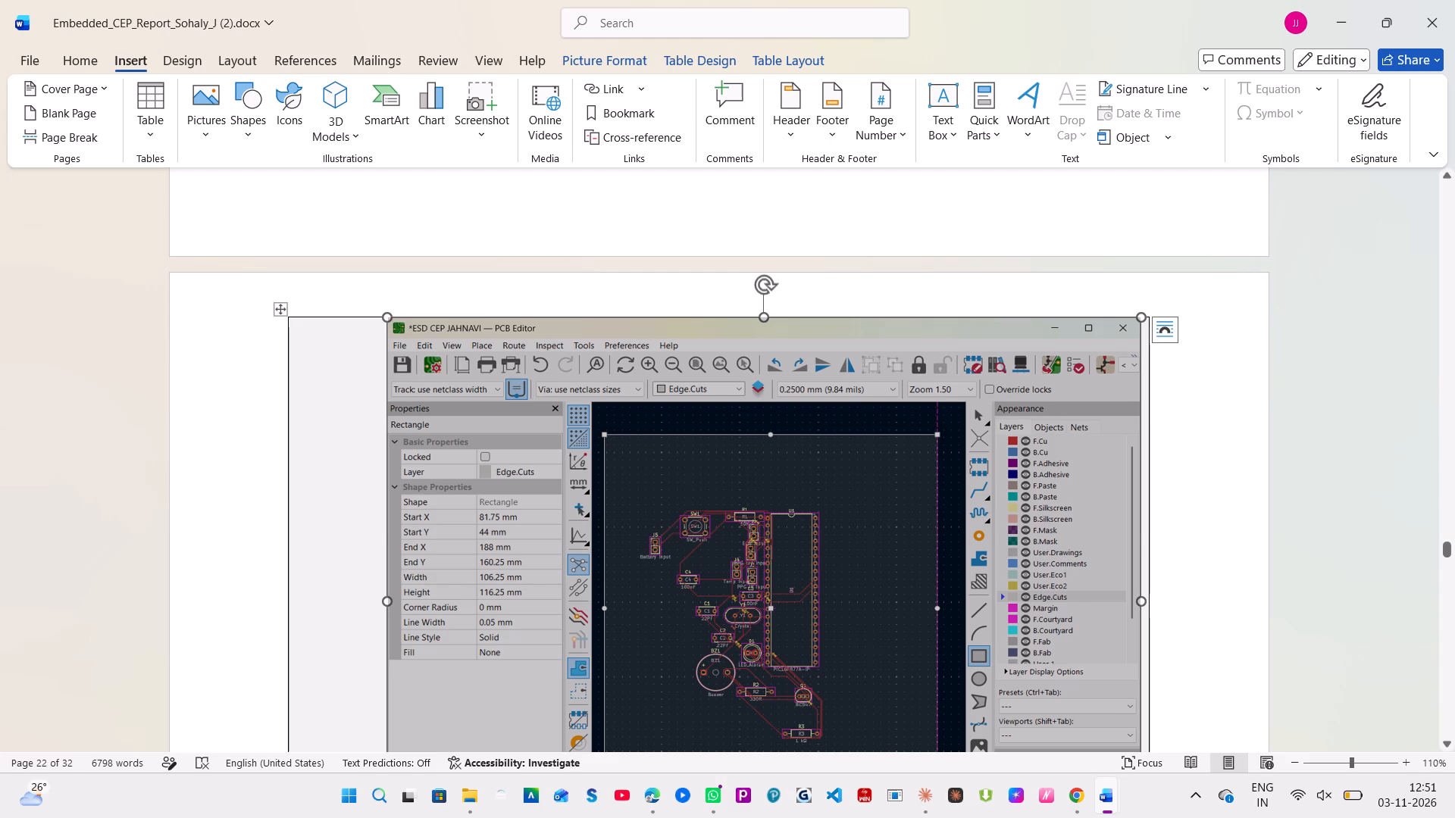
# Examine the page layout and spacing around the pictures in Figures 12.1 and 12.2.
pyautogui.scroll(-3, 686, 336)
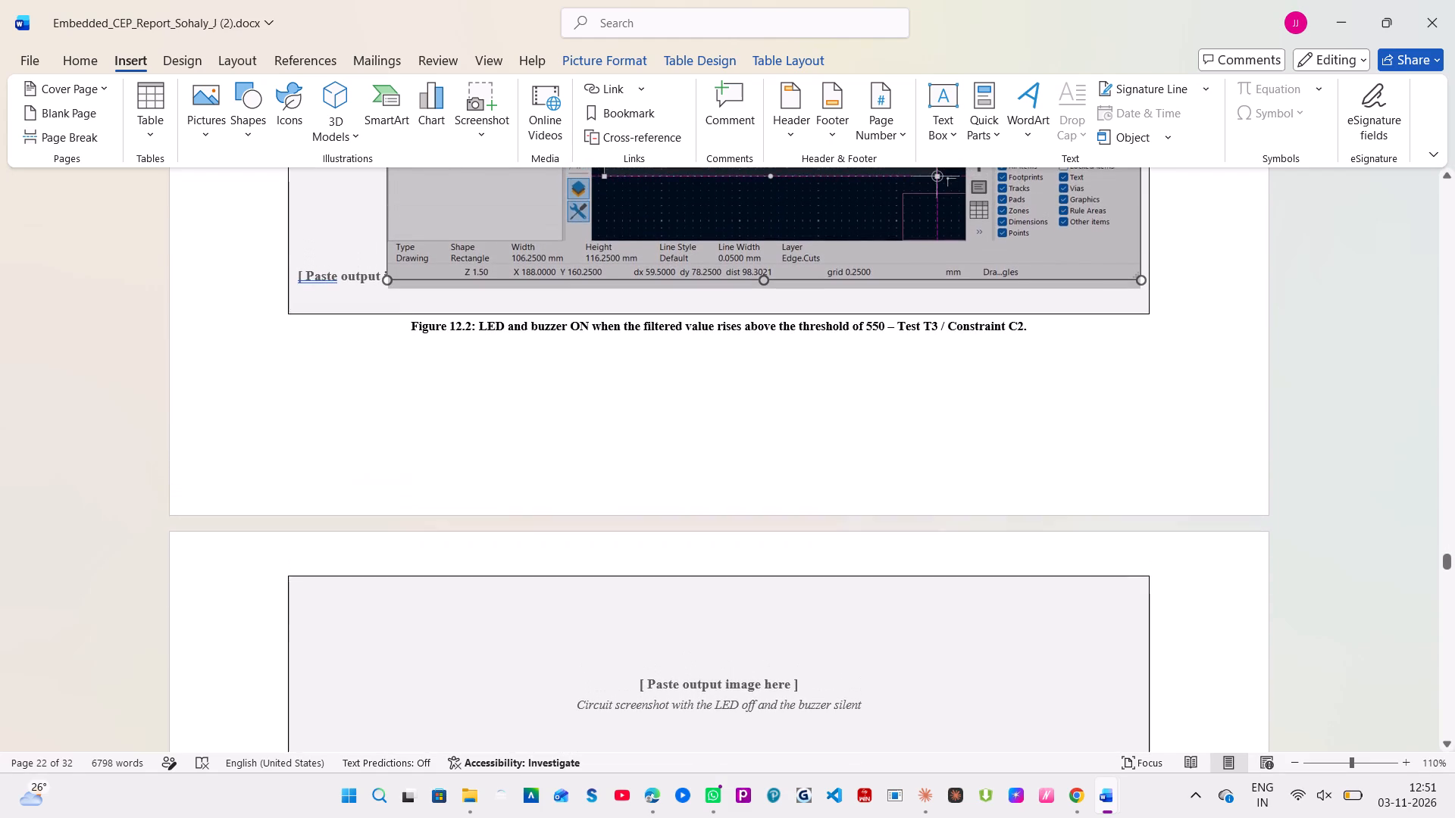
pyautogui.scroll(1, 686, 336)
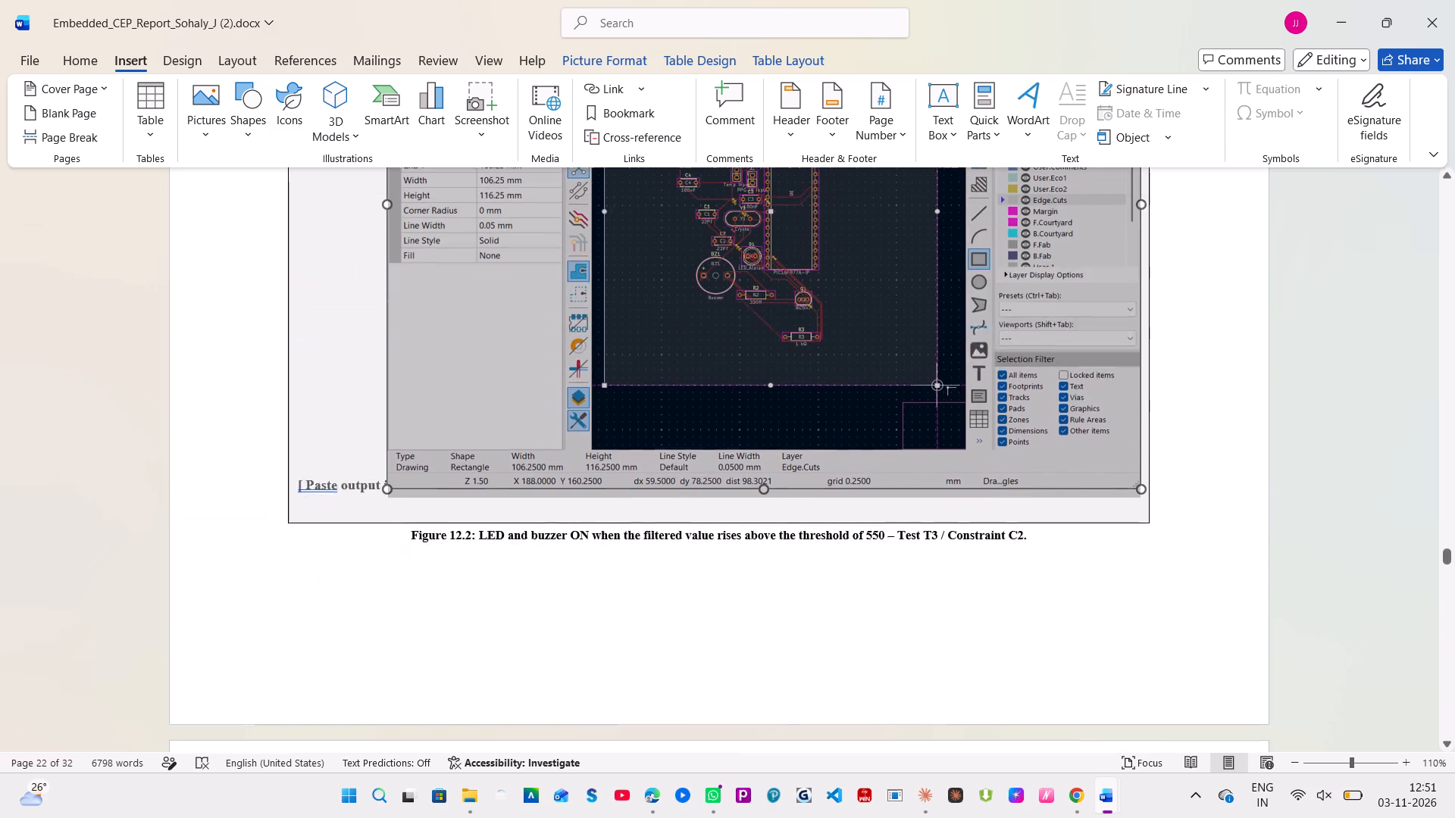
pyautogui.scroll(3, 686, 336)
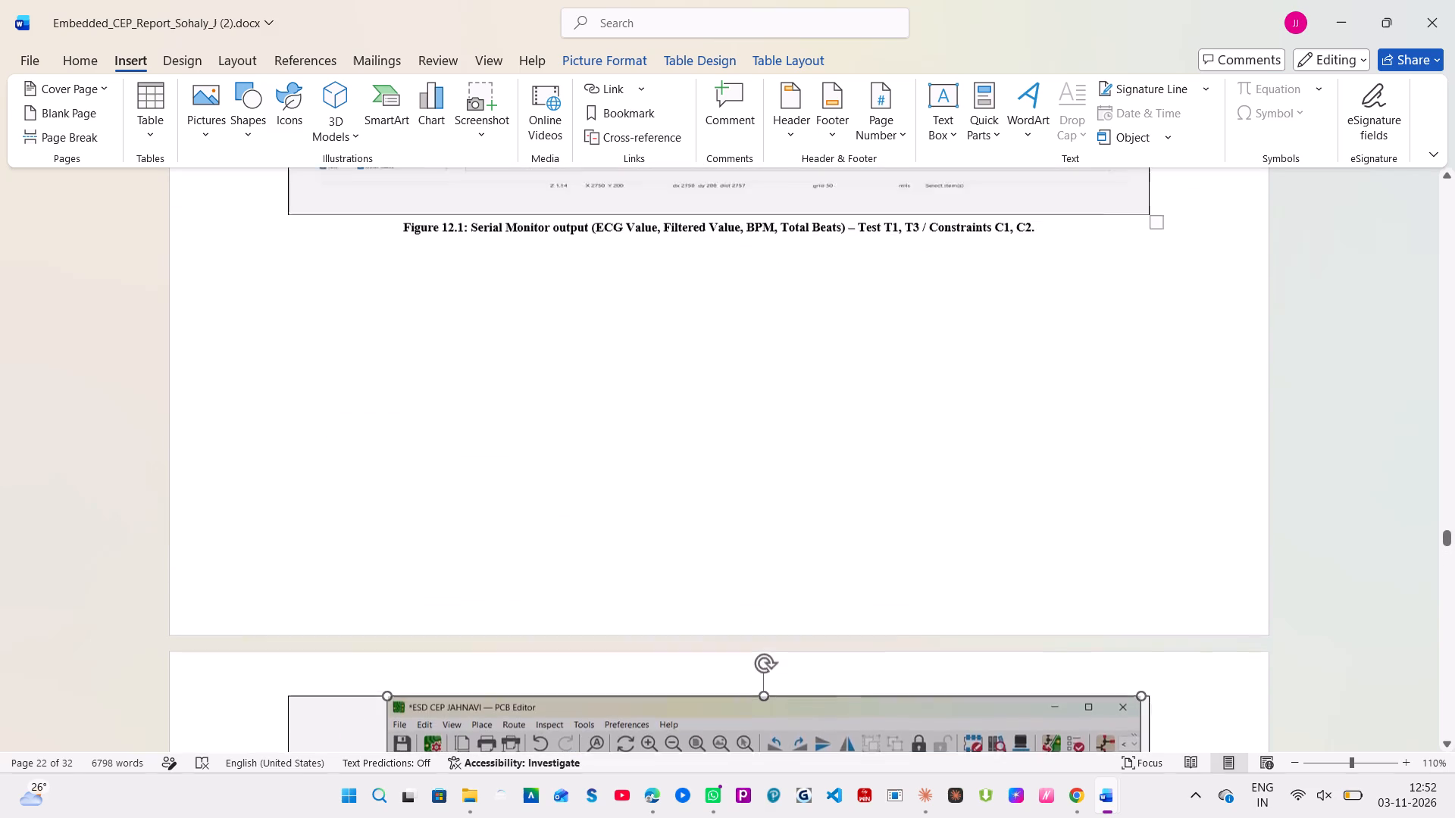
pyautogui.scroll(1, 686, 336)
pyautogui.scroll(-1, 686, 336)
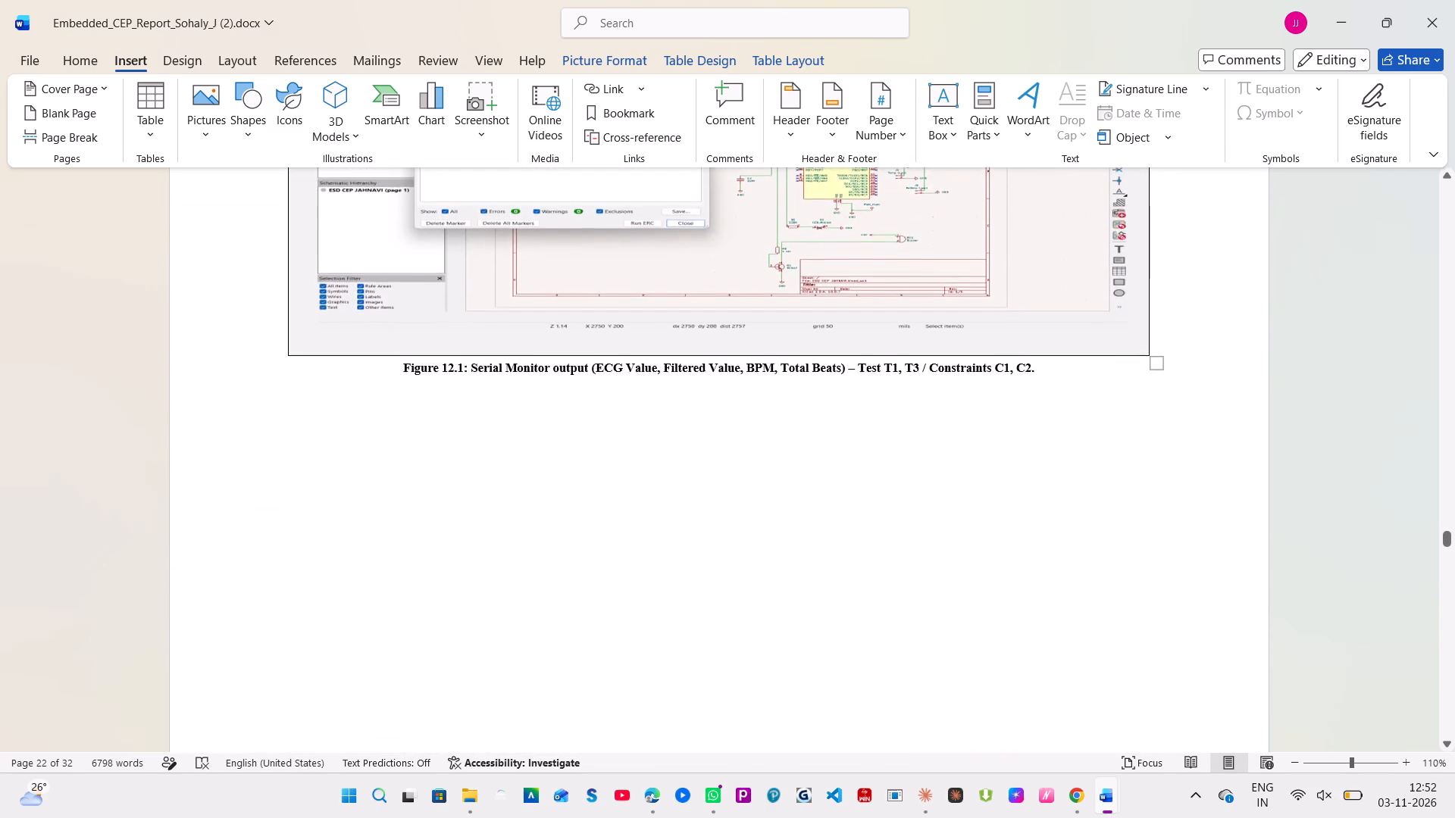
pyautogui.scroll(-1, 686, 336)
pyautogui.scroll(-1, 673, 511)
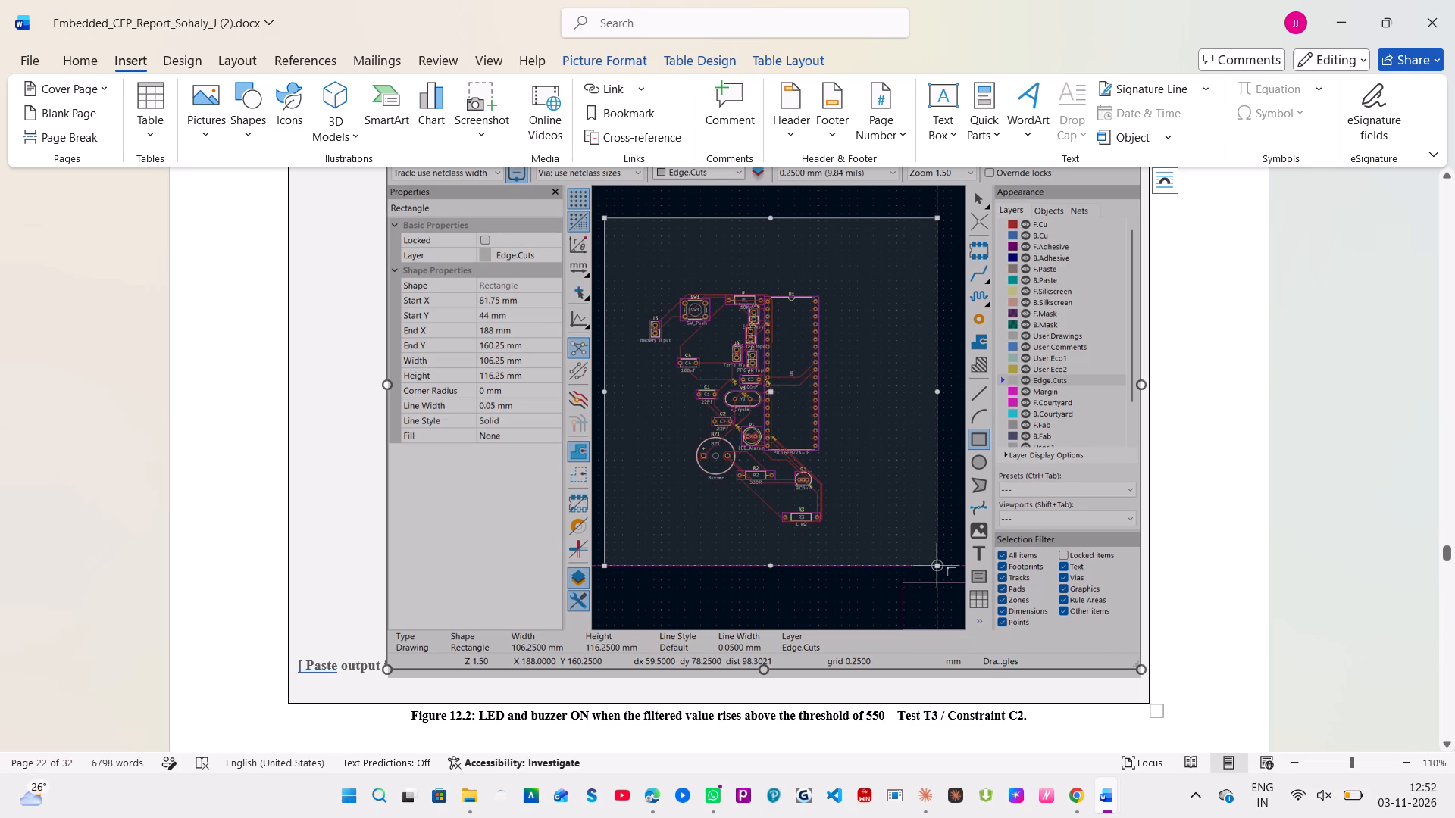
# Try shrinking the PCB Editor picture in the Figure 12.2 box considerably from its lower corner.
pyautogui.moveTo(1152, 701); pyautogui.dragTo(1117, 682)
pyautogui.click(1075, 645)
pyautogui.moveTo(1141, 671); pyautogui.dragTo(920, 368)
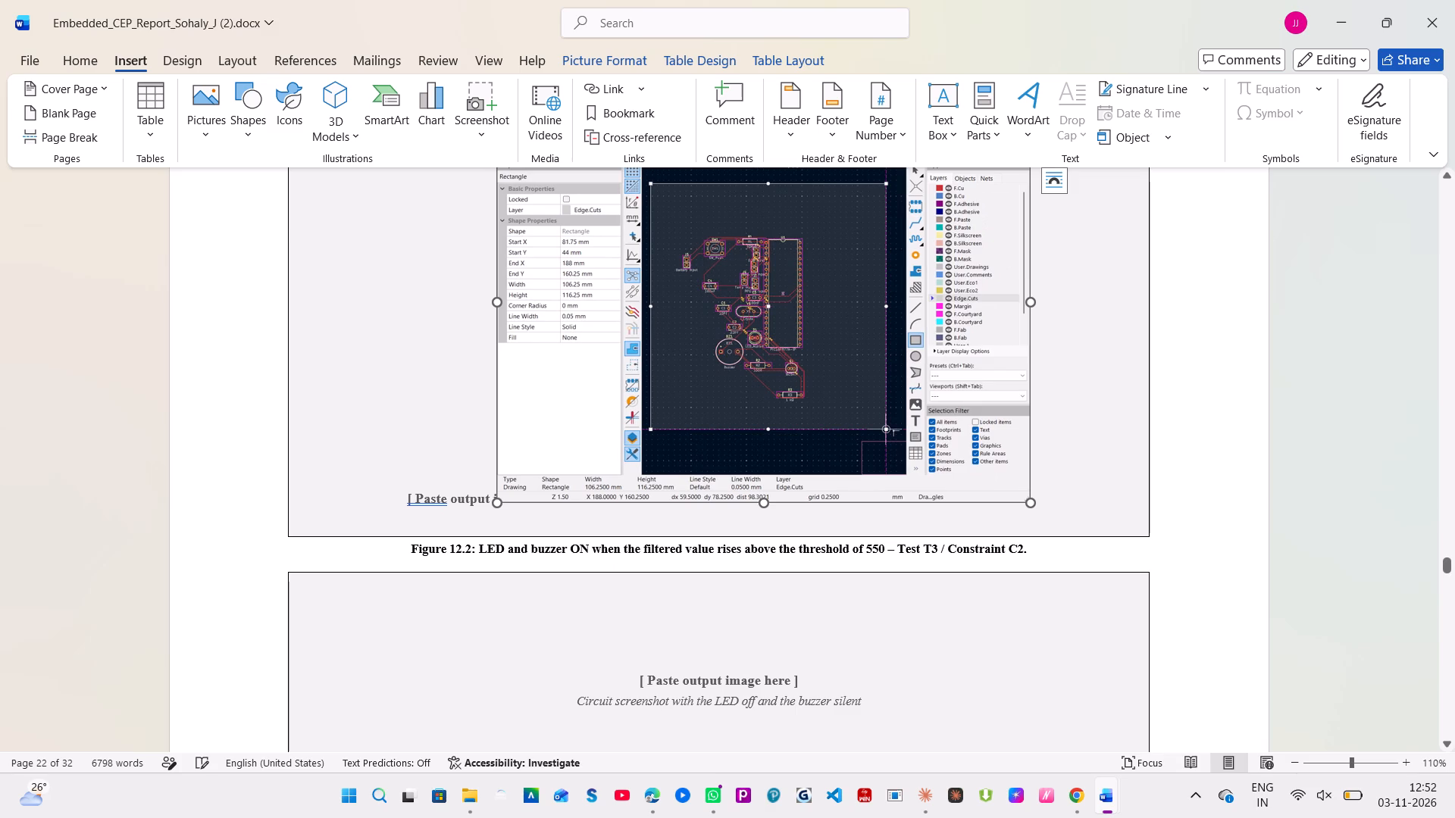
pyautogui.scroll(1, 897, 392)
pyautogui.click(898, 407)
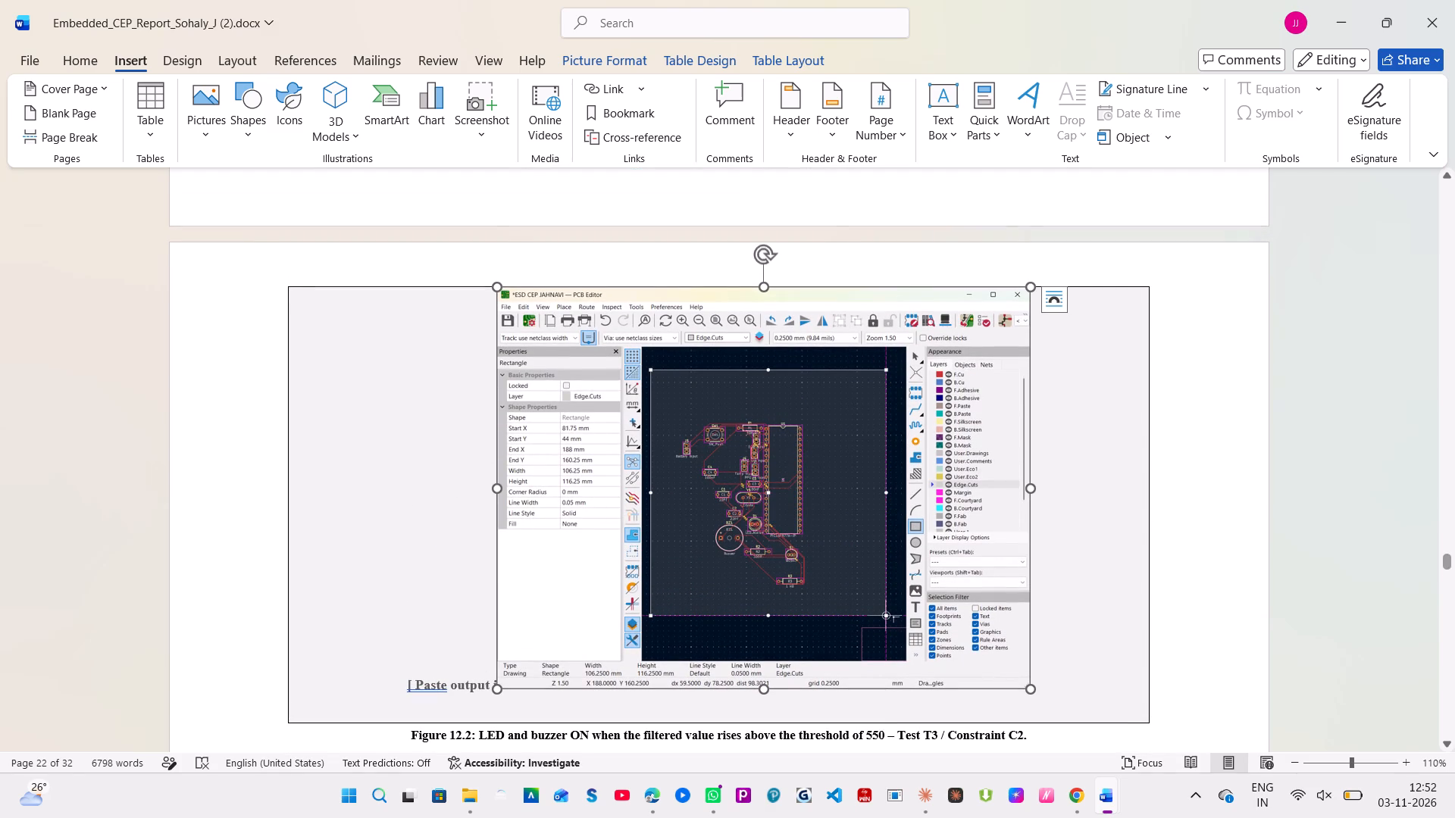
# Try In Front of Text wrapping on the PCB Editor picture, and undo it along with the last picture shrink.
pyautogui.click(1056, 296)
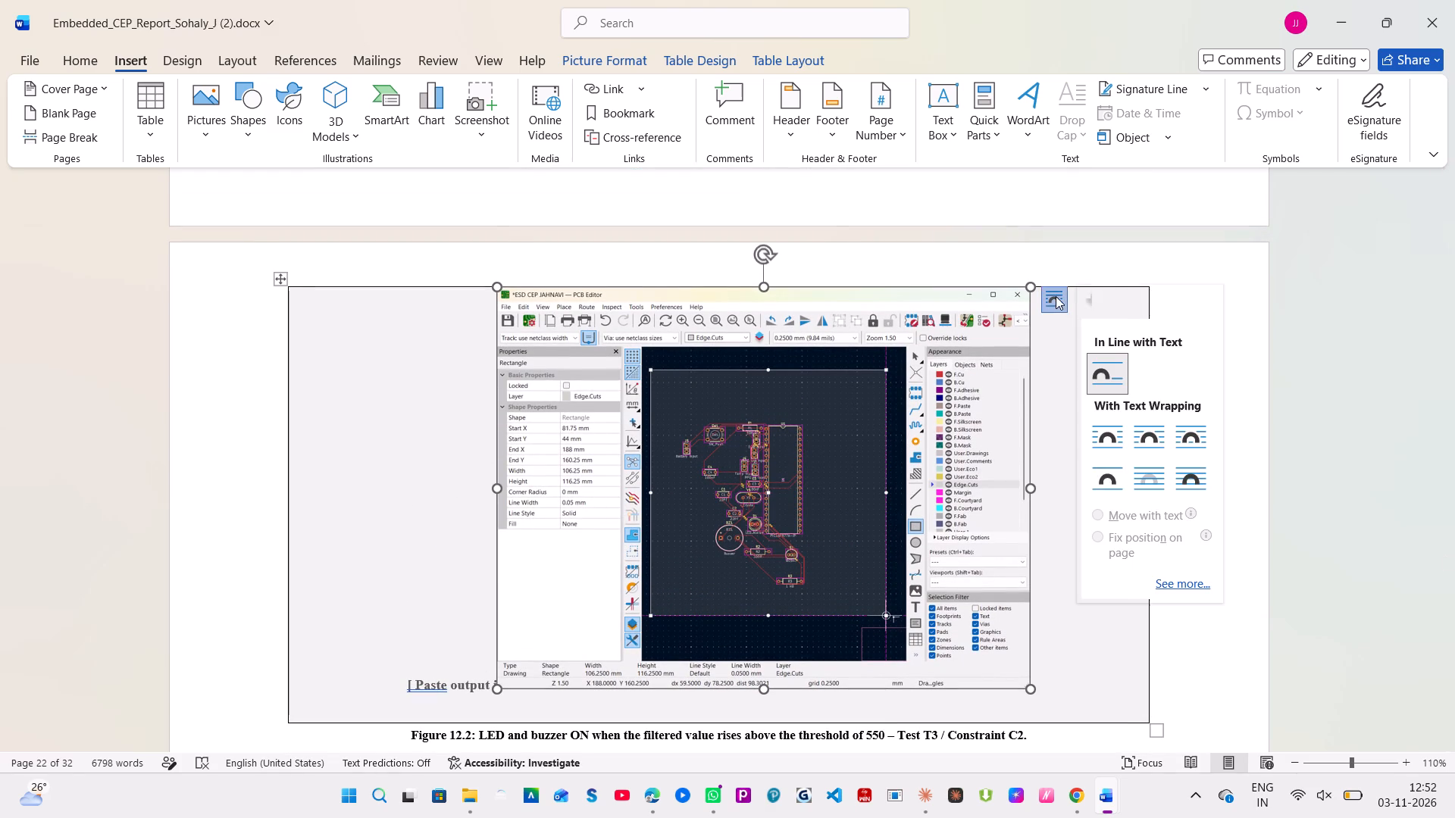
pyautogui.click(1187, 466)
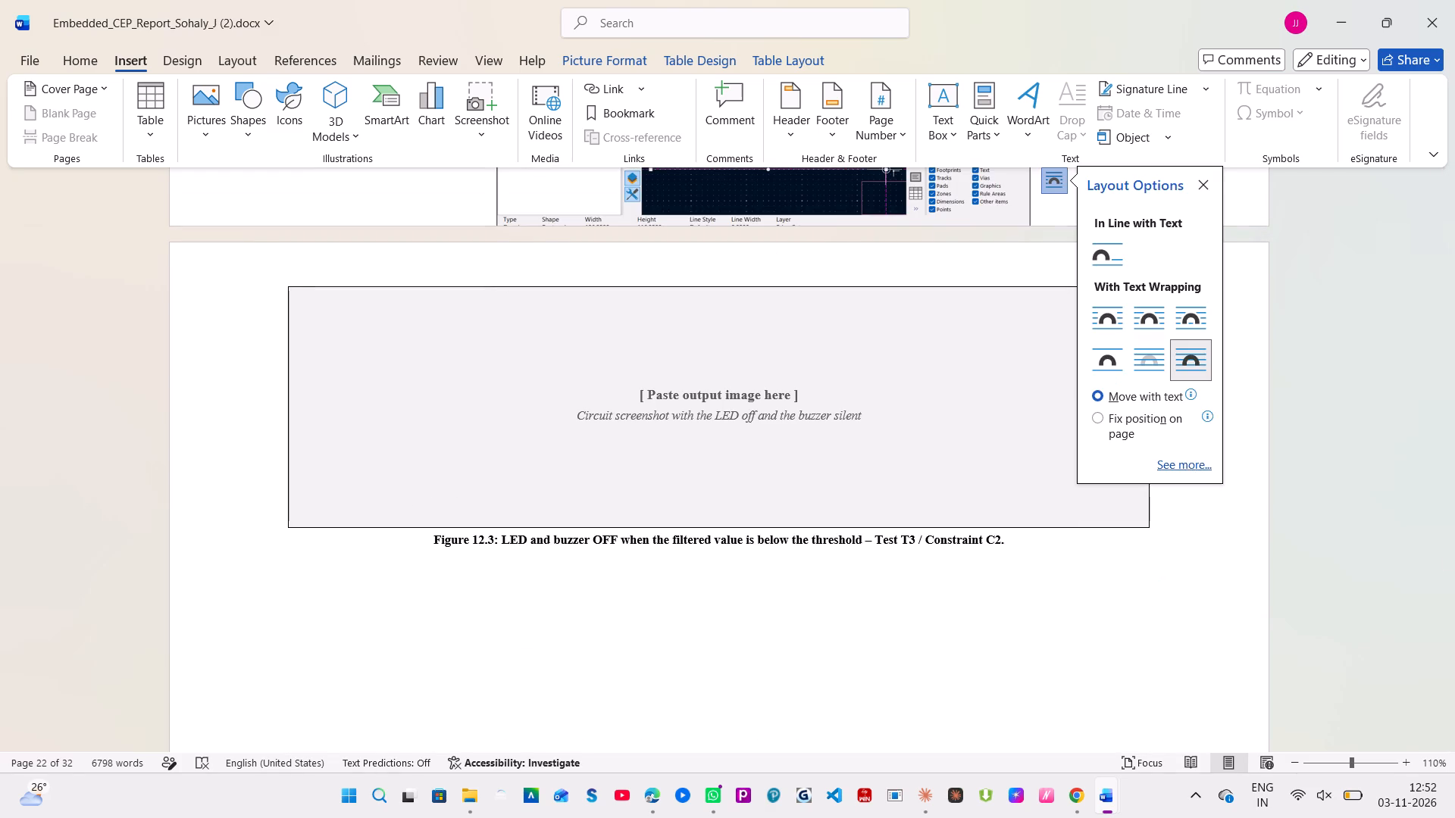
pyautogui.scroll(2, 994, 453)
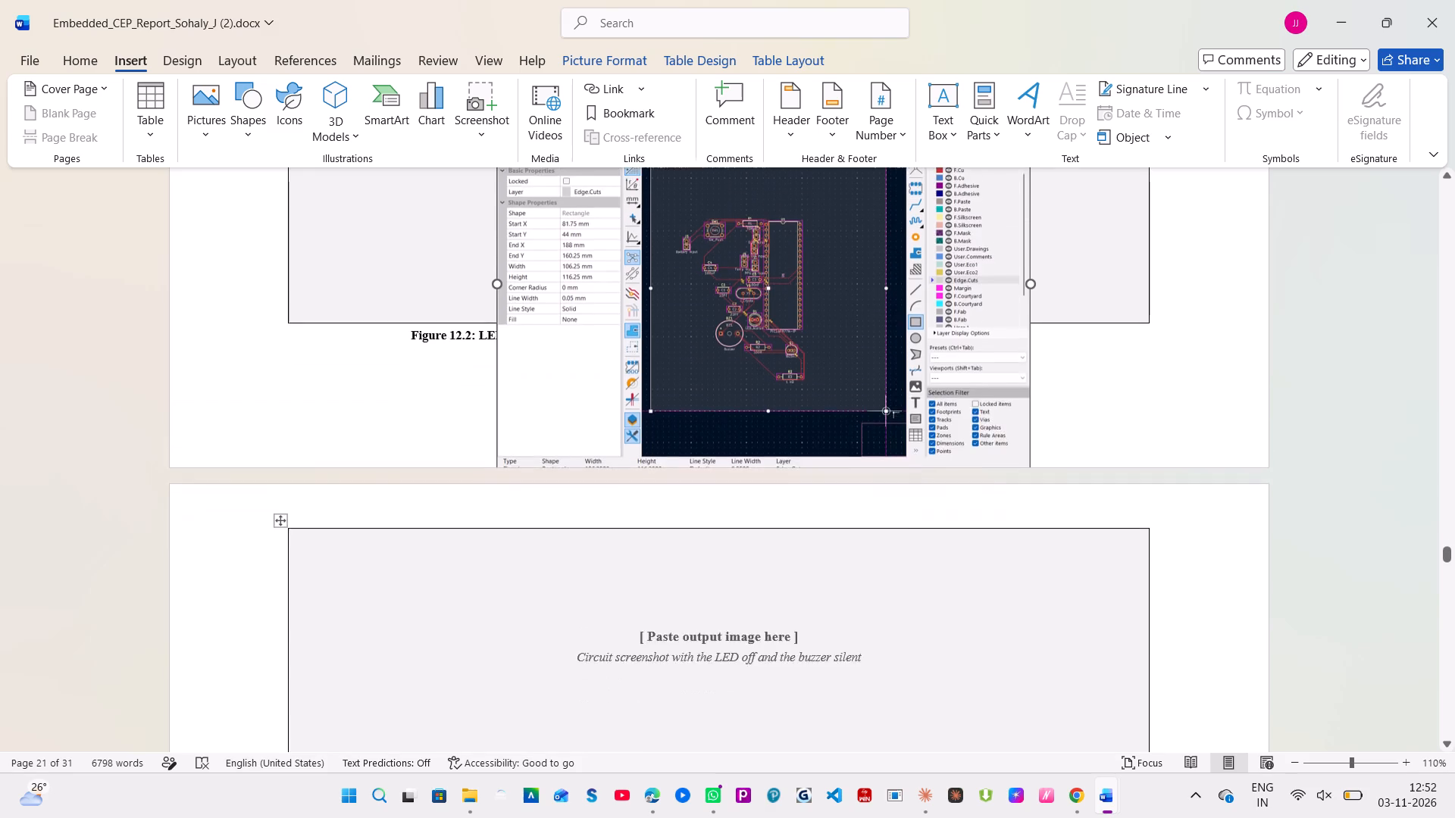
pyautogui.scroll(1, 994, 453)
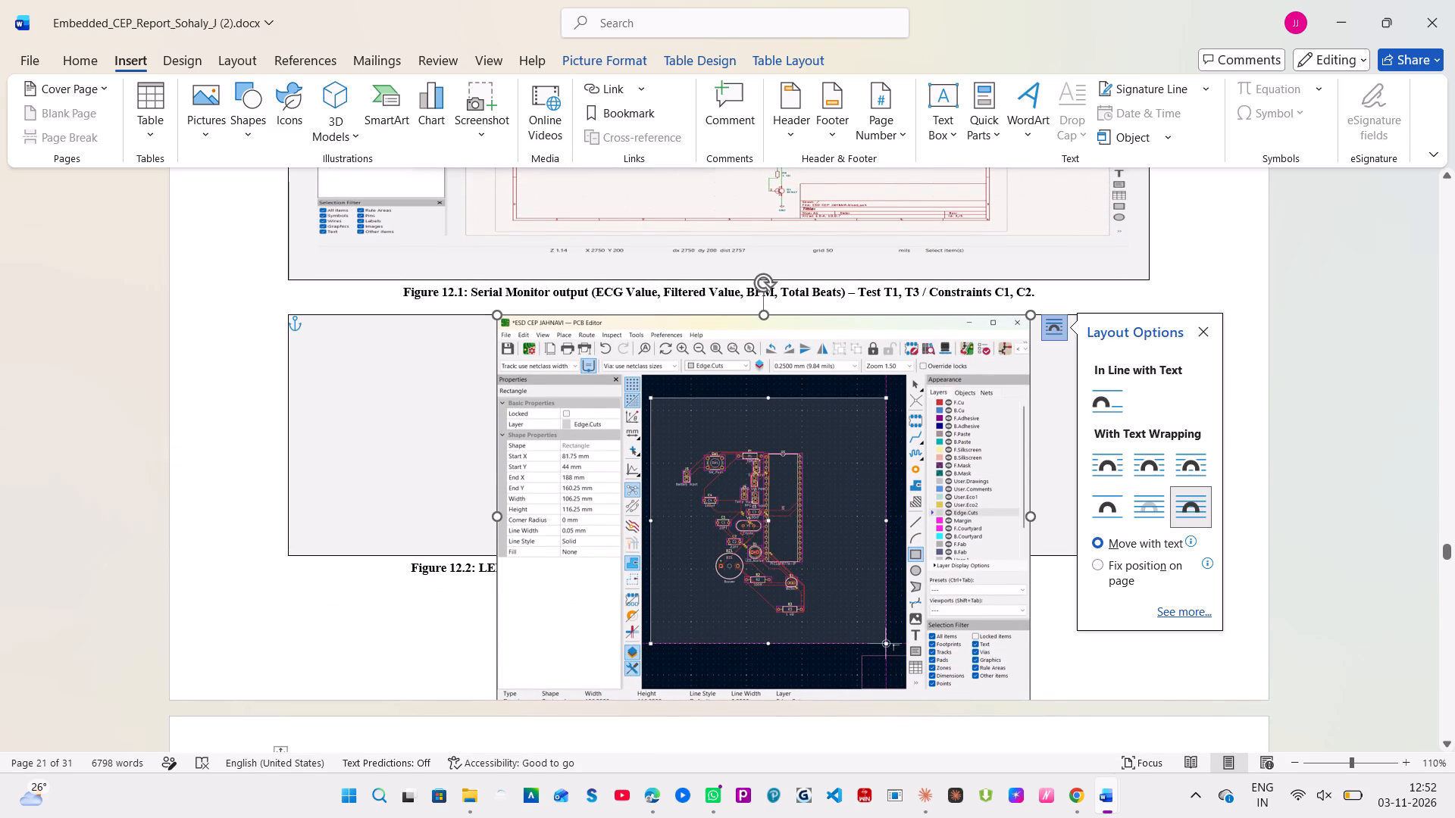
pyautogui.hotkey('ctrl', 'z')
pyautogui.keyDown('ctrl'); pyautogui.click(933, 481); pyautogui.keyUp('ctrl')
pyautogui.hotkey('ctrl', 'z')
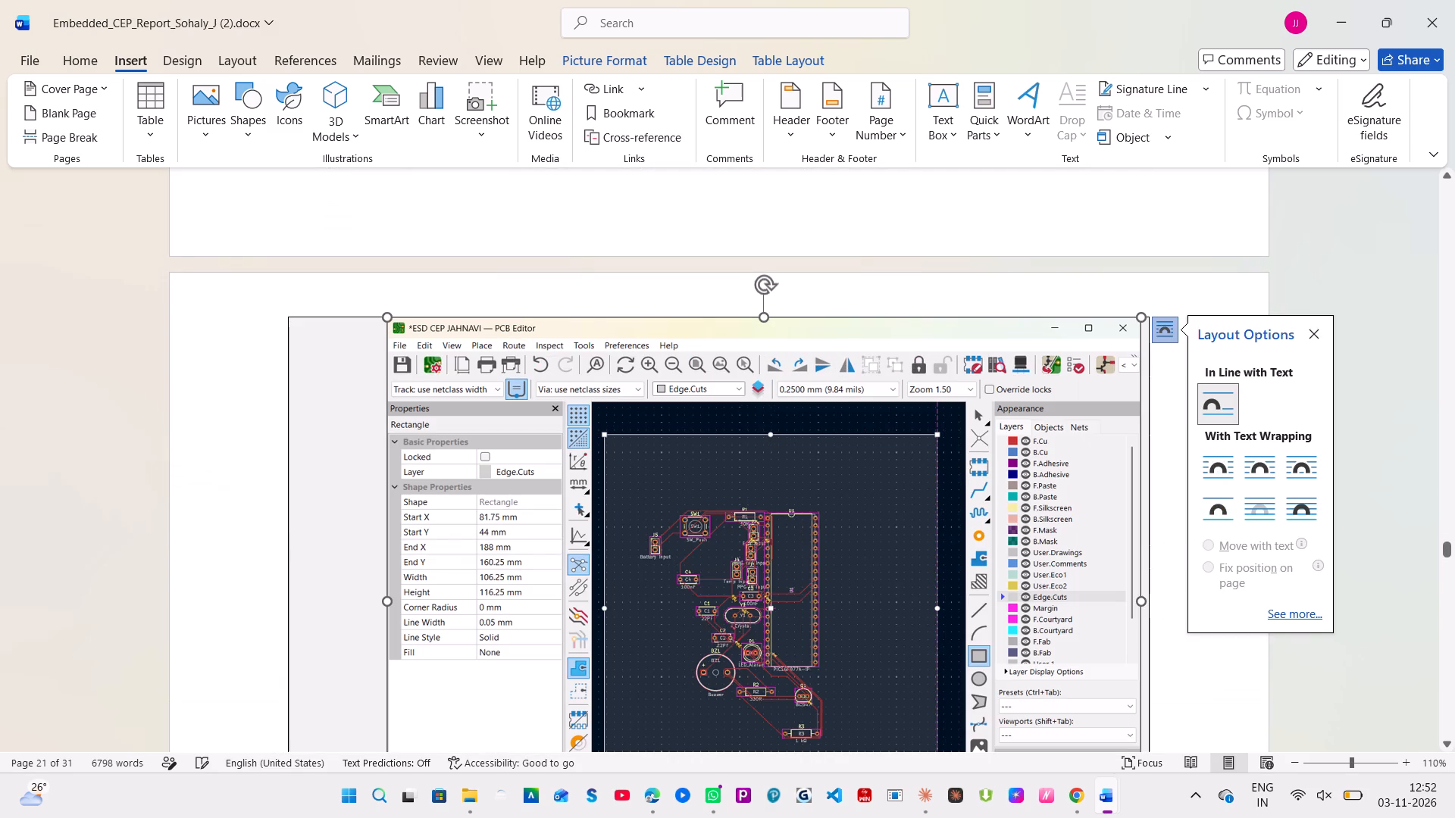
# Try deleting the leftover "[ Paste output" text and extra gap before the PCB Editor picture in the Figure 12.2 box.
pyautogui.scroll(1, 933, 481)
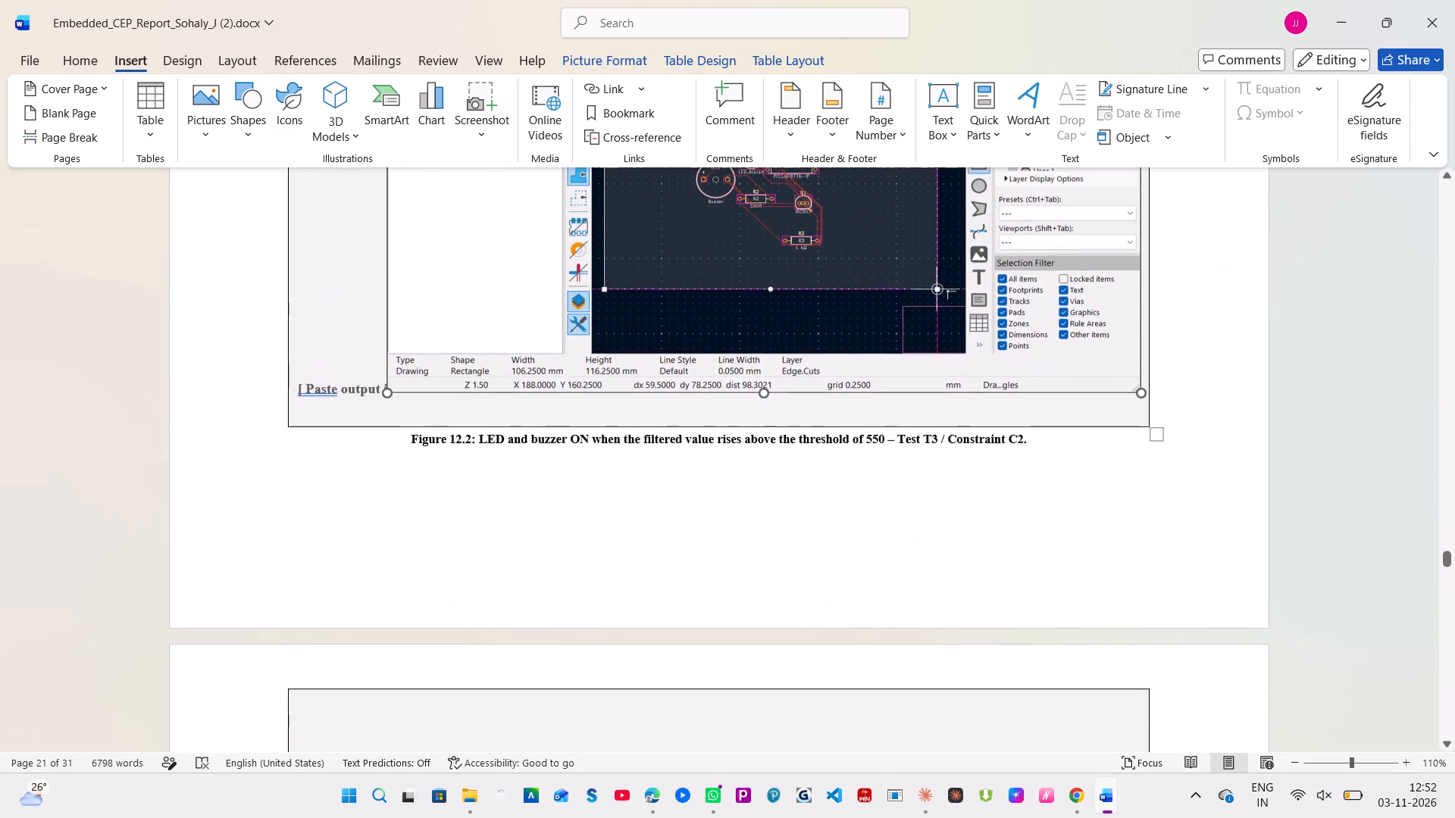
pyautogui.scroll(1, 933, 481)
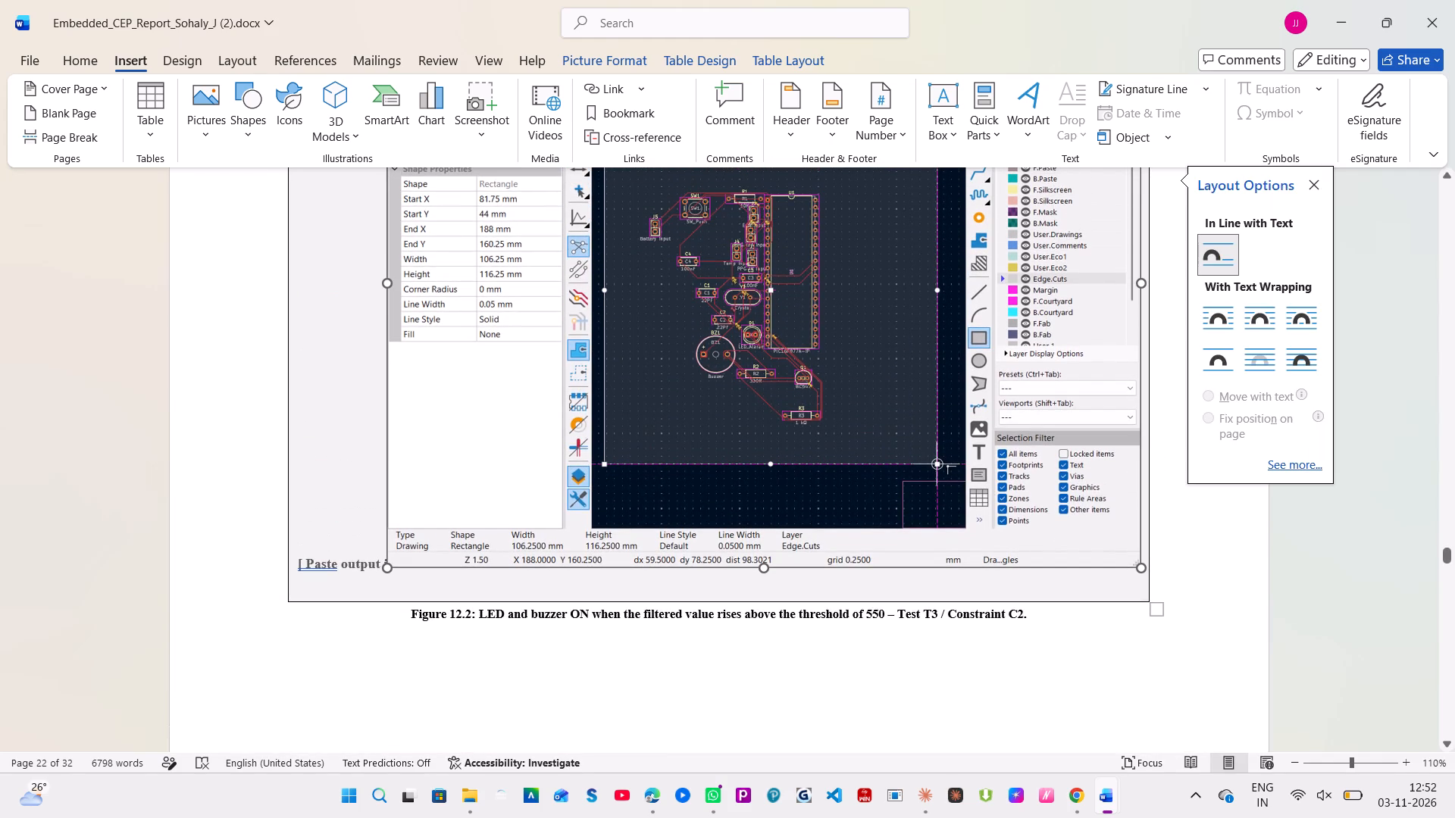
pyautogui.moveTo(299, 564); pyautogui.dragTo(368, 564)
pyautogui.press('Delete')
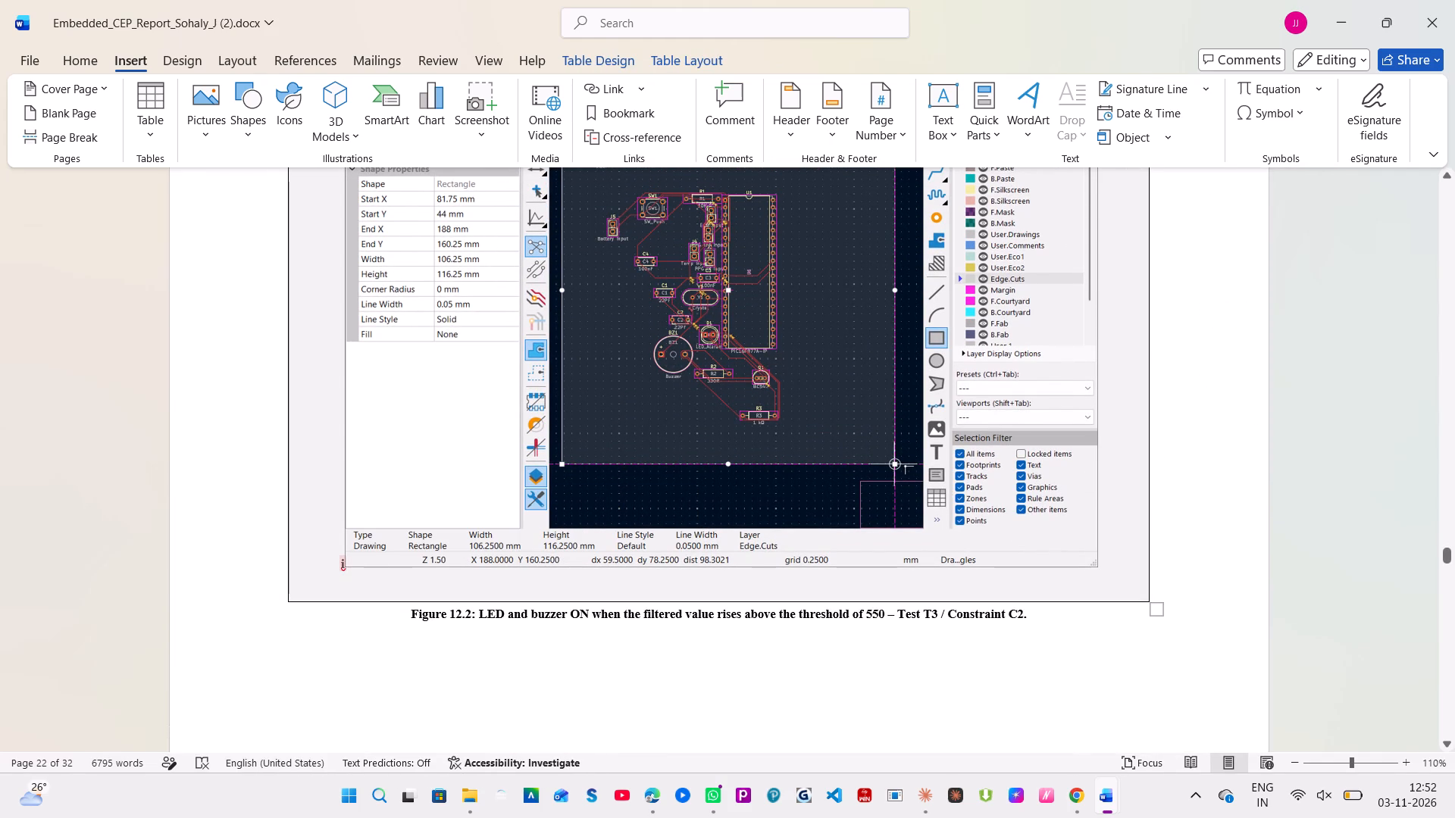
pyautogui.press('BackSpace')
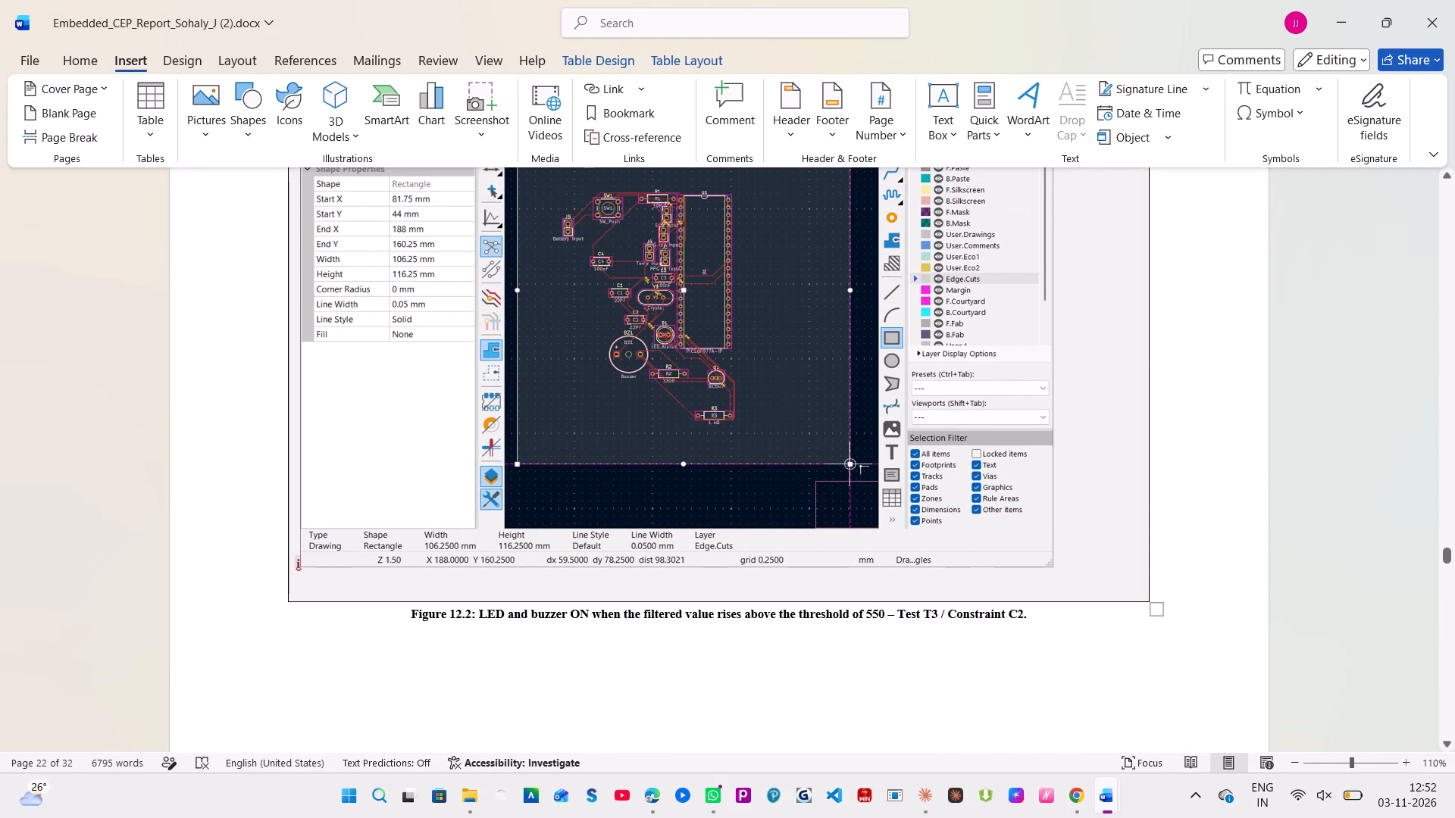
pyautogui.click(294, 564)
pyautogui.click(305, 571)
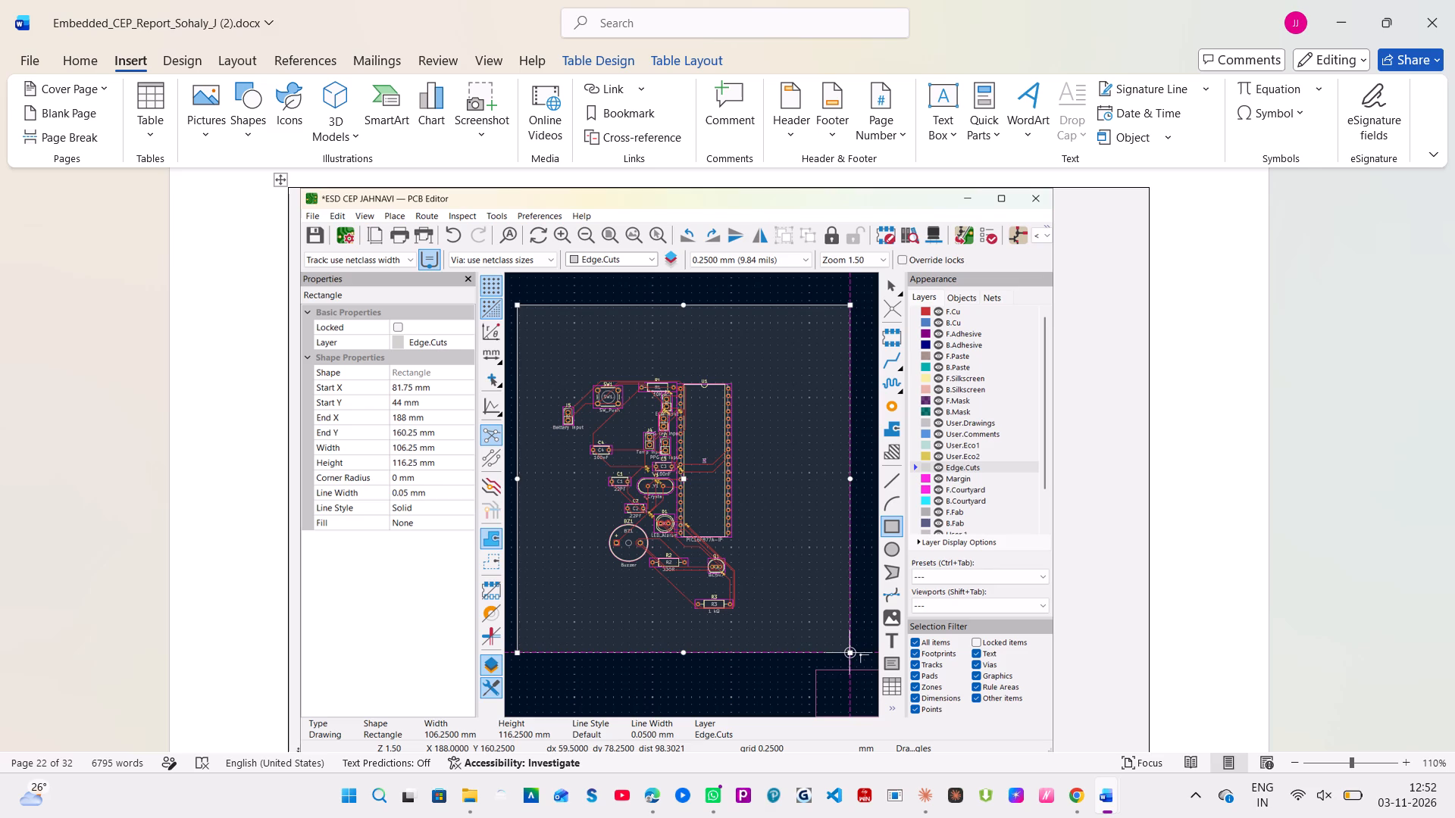
# Undo the text deletions, resizing and pasting of the PCB Editor picture, back to the original Figure 12.2 placeholder.
pyautogui.click(640, 476)
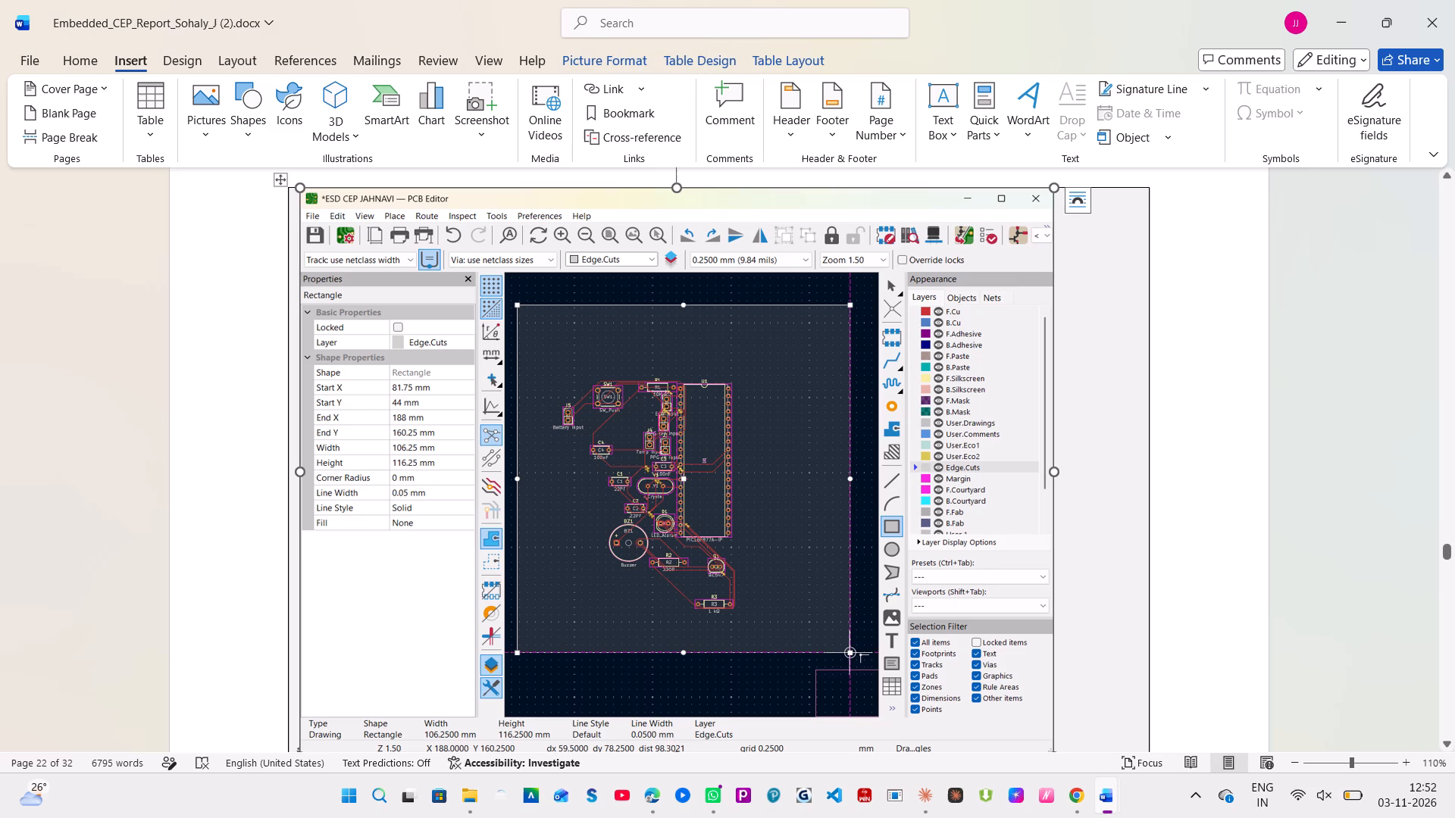
pyautogui.hotkey('ctrl', 'z')
pyautogui.hotkey('ctrl', 'z')
pyautogui.hotkey('ctrl', 'z')
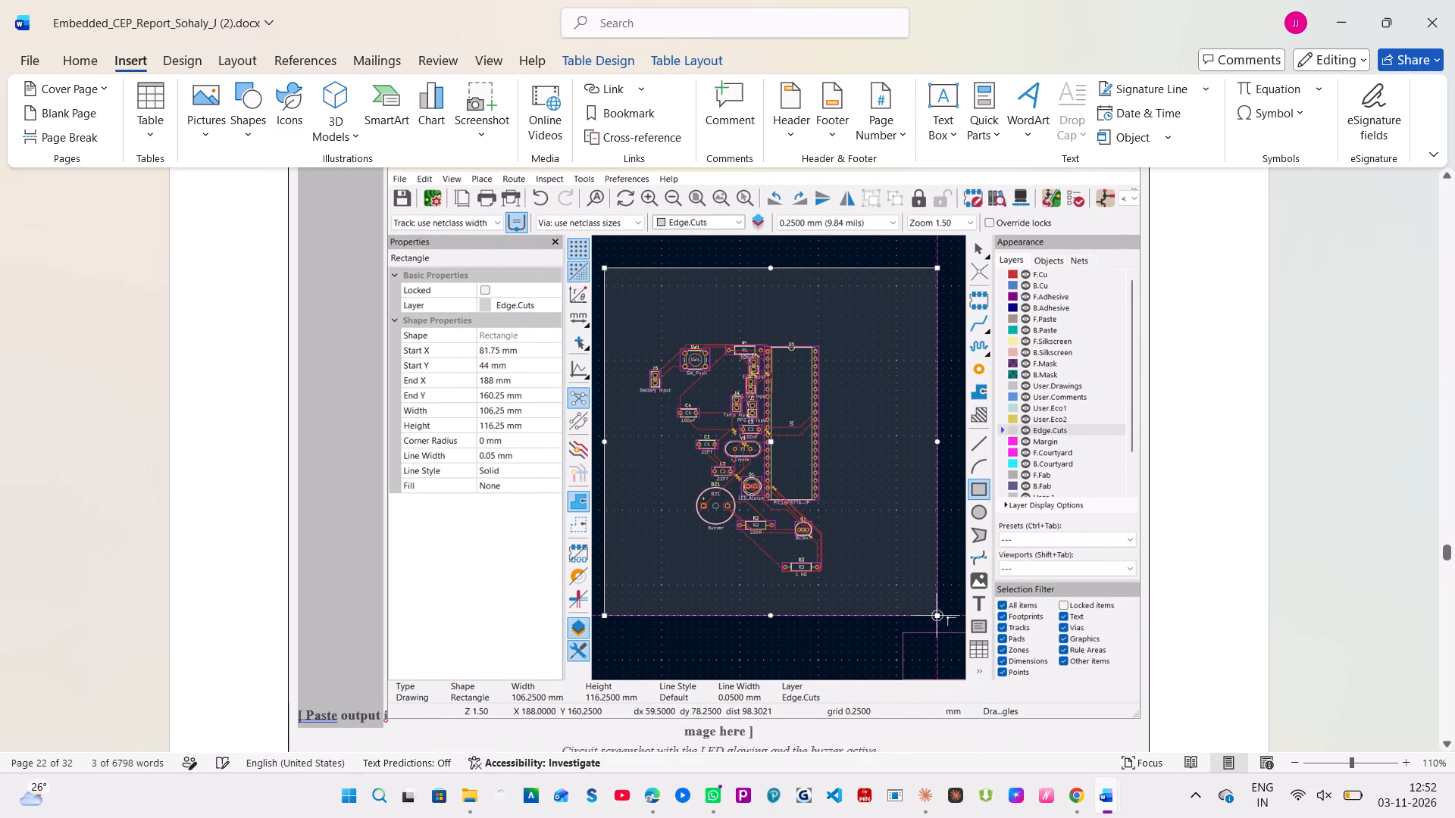
pyautogui.hotkey('ctrl', 'z')
pyautogui.hscroll(10, 0, 322)
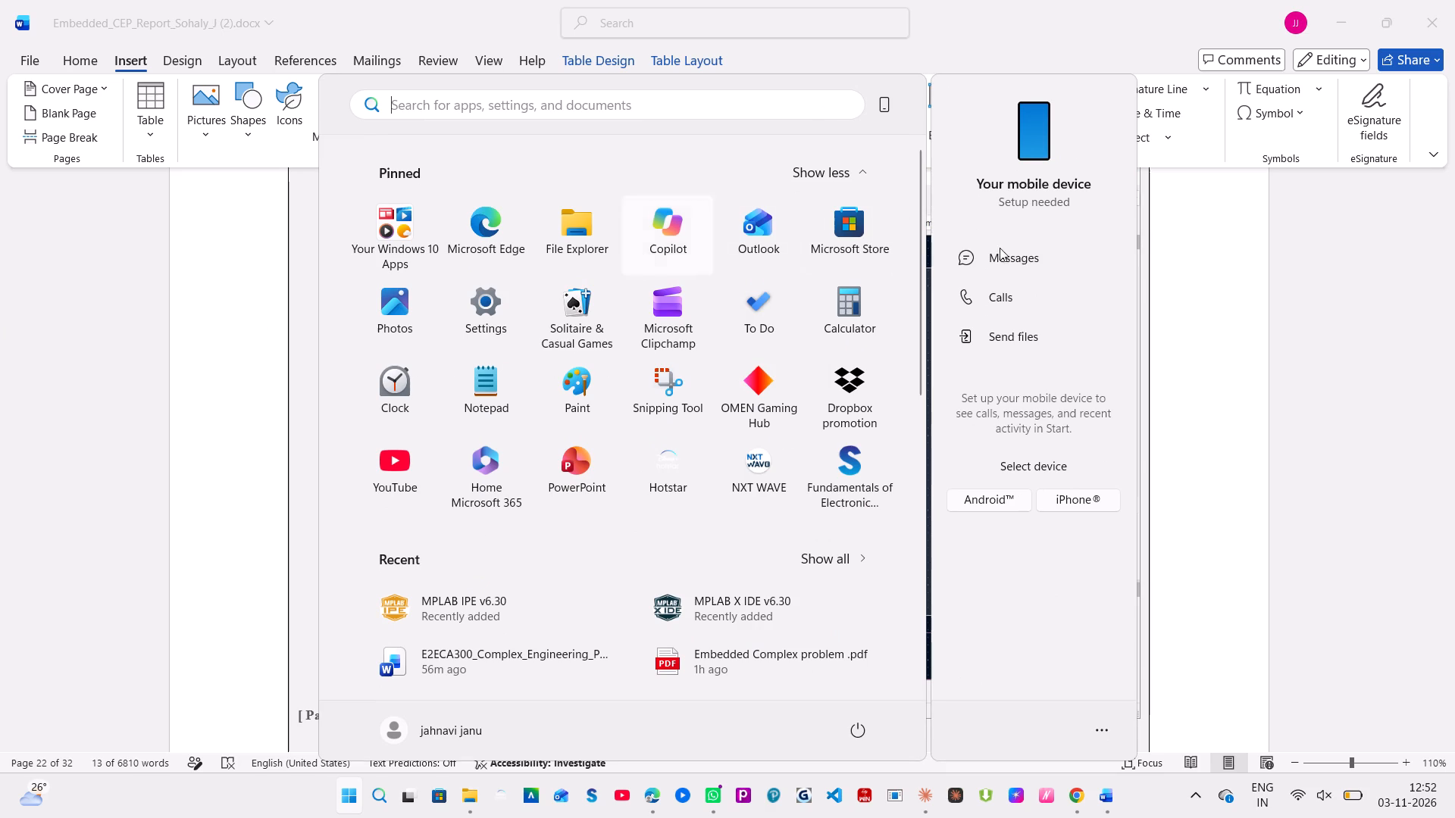
pyautogui.click(1215, 276)
pyautogui.click(855, 407)
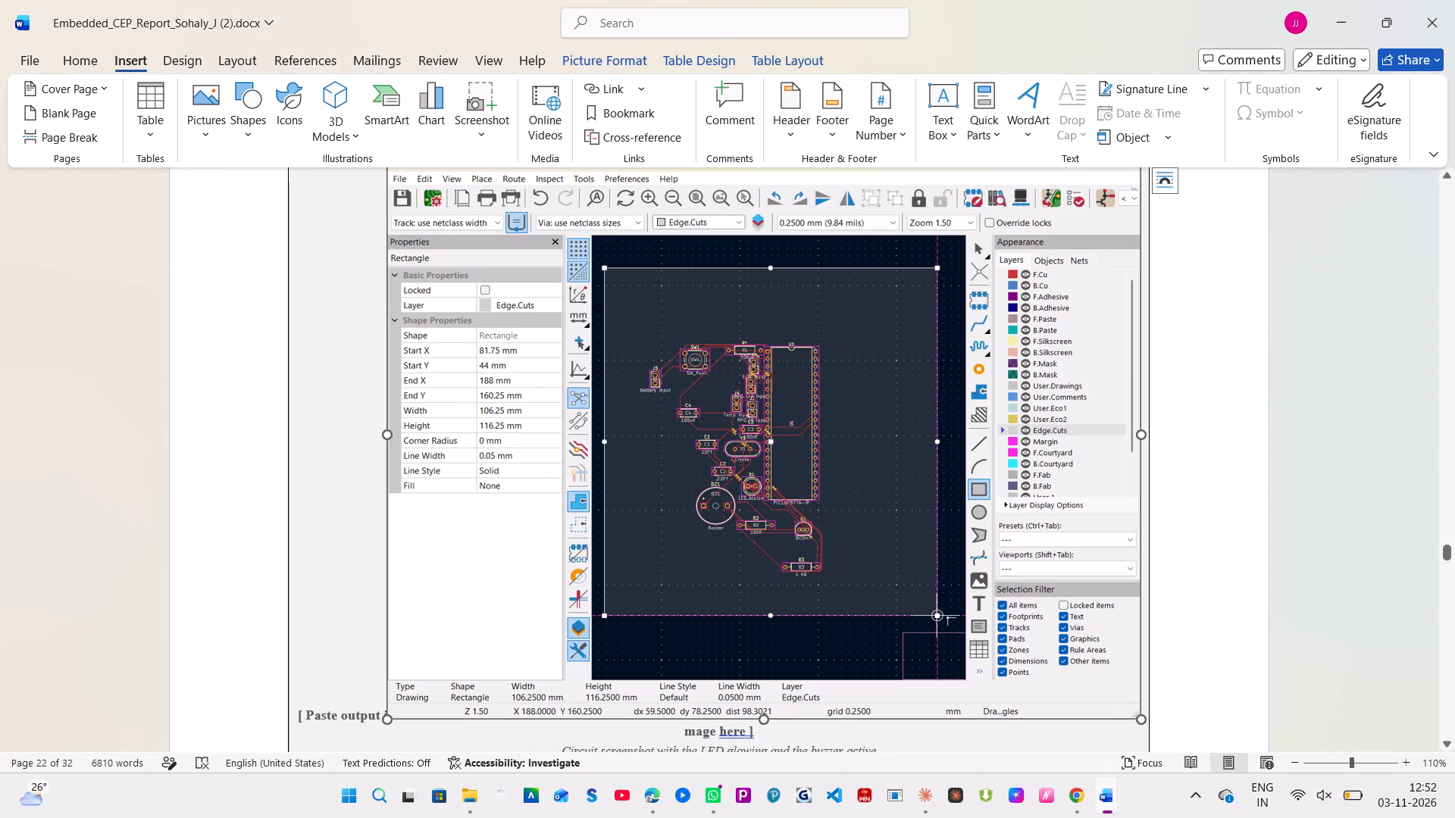
pyautogui.hotkey('ctrl', 'z')
pyautogui.keyDown('ctrl'); pyautogui.click(855, 401); pyautogui.keyUp('ctrl')
pyautogui.hotkey('ctrl', 'z')
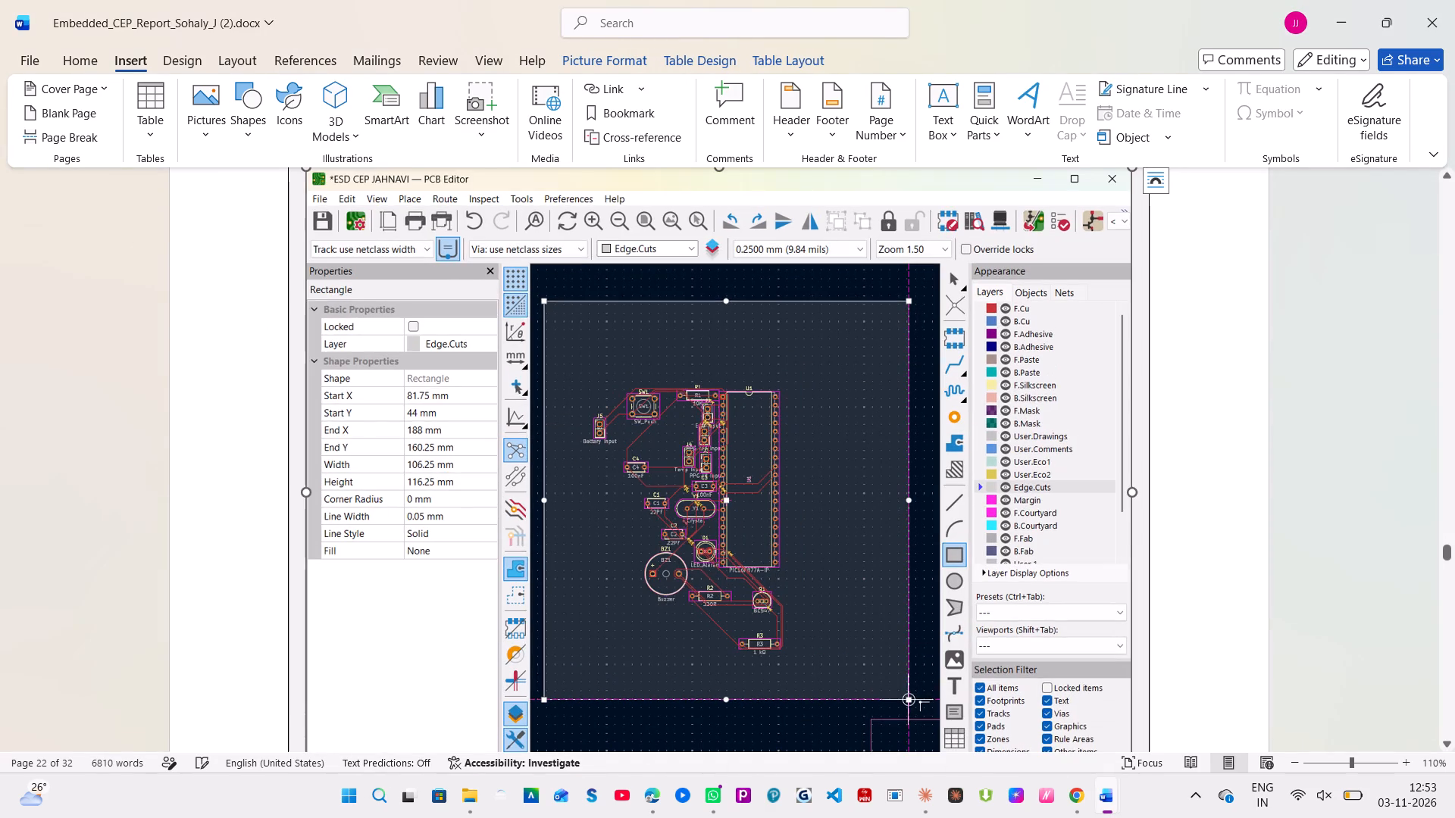
pyautogui.hotkey('ctrl', 'z')
pyautogui.scroll(6, 719, 423)
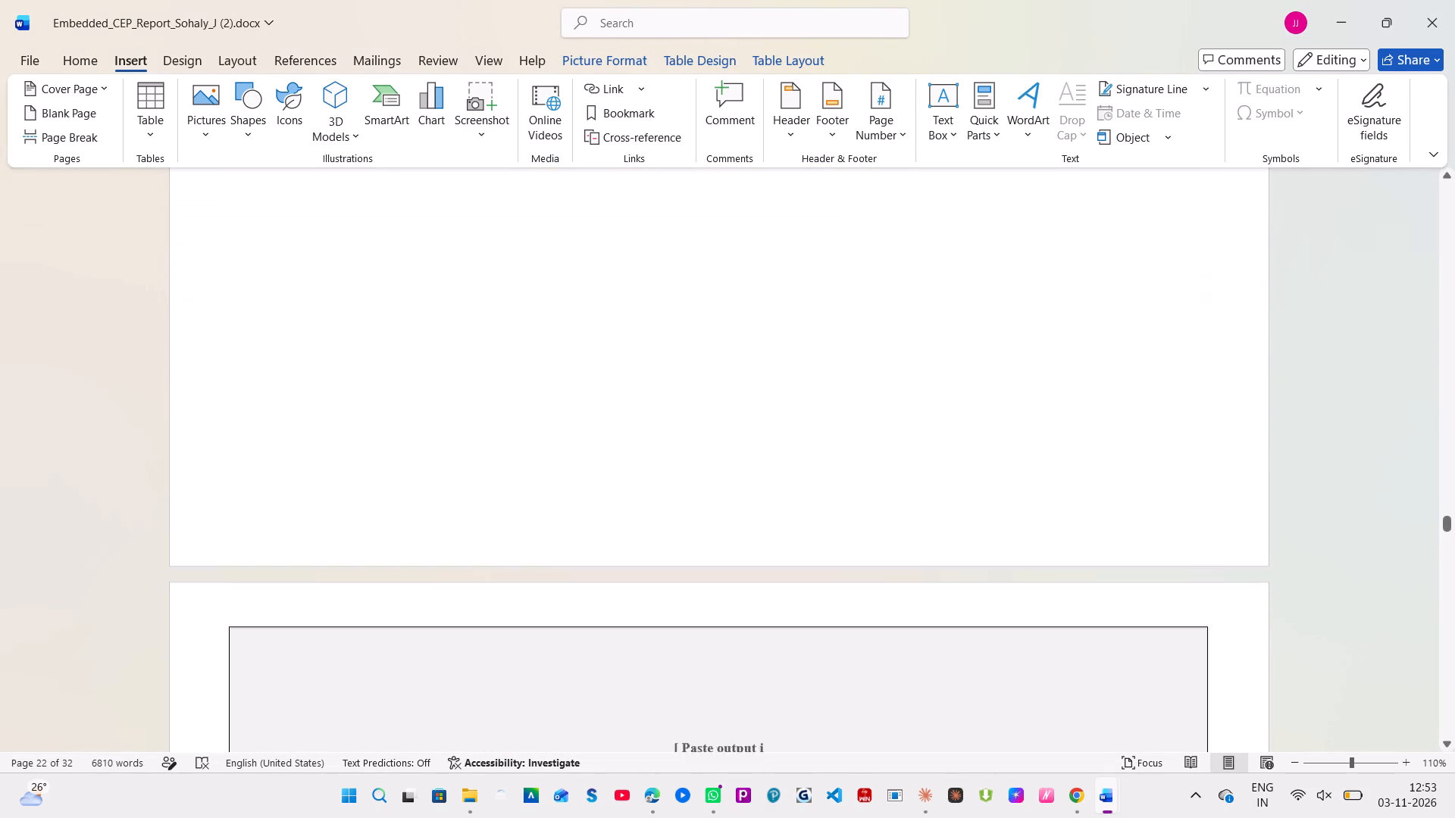
pyautogui.scroll(1, 719, 423)
pyautogui.scroll(-4, 719, 423)
pyautogui.scroll(1, 719, 423)
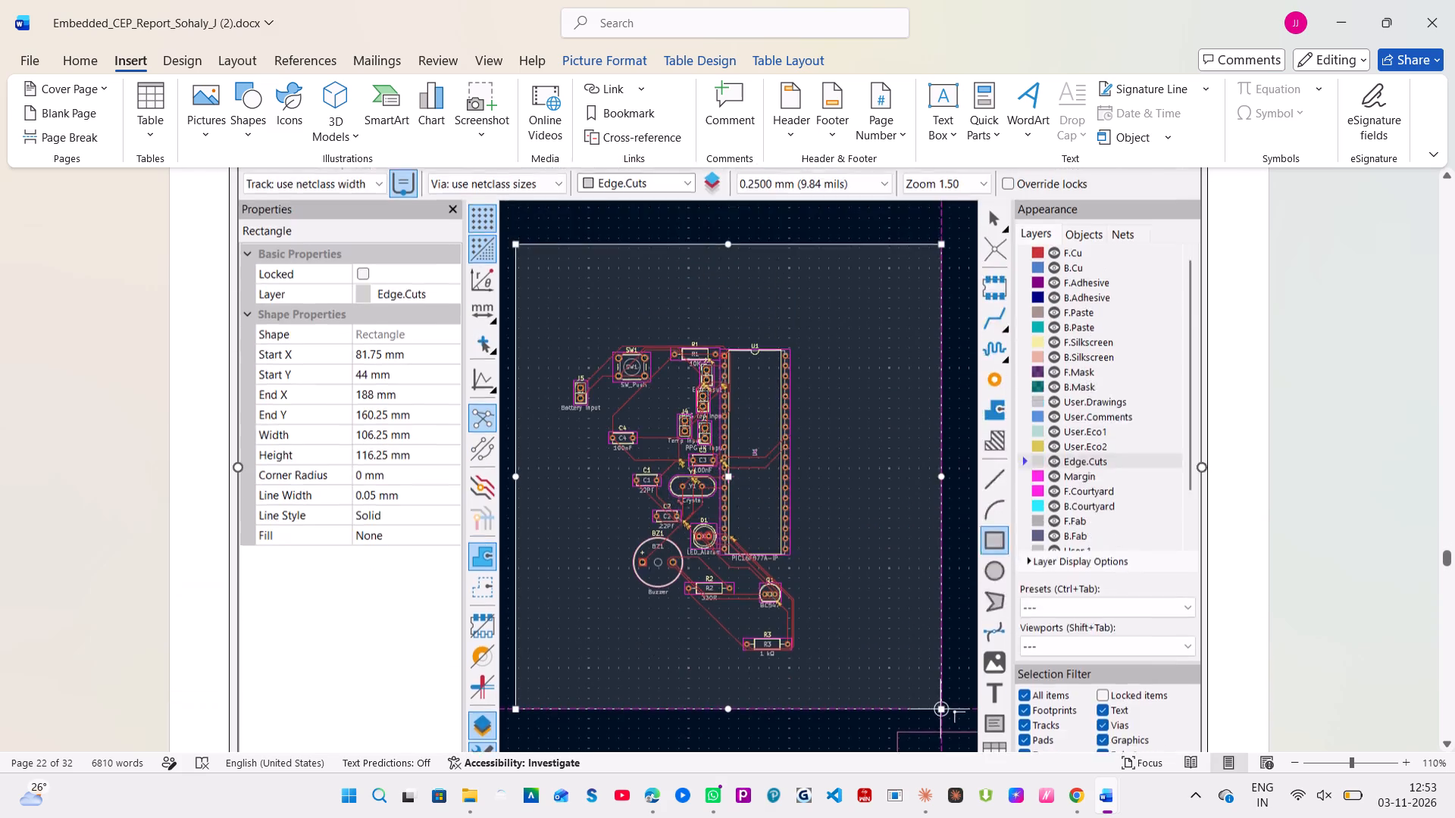
pyautogui.scroll(1, 719, 423)
pyautogui.hotkey('ctrl', 'z')
pyautogui.hotkey('ctrl', 'z')
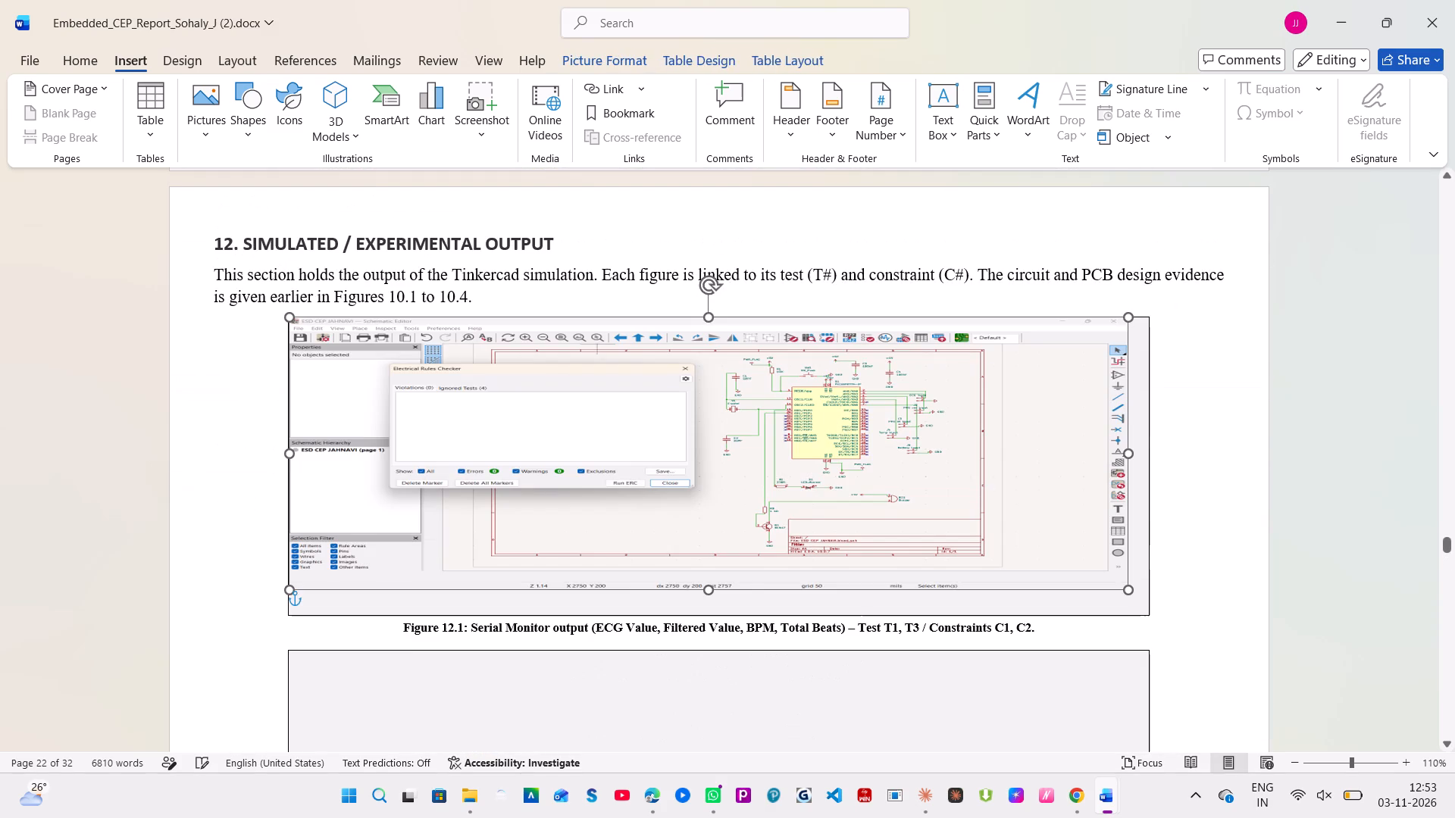
# Replace the Figure 12.2 placeholder text and its LED glowing and buzzer active description with the copied PCB Editor screenshot.
pyautogui.scroll(-2, 719, 423)
pyautogui.scroll(2, 719, 423)
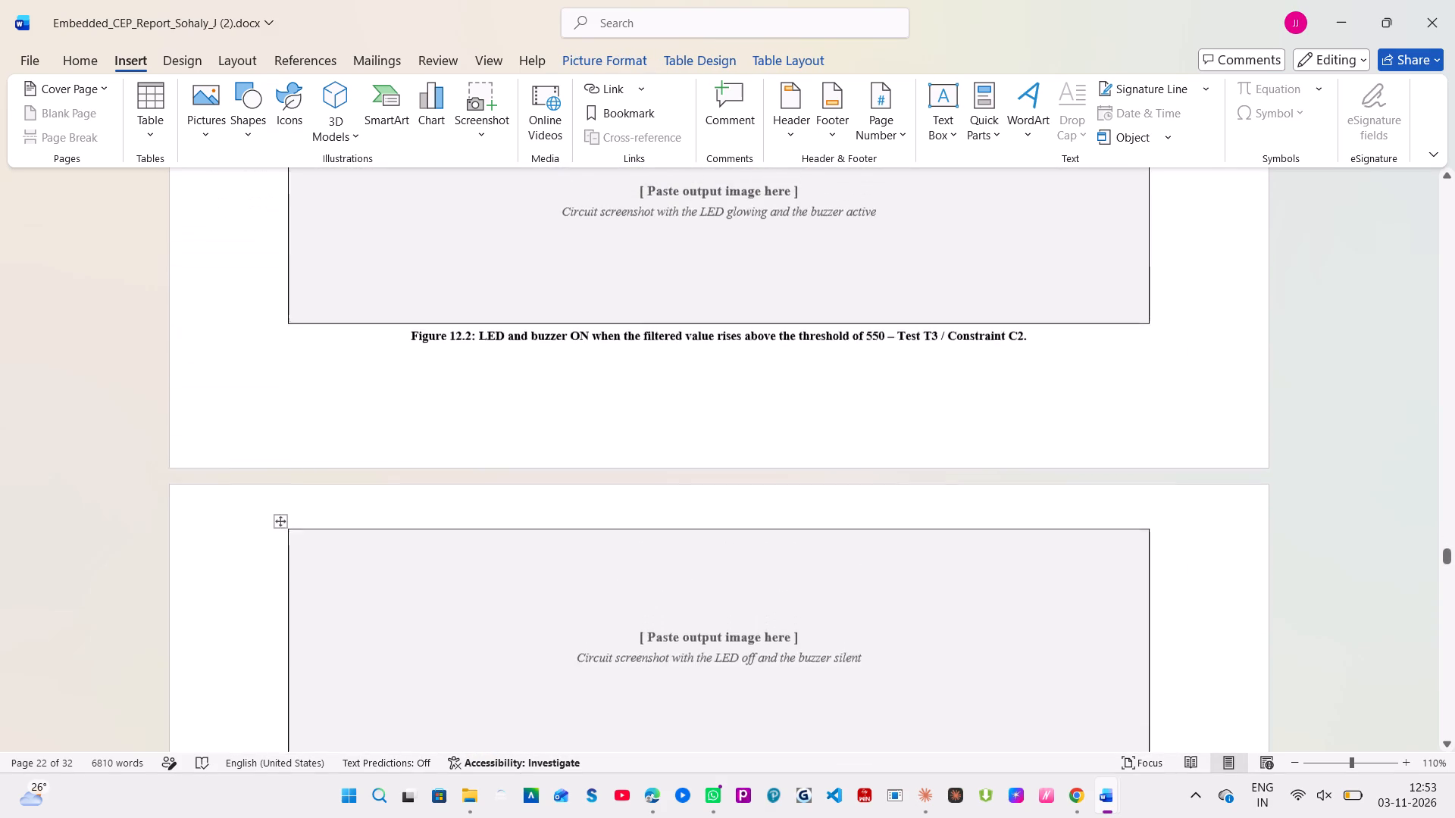
pyautogui.scroll(1, 719, 423)
pyautogui.click(661, 496)
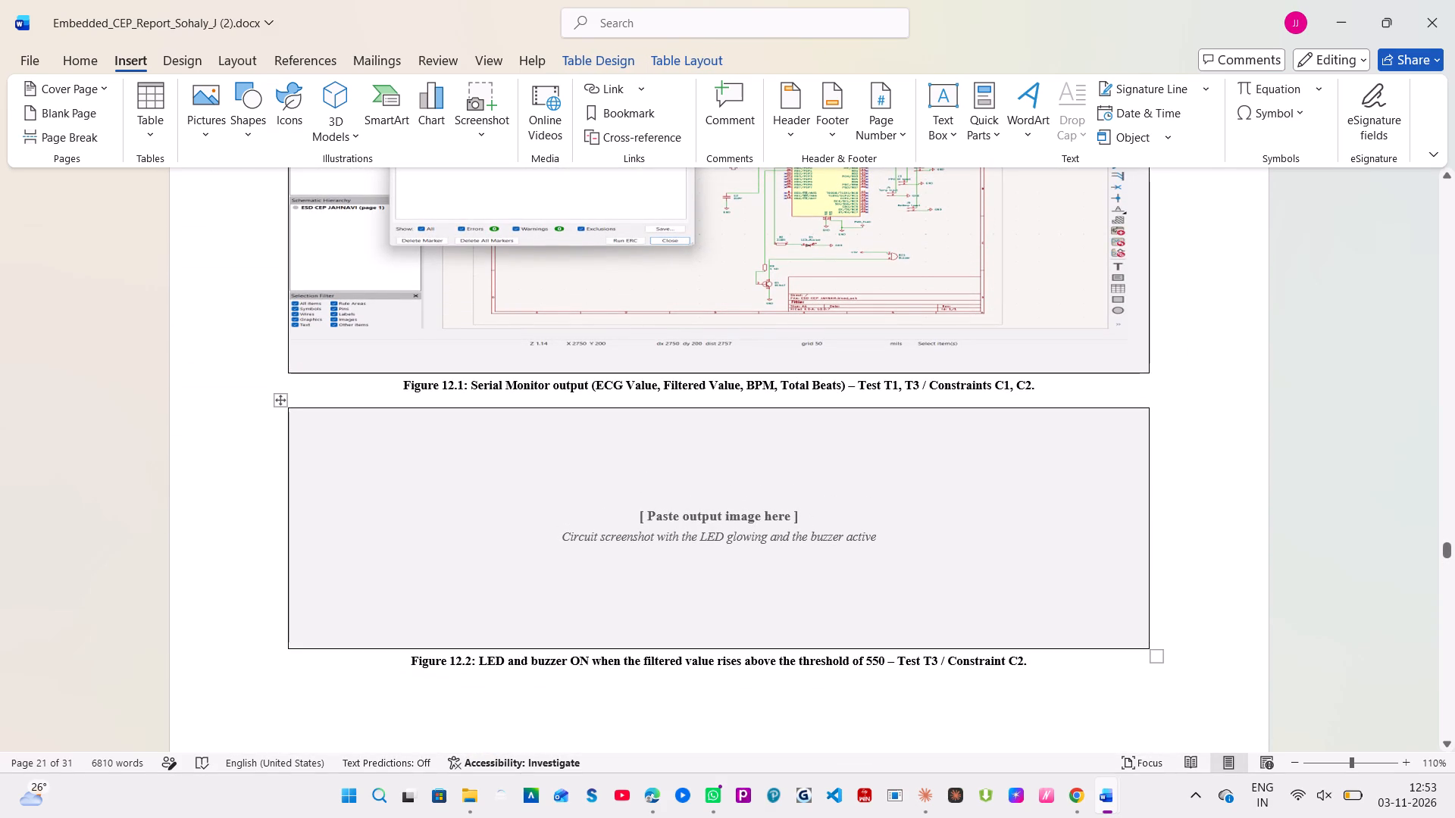
pyautogui.moveTo(640, 502); pyautogui.dragTo(899, 548)
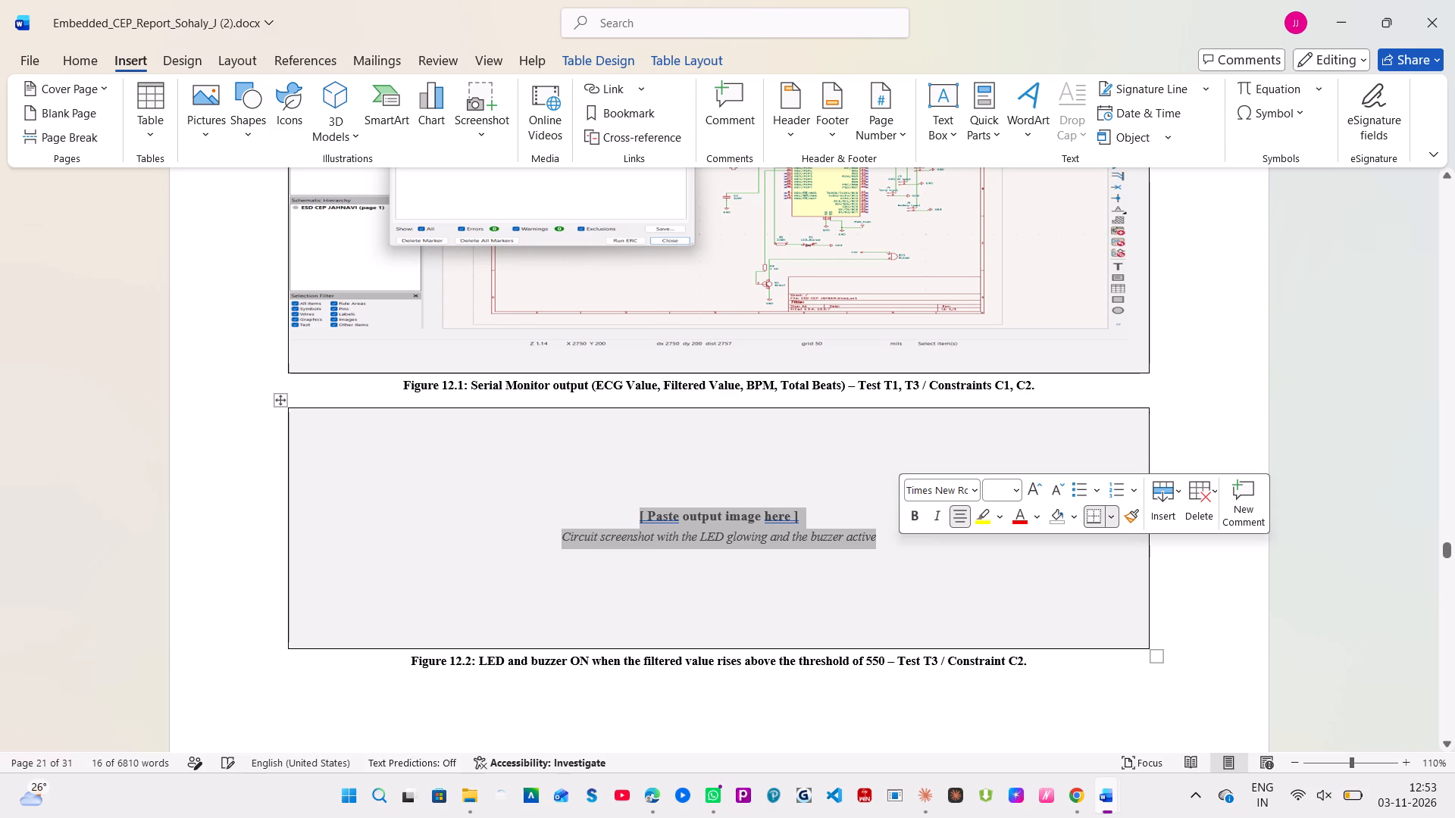
pyautogui.press('BackSpace')
pyautogui.hotkey('ctrl', 'v')
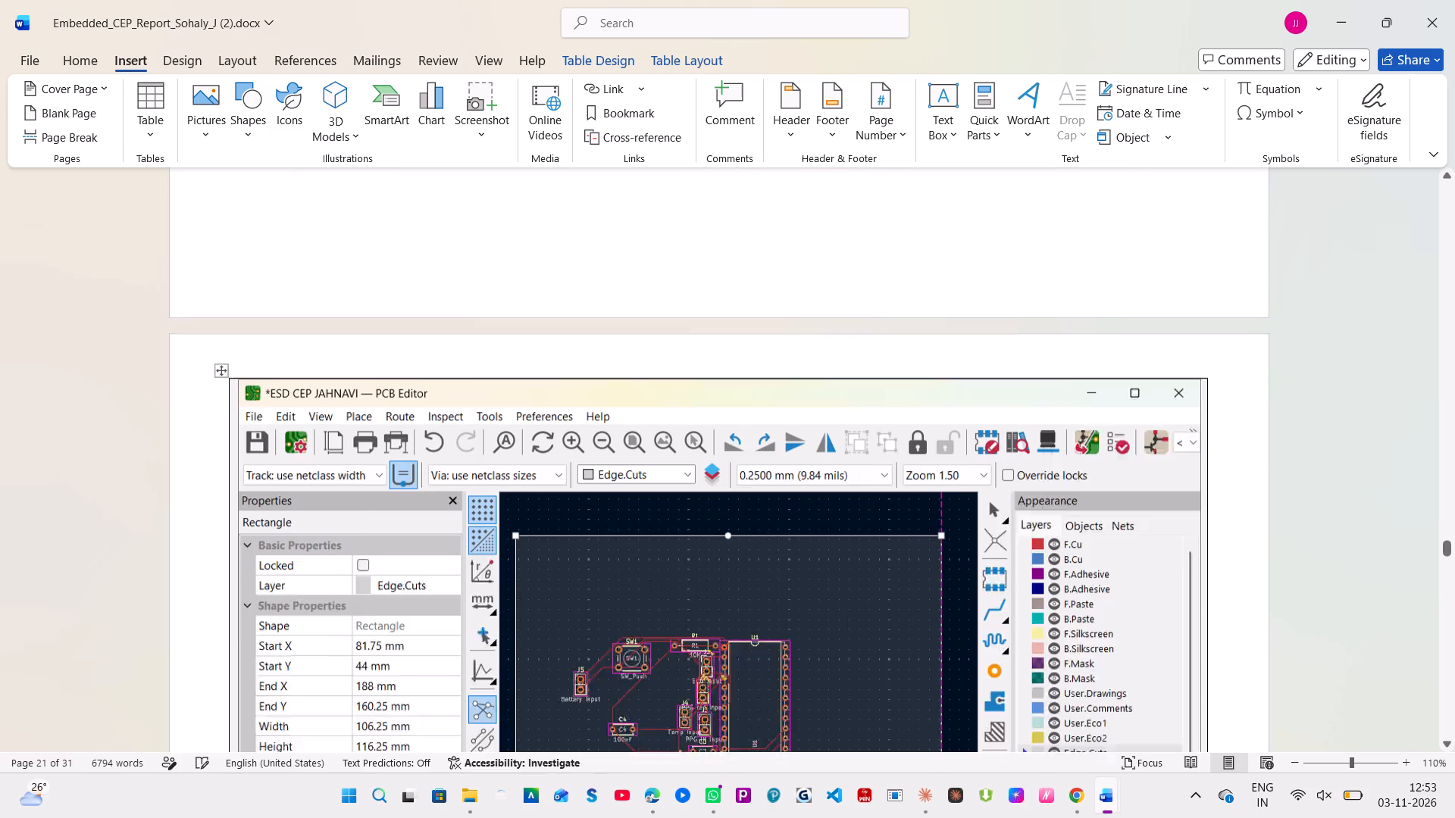
# Crop the PCB Editor picture to the board canvas, cutting off the upper toolbars, Properties panel, Appearance panel and bottom status rows.
pyautogui.click(853, 511)
pyautogui.rightClick(853, 511)
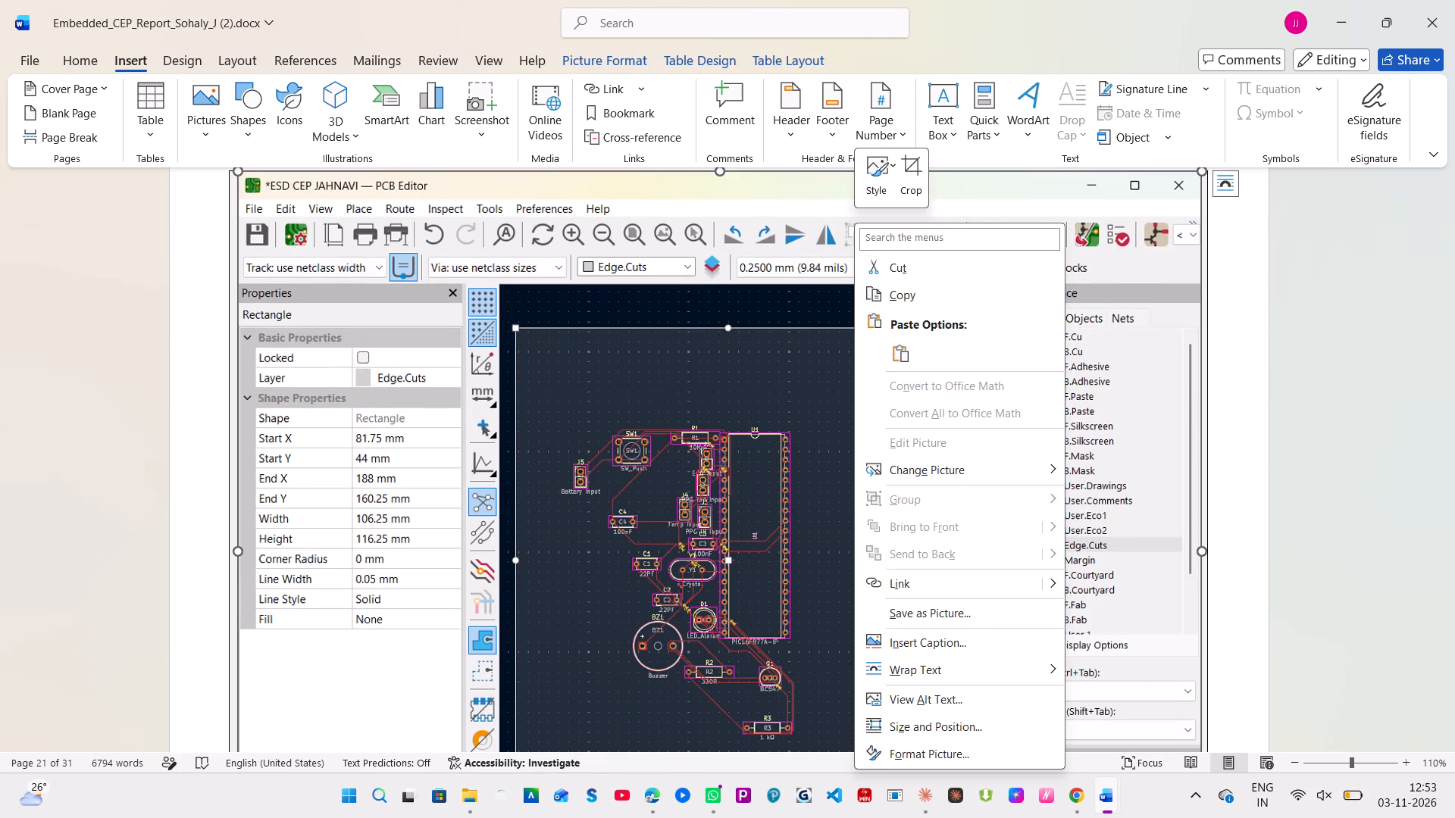
pyautogui.click(921, 163)
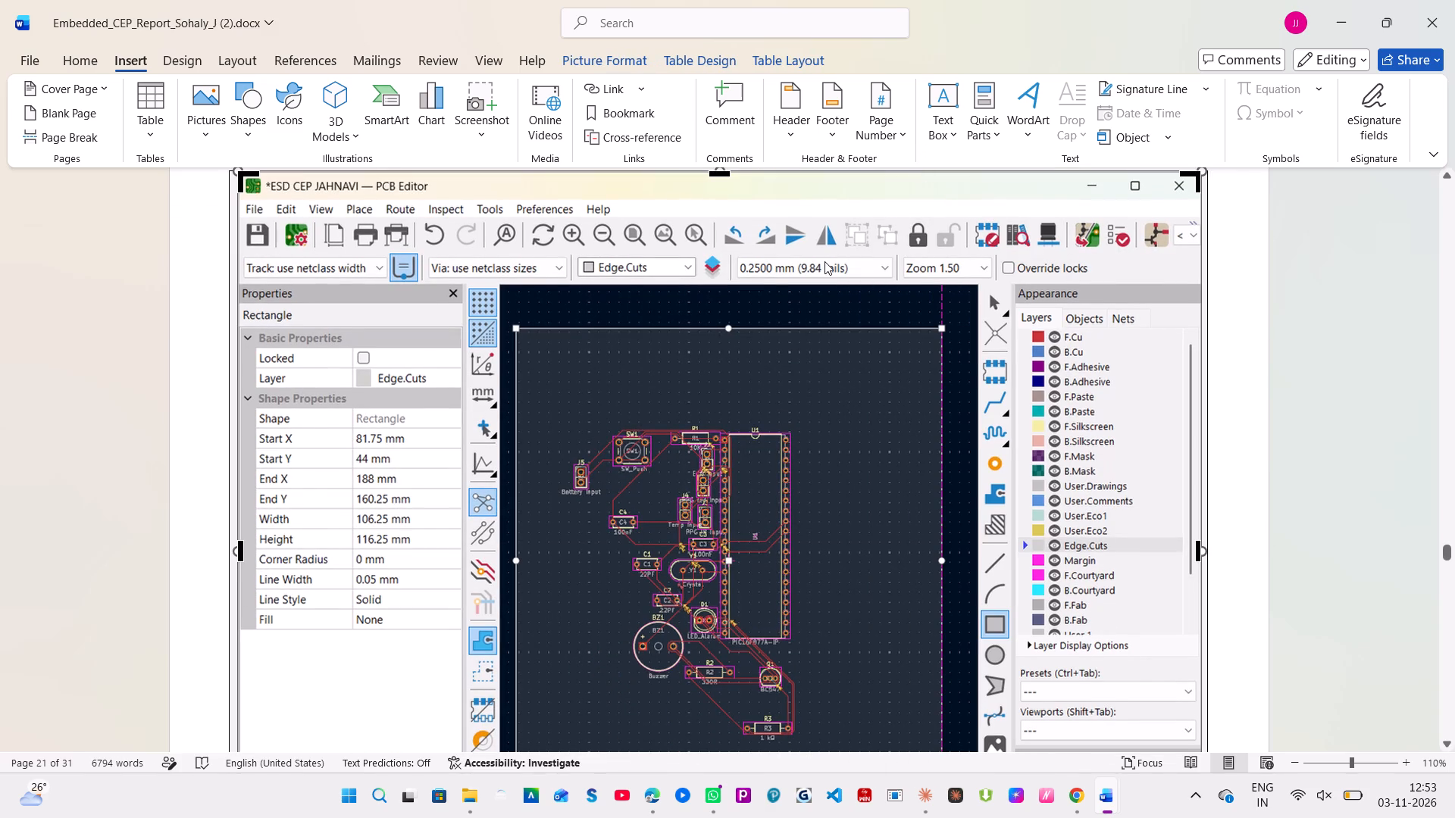
pyautogui.moveTo(716, 171); pyautogui.dragTo(737, 237)
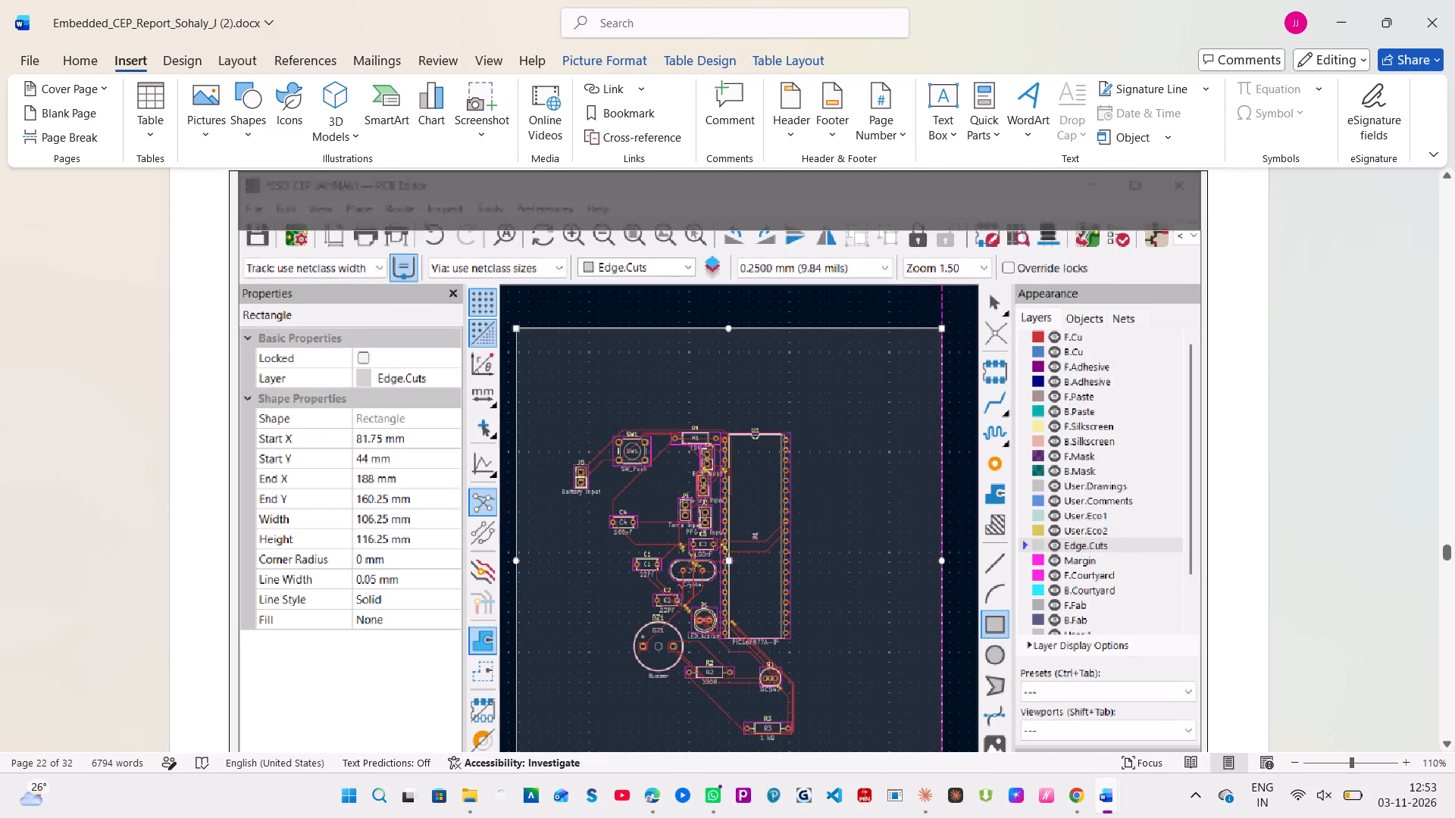
pyautogui.moveTo(737, 237); pyautogui.dragTo(747, 283)
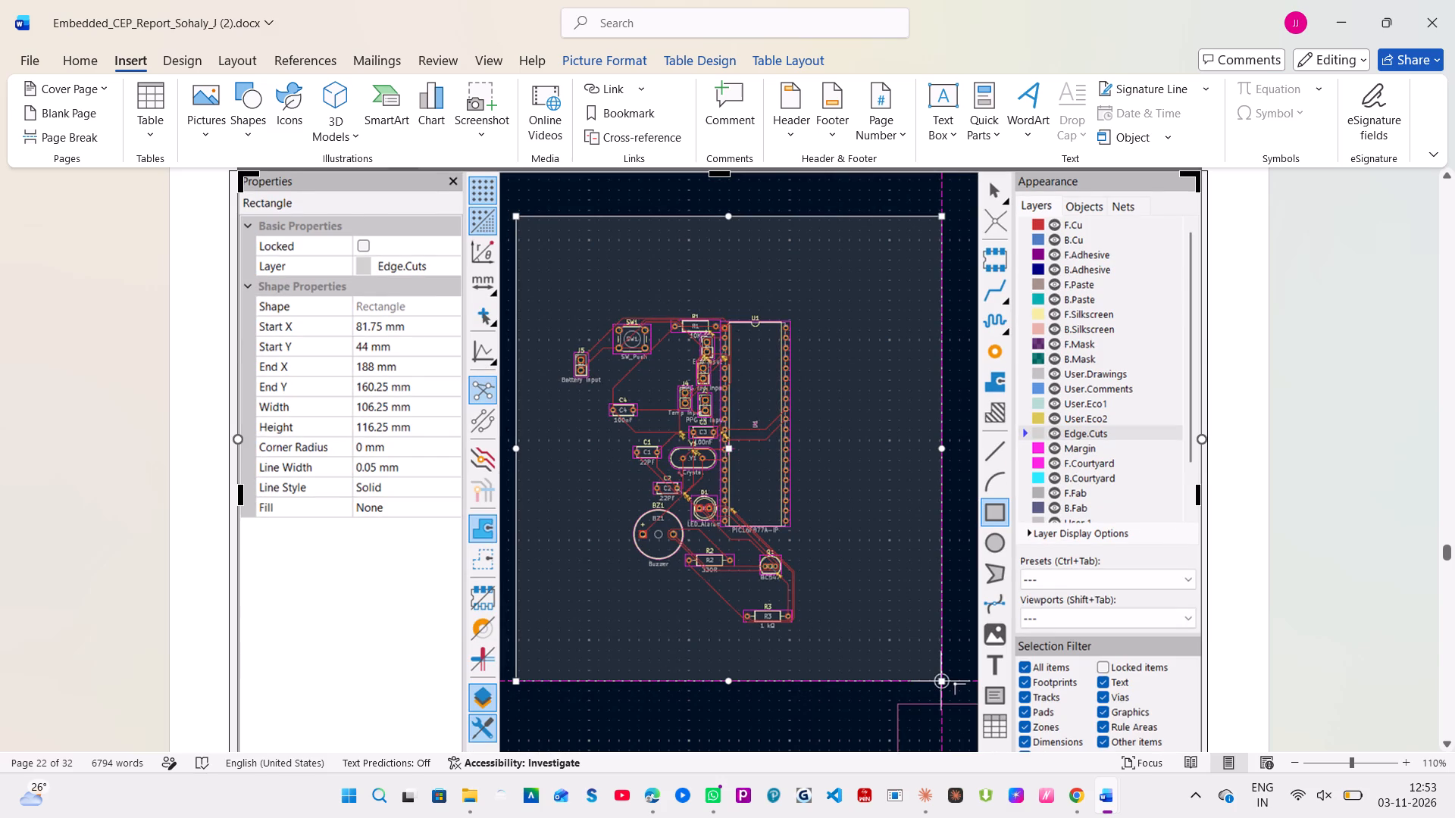
pyautogui.moveTo(242, 491); pyautogui.dragTo(455, 508)
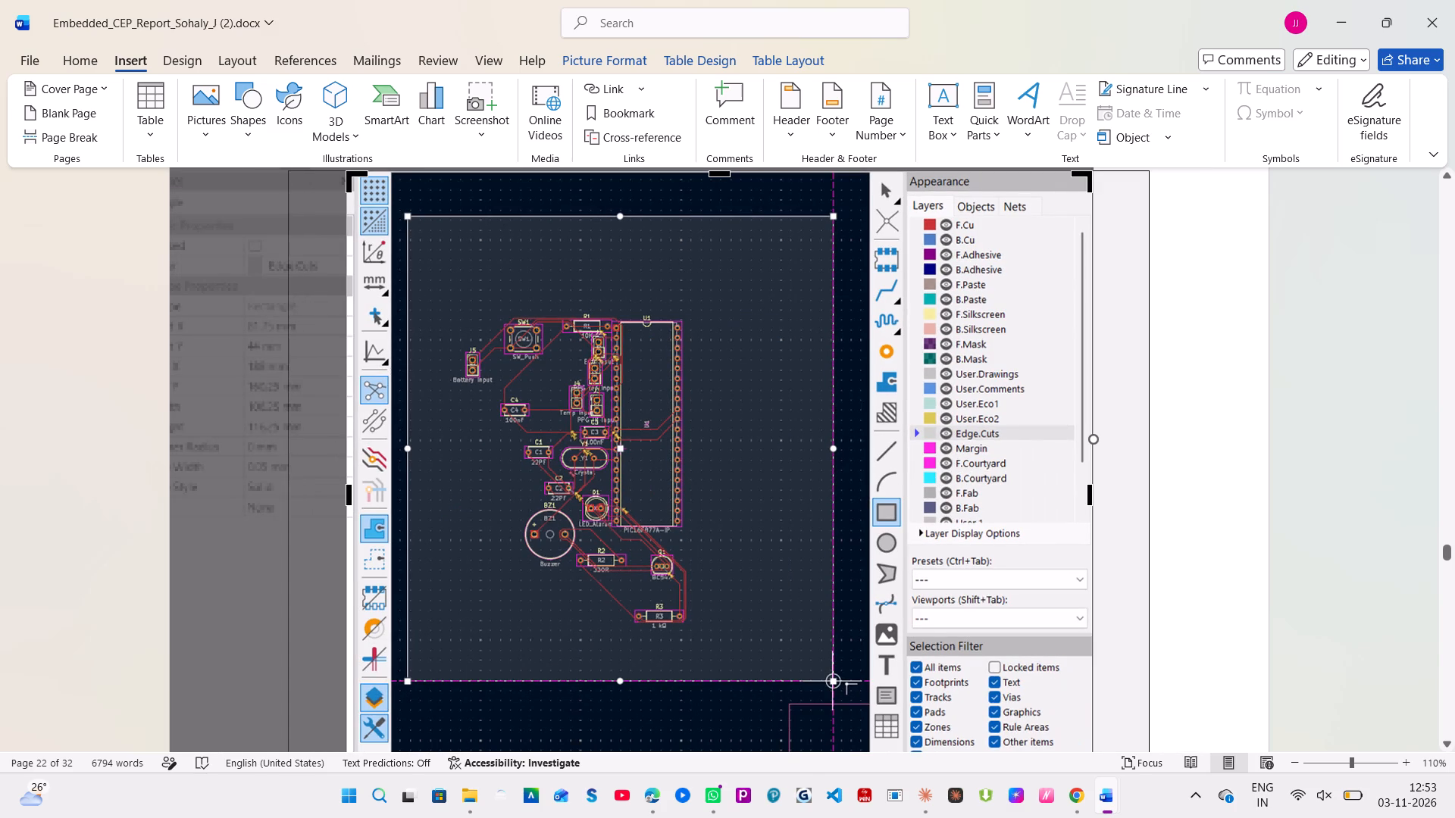
pyautogui.click(1092, 439)
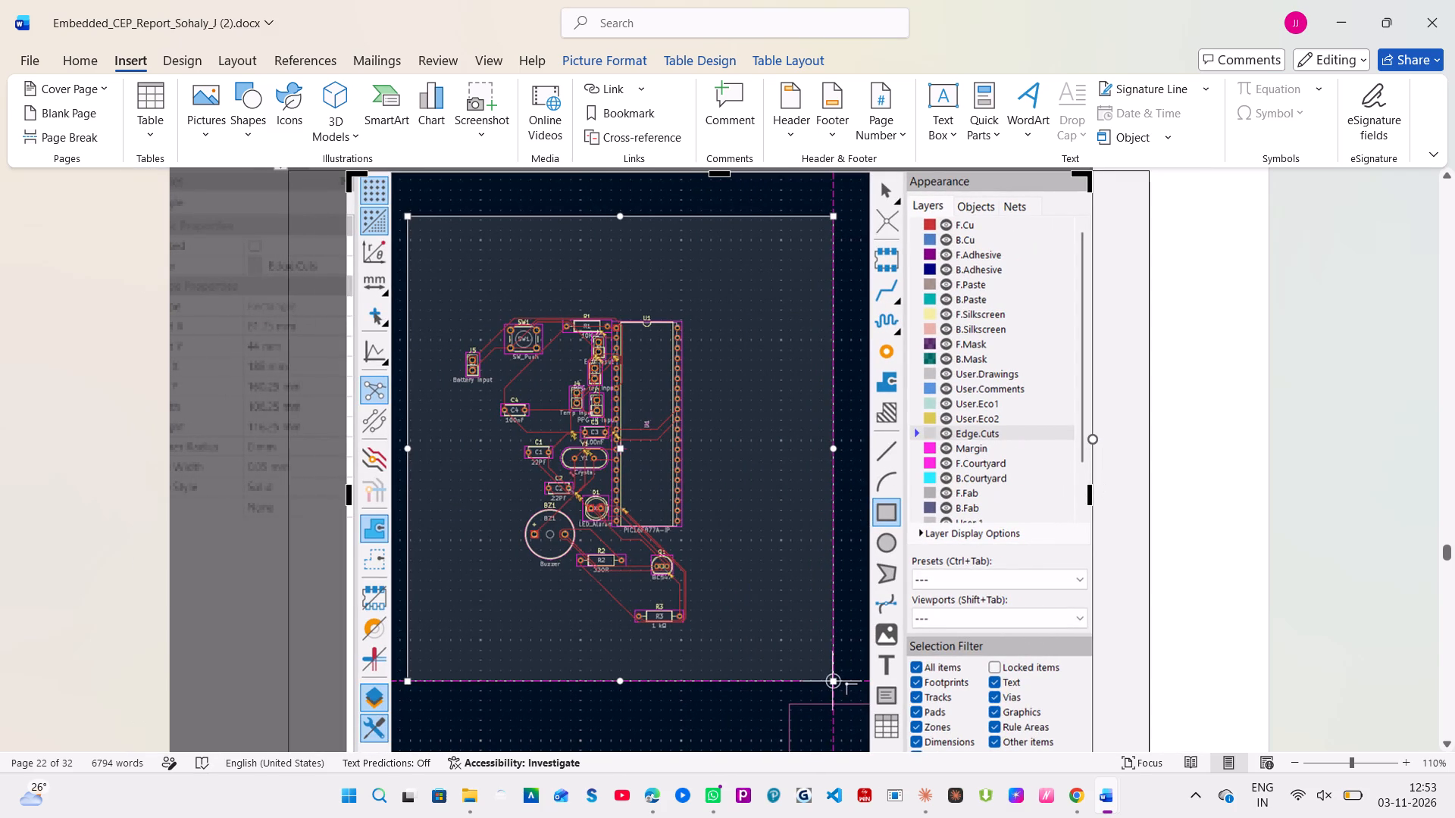
pyautogui.moveTo(1089, 491); pyautogui.dragTo(909, 489)
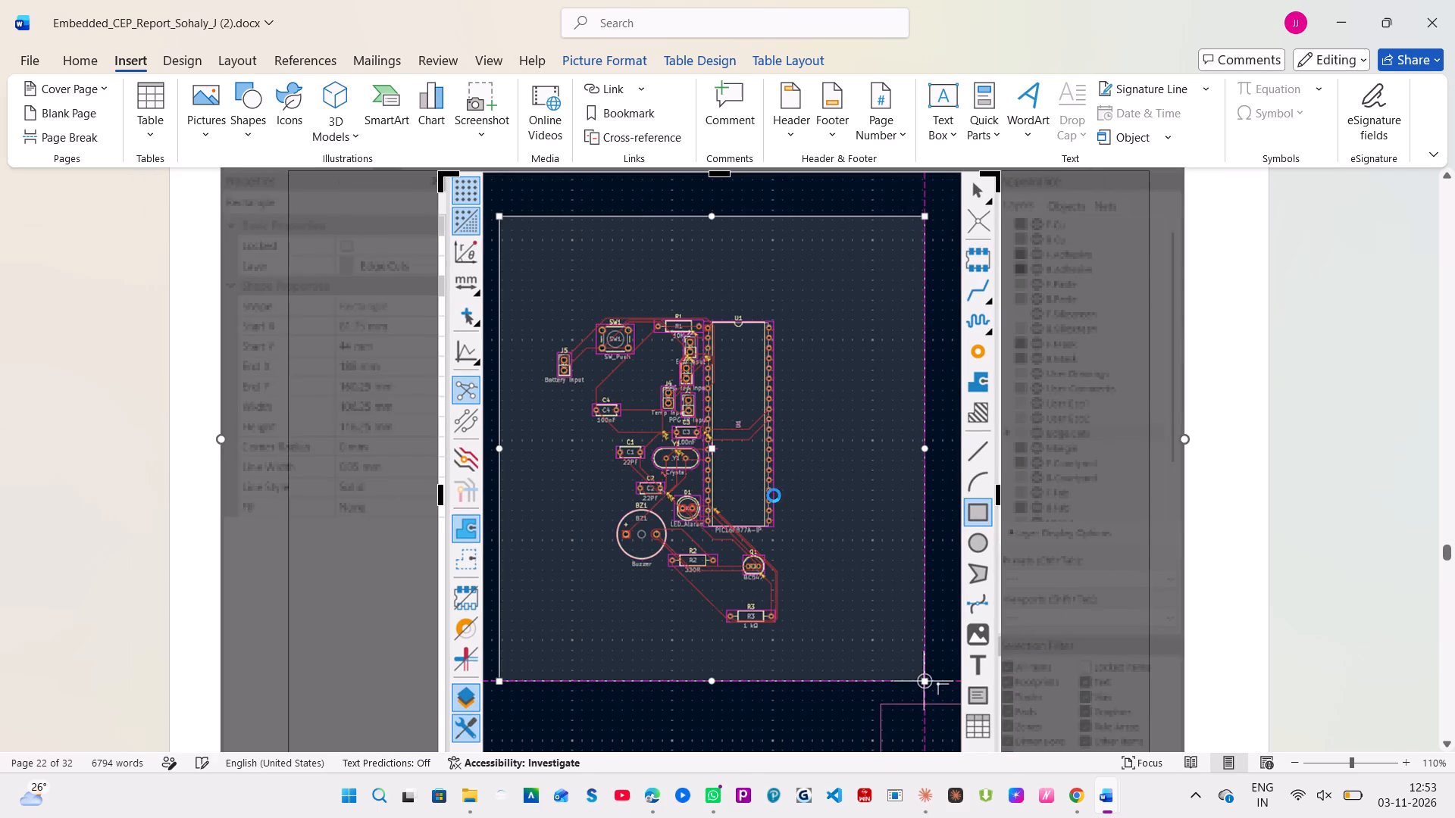
pyautogui.scroll(-1, 774, 495)
pyautogui.moveTo(713, 658); pyautogui.dragTo(720, 632)
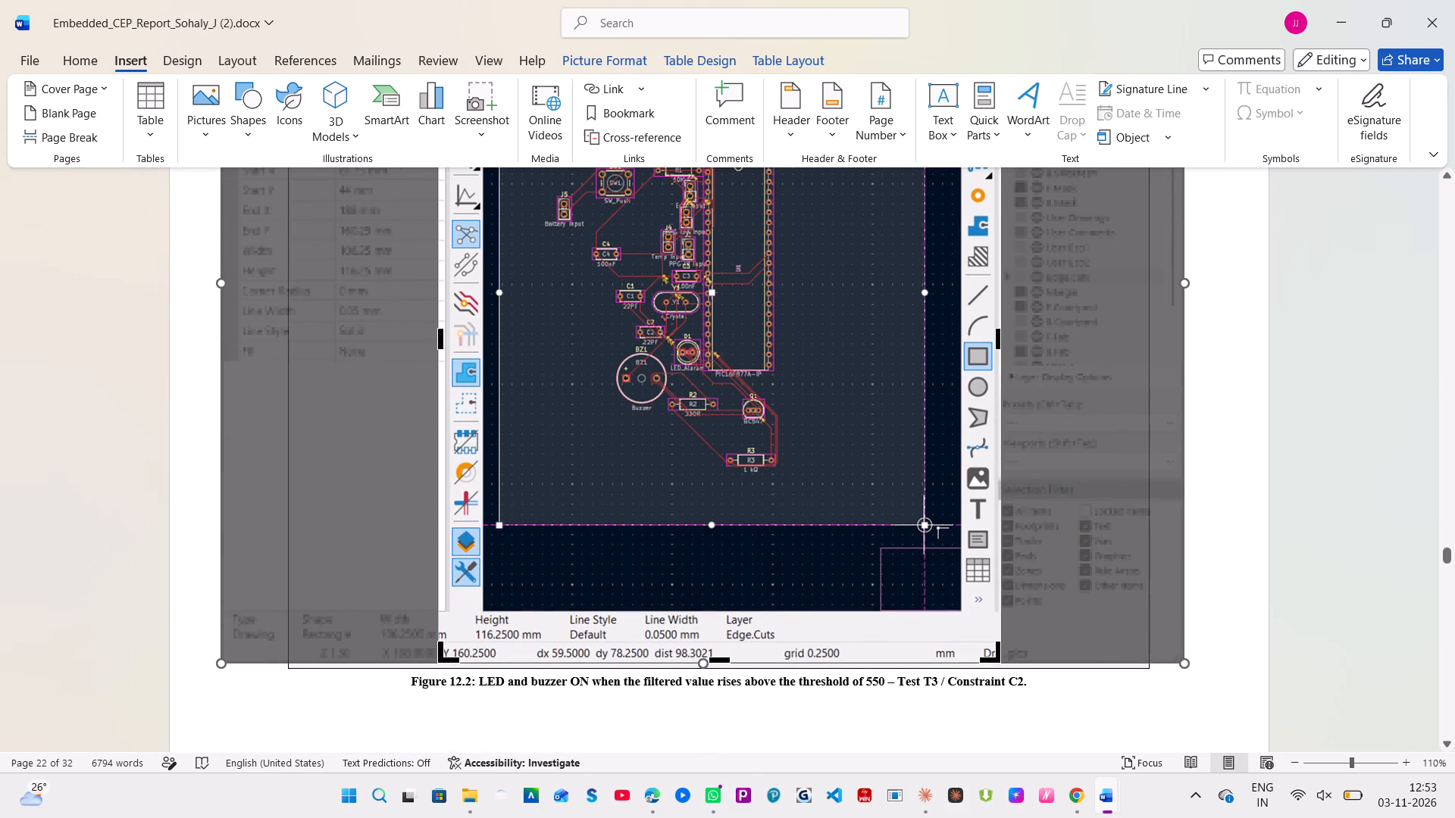
pyautogui.moveTo(720, 632); pyautogui.dragTo(731, 608)
pyautogui.press('Return')
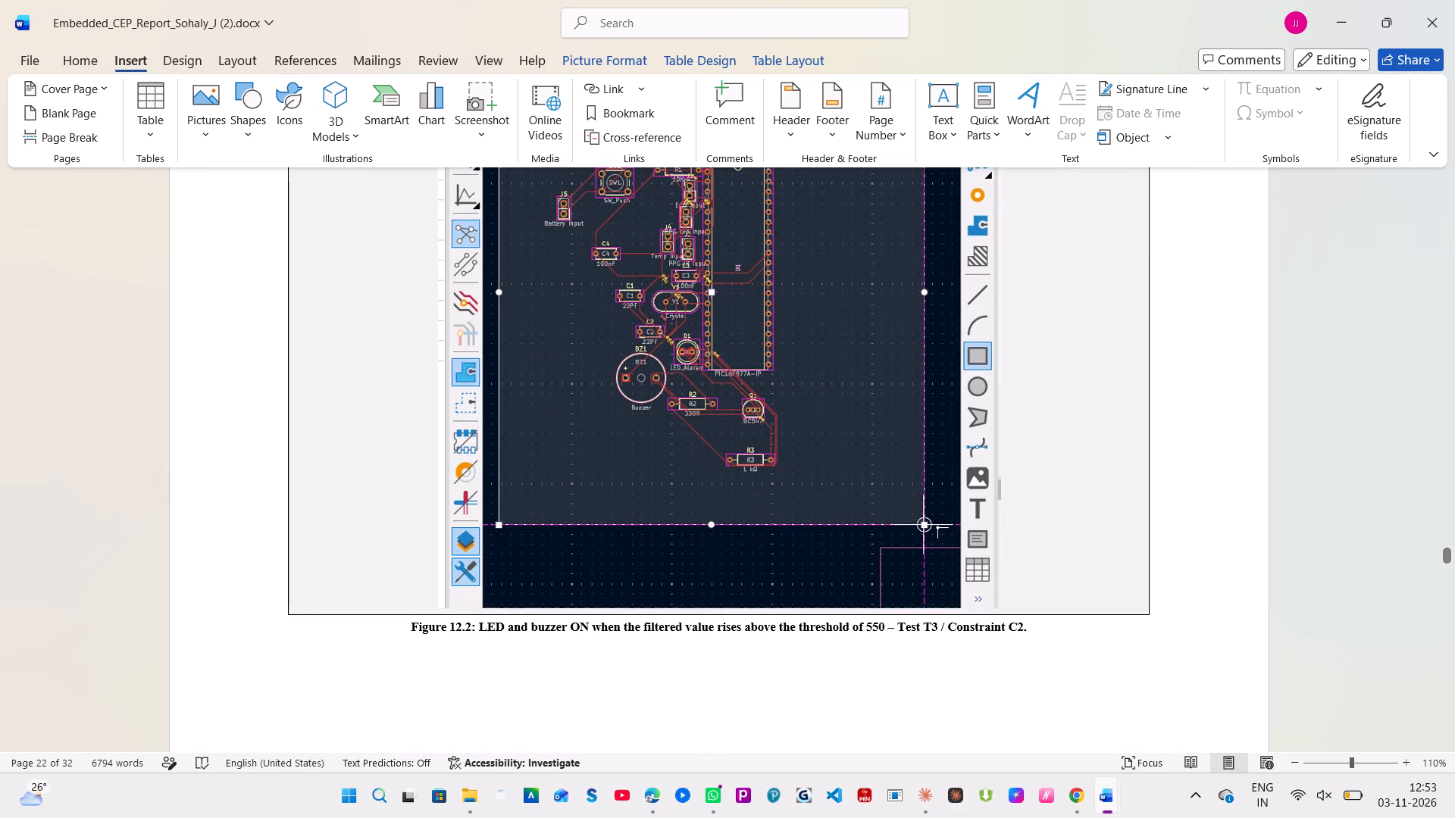
# Set the cropped PCB picture's text wrapping to Square.
pyautogui.click(709, 382)
pyautogui.scroll(1, 709, 382)
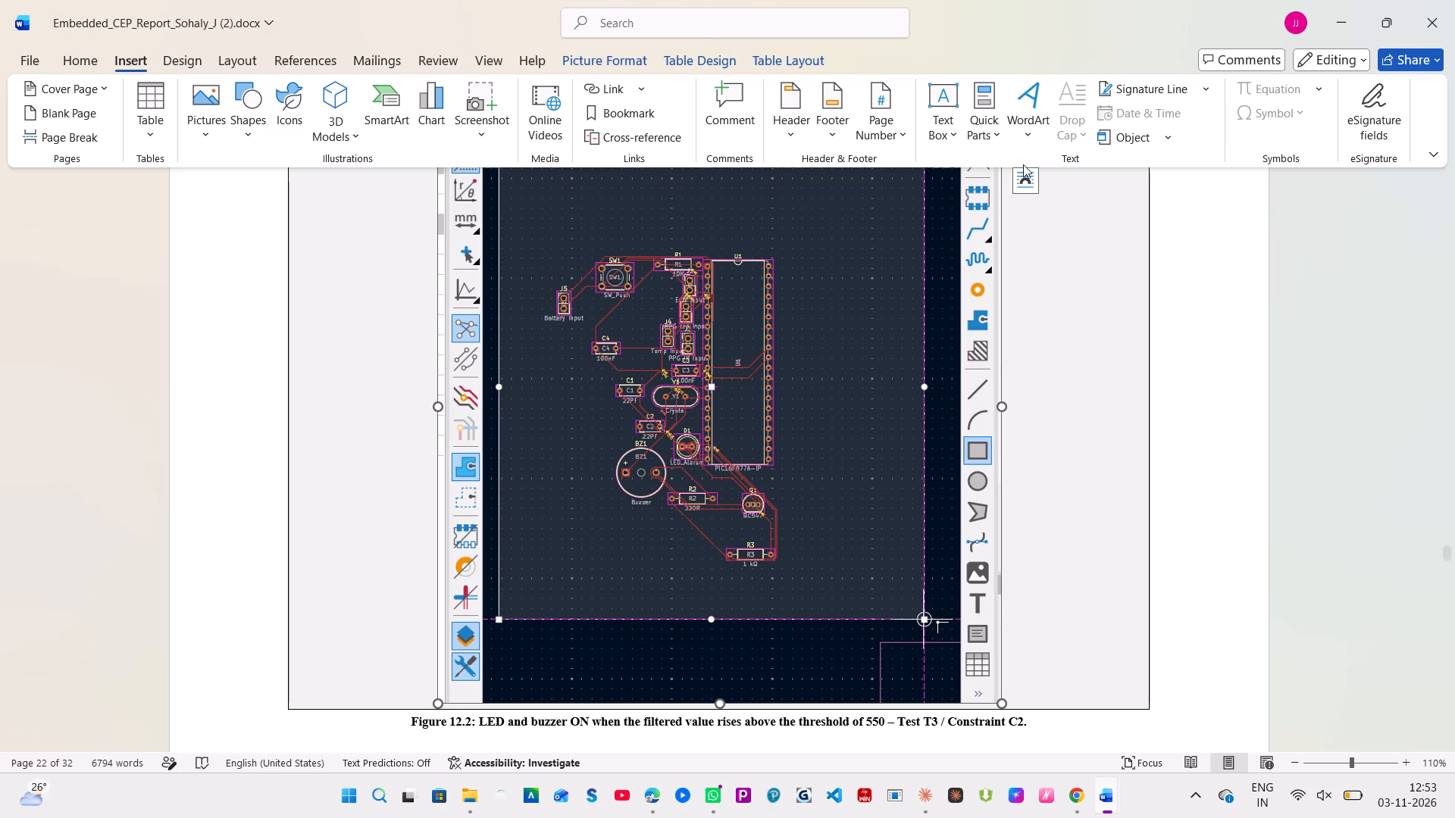
pyautogui.click(1021, 192)
pyautogui.click(1082, 333)
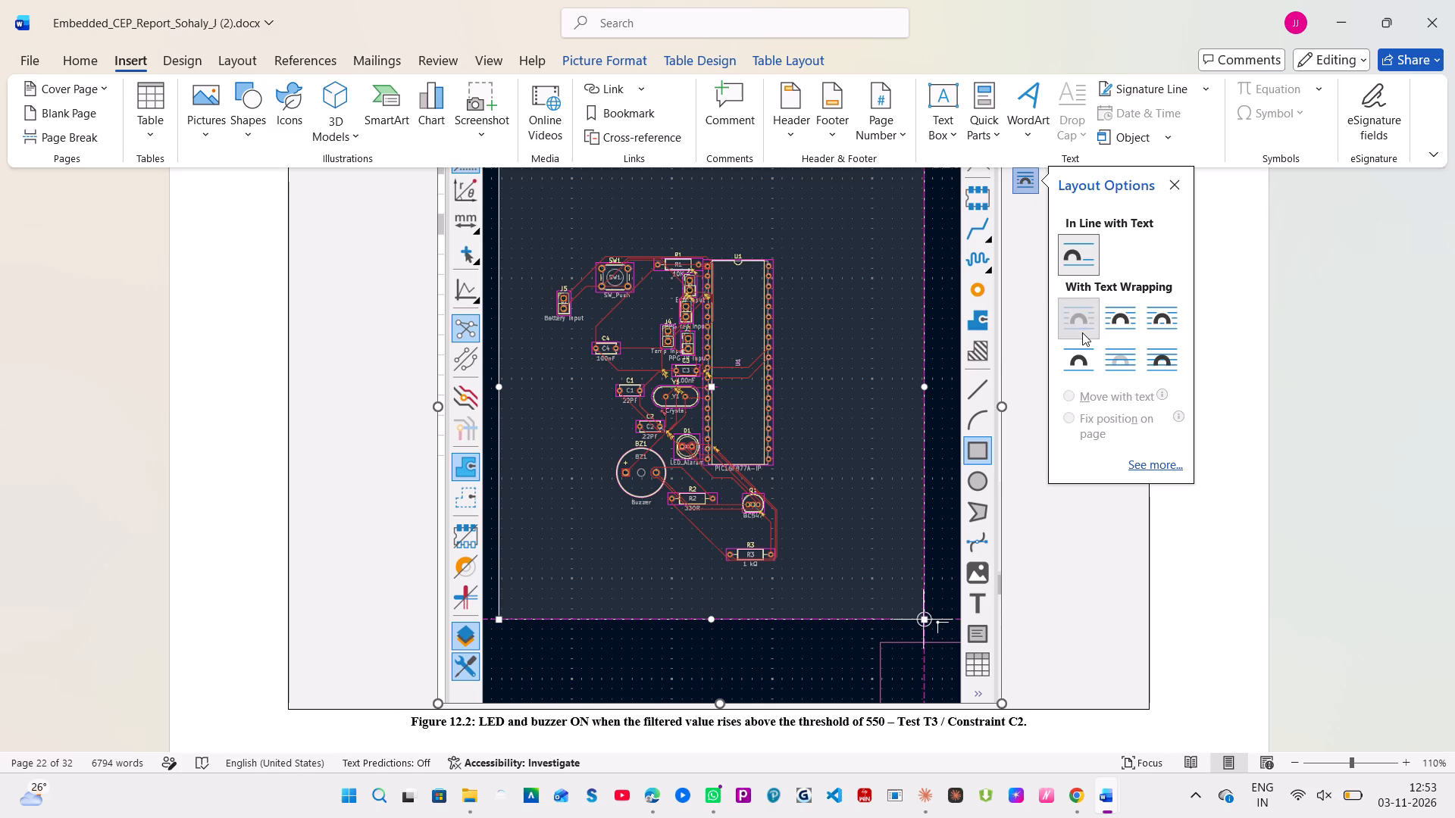
# Stretch the cropped PCB picture wider from the Figure 12.2 box's left border and reduce its height from the bottom edge.
pyautogui.moveTo(998, 403); pyautogui.dragTo(999, 403)
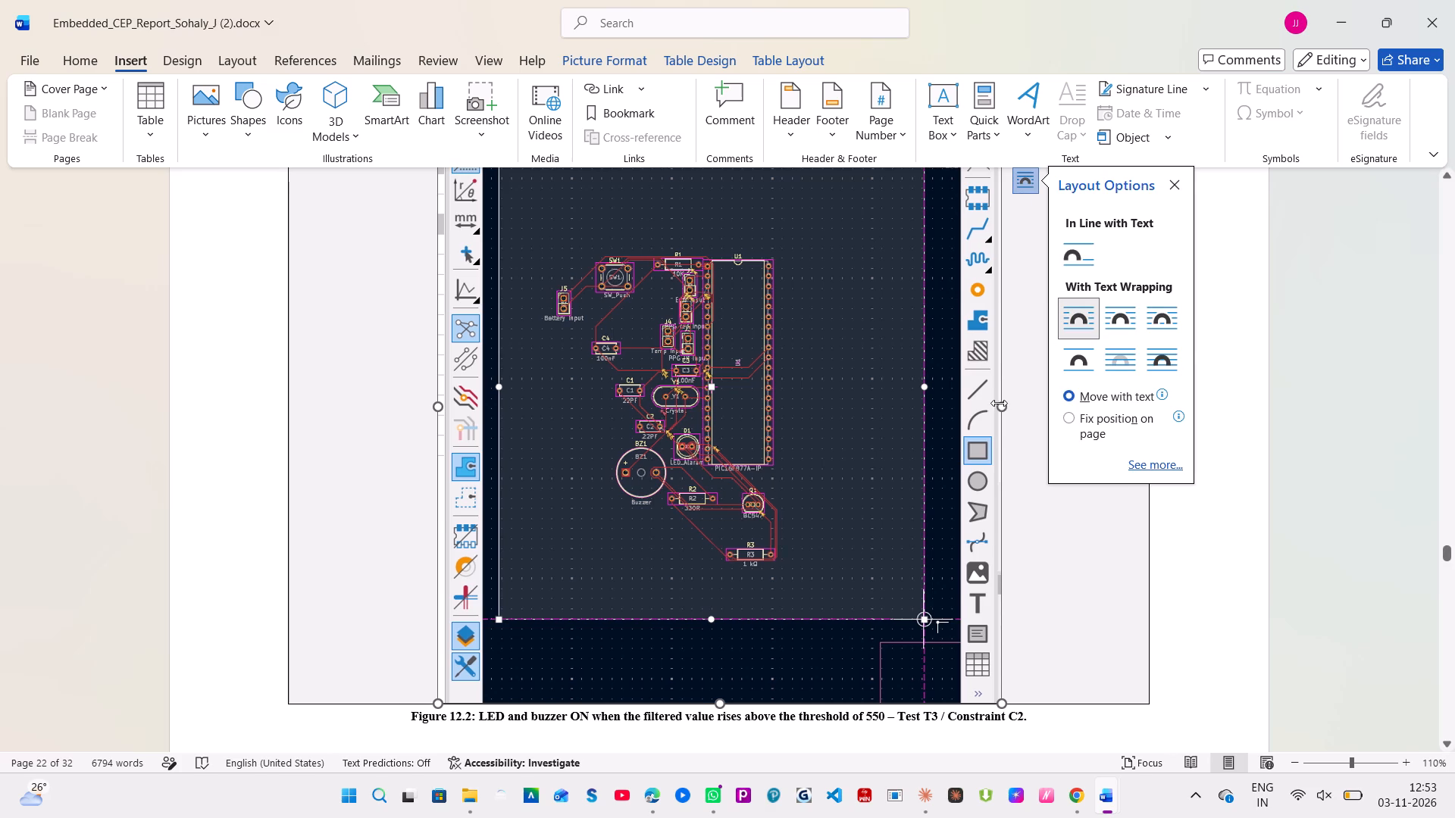
pyautogui.moveTo(999, 403); pyautogui.dragTo(1090, 388)
pyautogui.moveTo(442, 403); pyautogui.dragTo(349, 404)
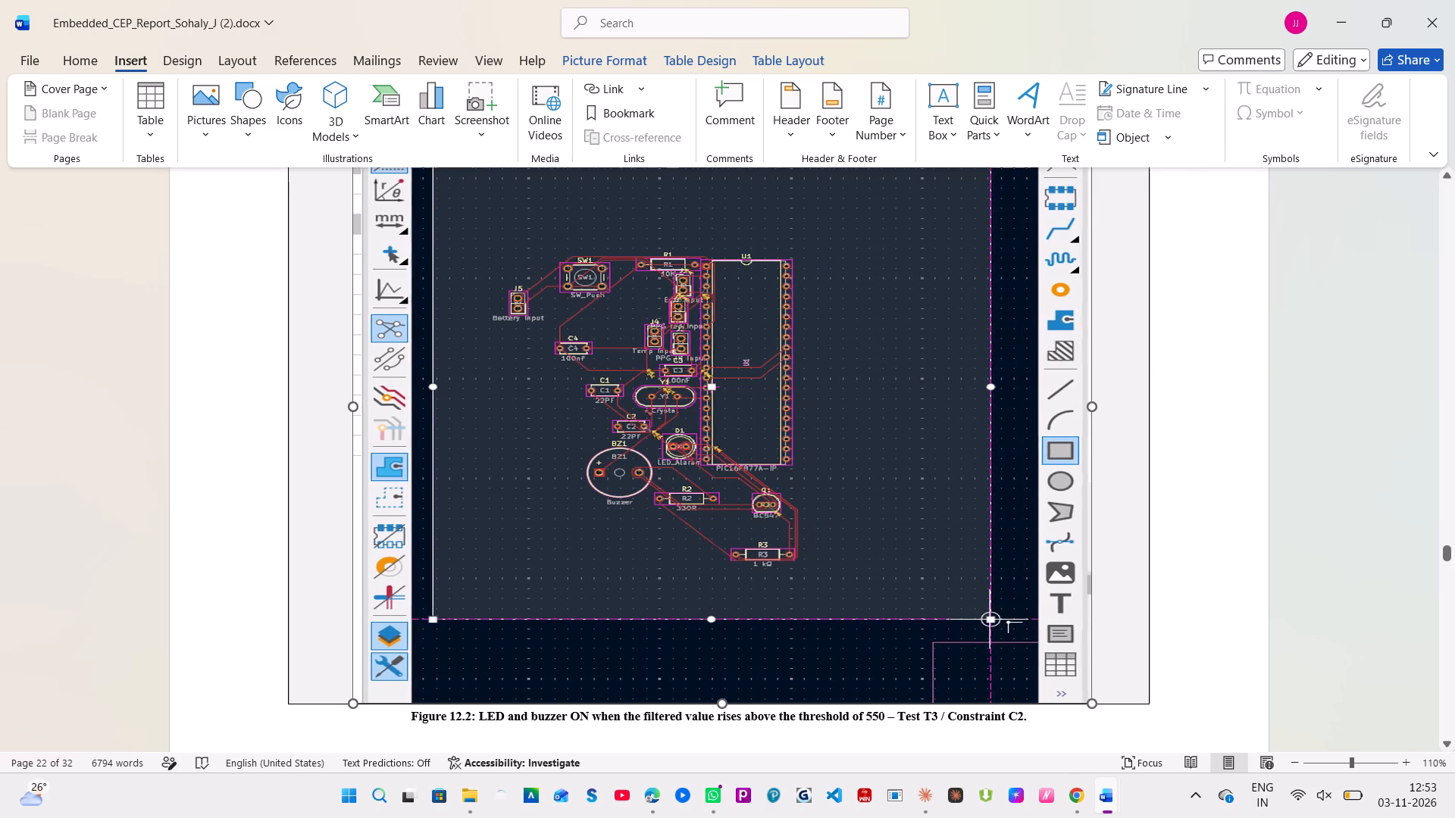
pyautogui.moveTo(349, 404); pyautogui.dragTo(323, 400)
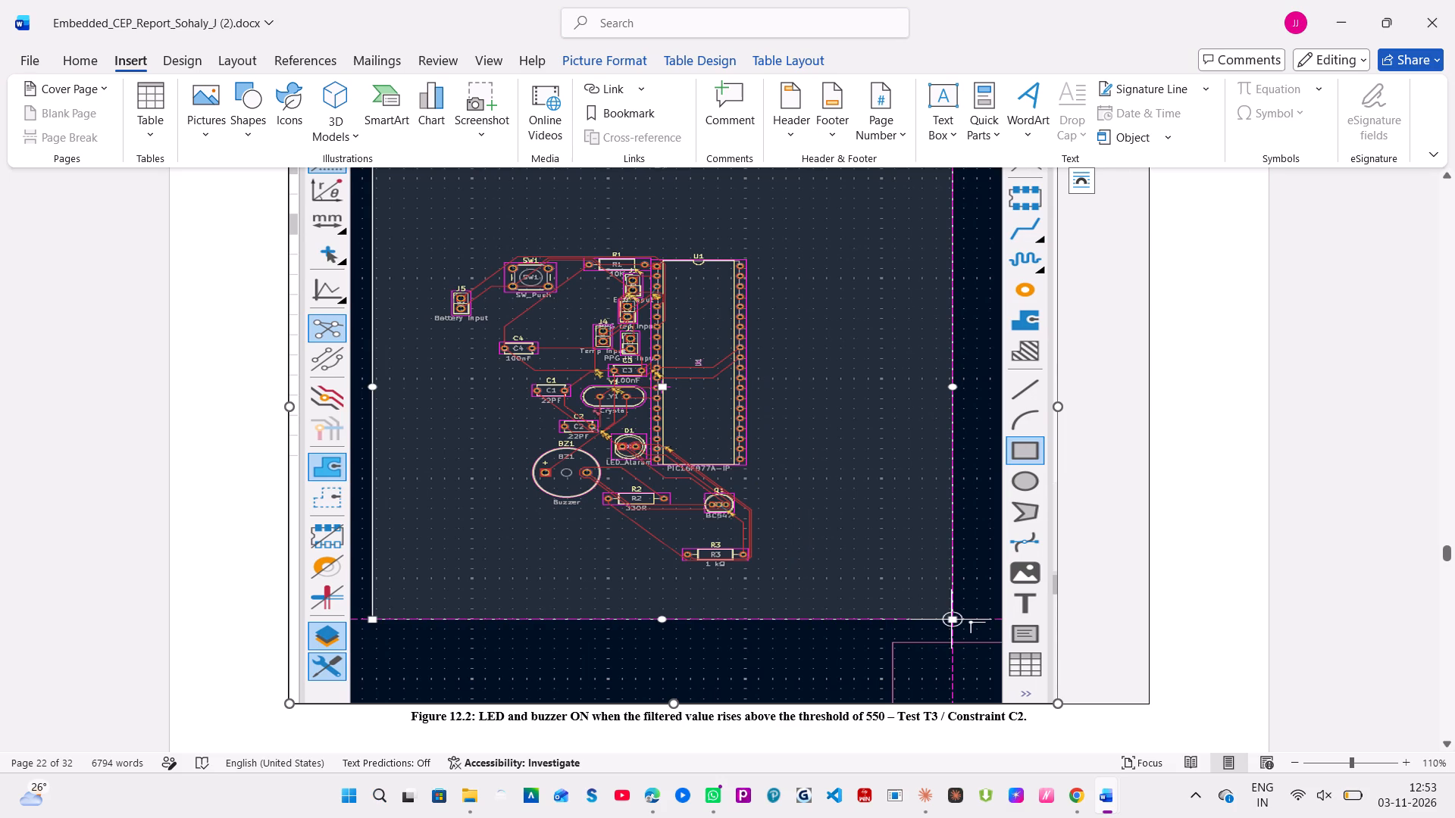
pyautogui.moveTo(1057, 406); pyautogui.dragTo(1236, 403)
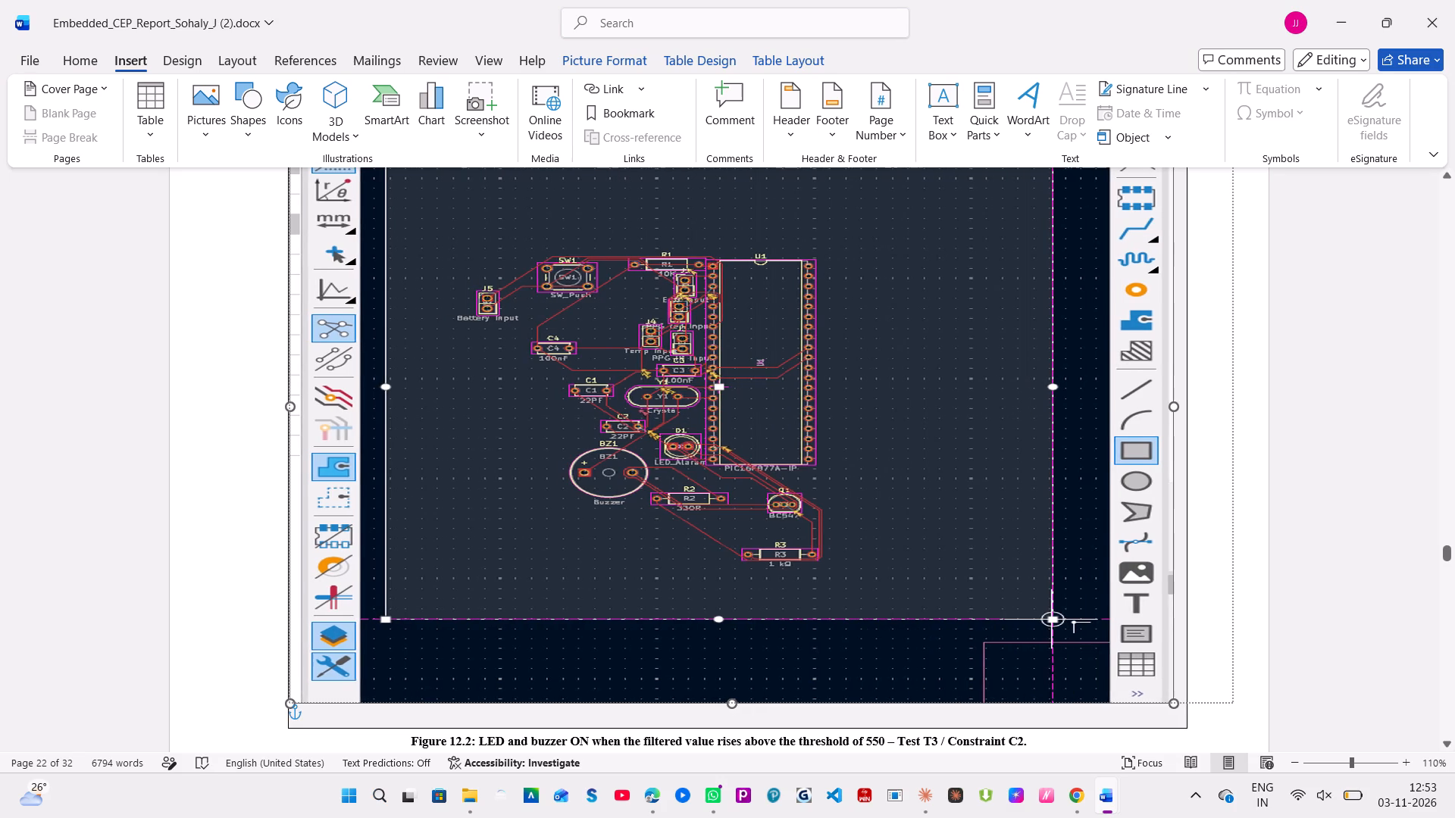
pyautogui.moveTo(1236, 403); pyautogui.dragTo(1255, 399)
pyautogui.moveTo(1197, 405); pyautogui.dragTo(1088, 414)
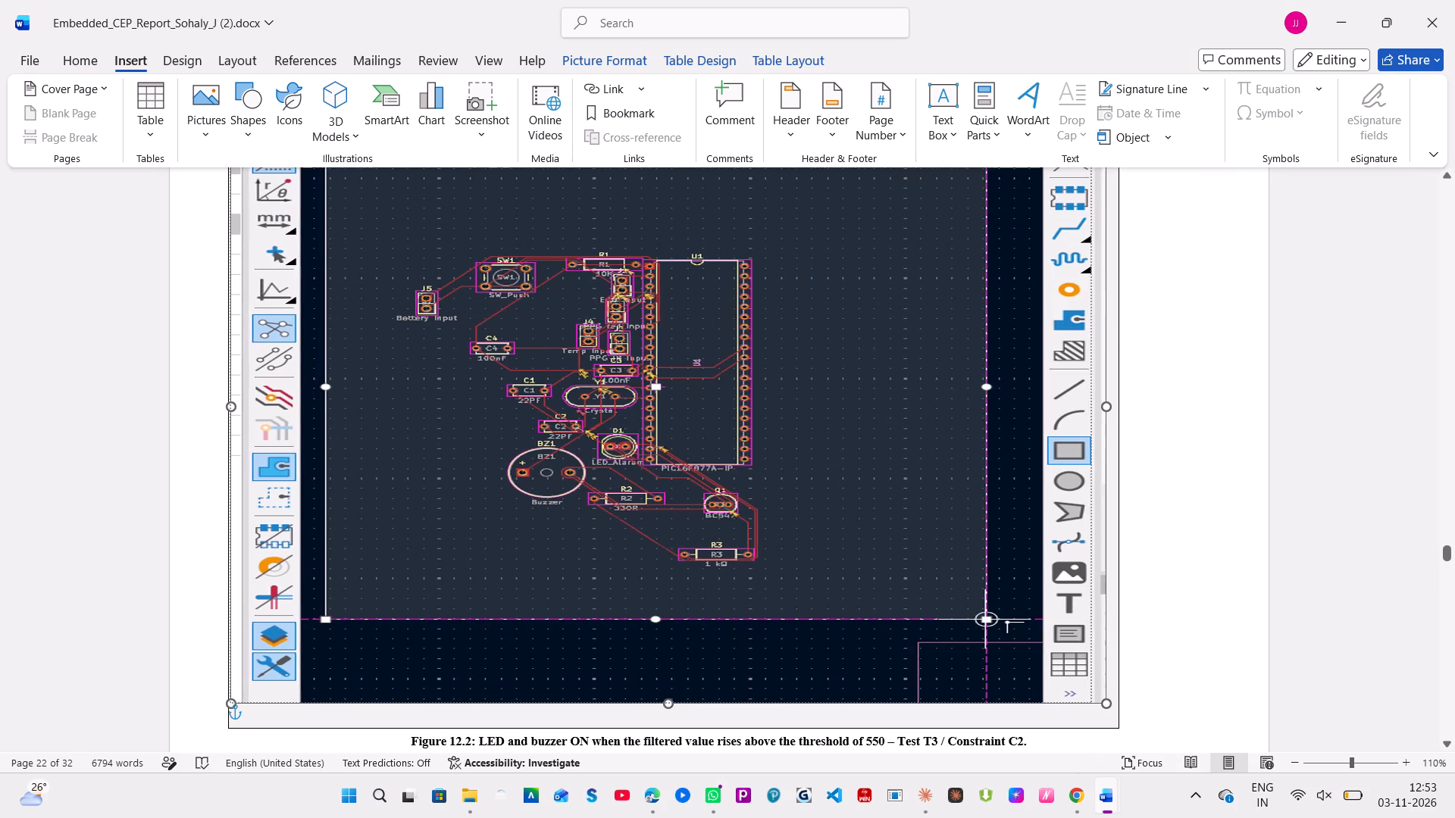
pyautogui.moveTo(1088, 414); pyautogui.dragTo(1013, 426)
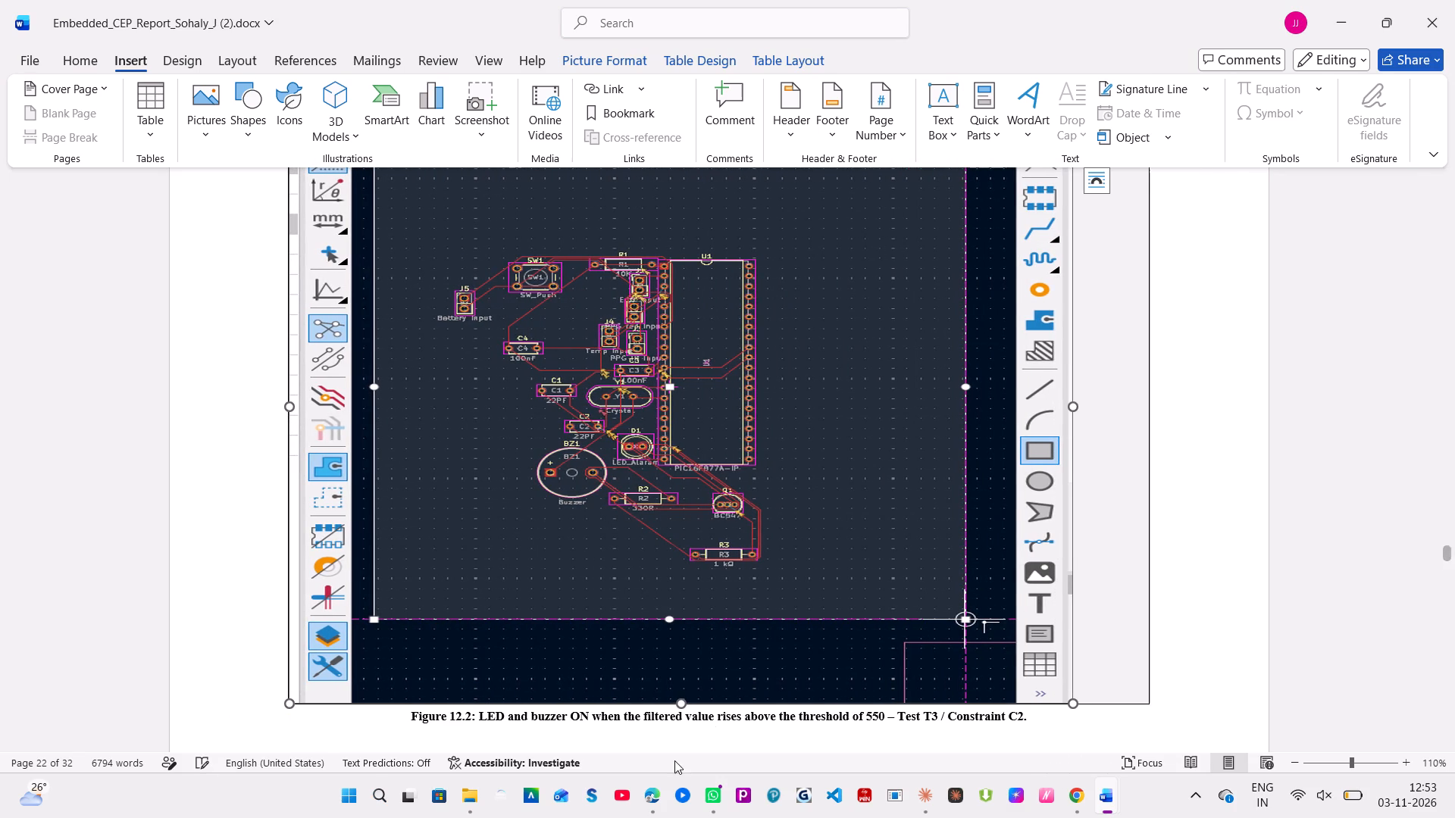
pyautogui.moveTo(685, 707); pyautogui.dragTo(708, 611)
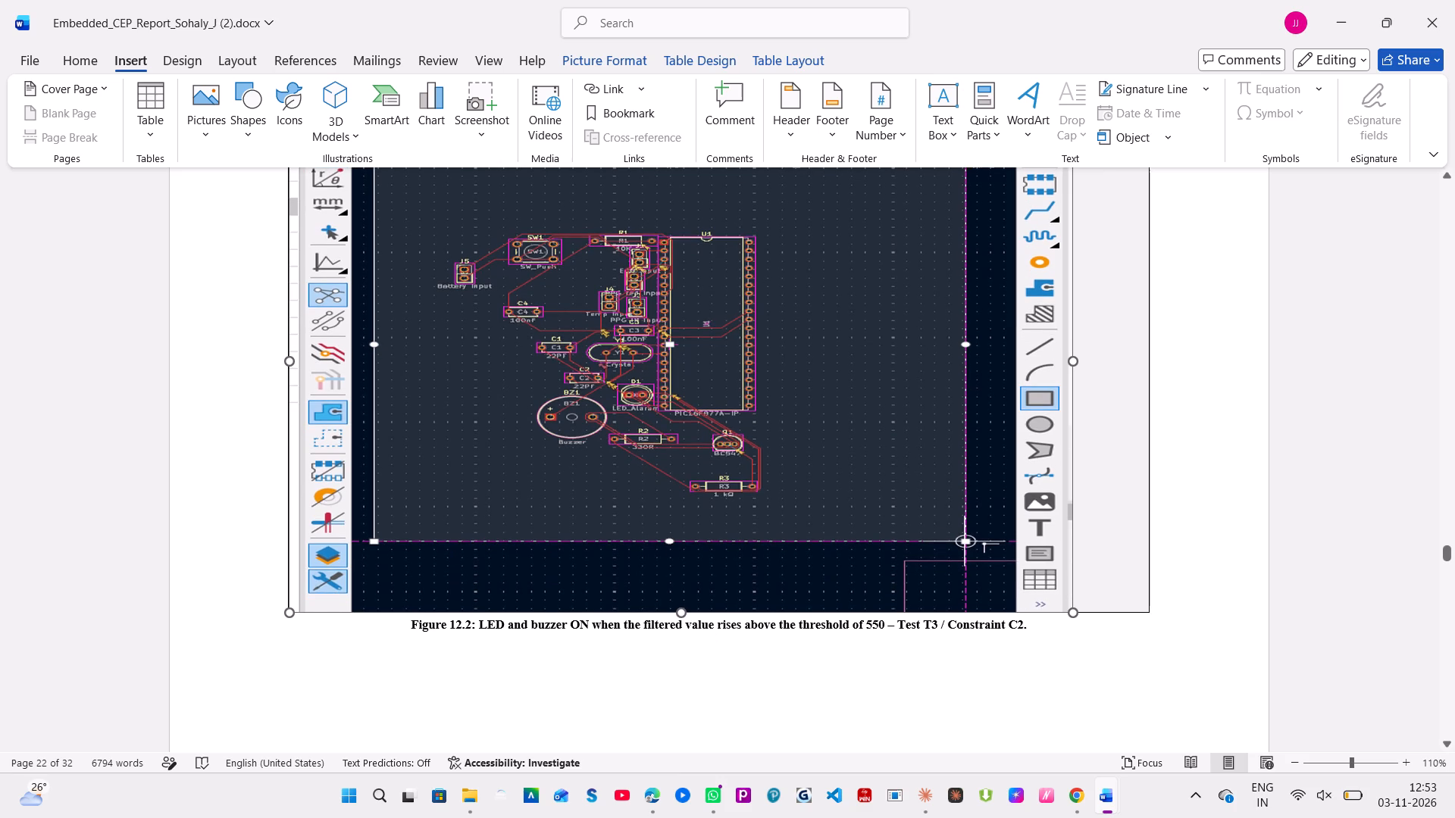
pyautogui.moveTo(708, 611); pyautogui.dragTo(712, 639)
# Place the cursor in the empty part of the Figure 12.2 box below the Figure 12.1 caption.
pyautogui.scroll(3, 712, 639)
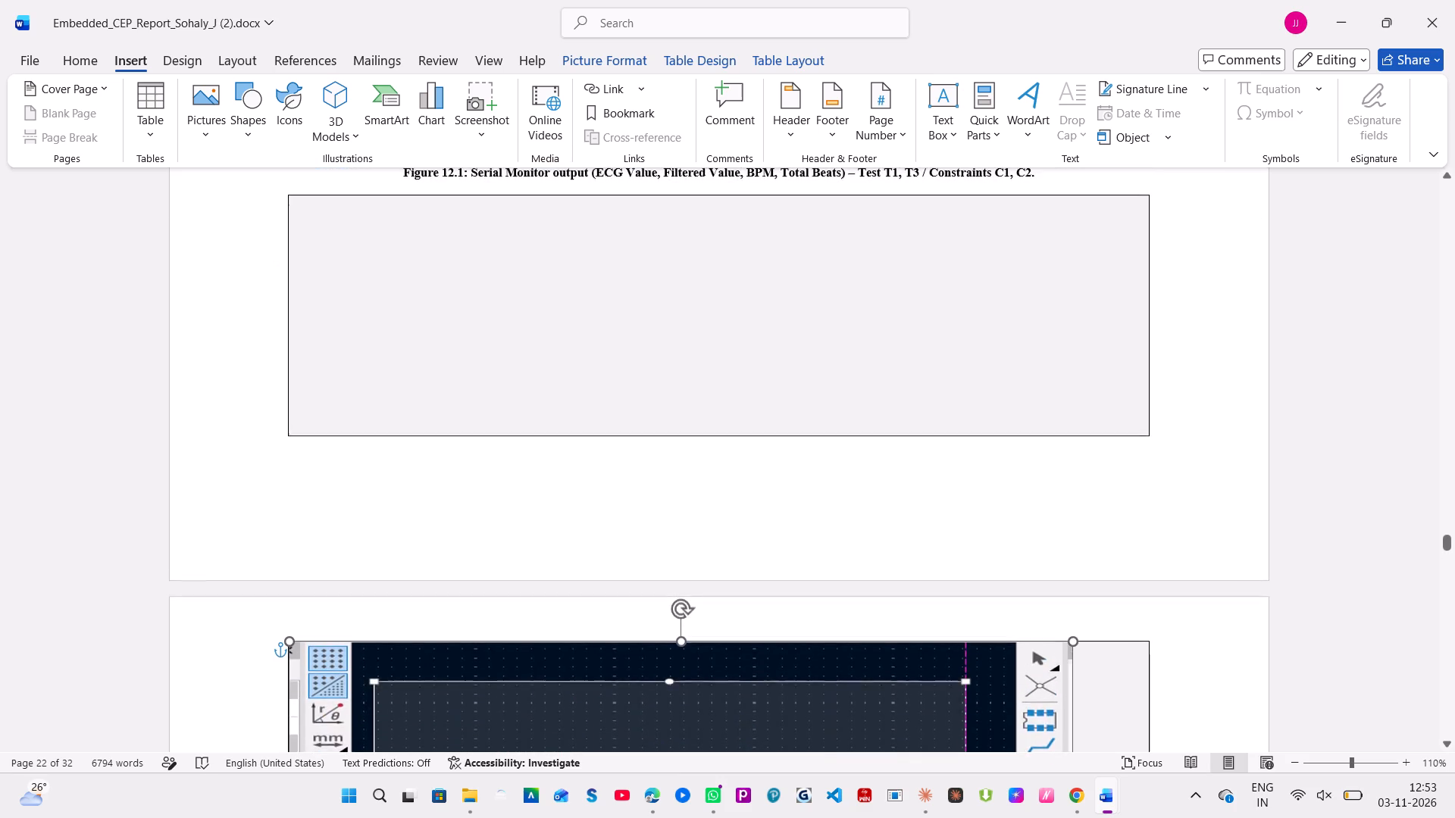
pyautogui.scroll(4, 712, 639)
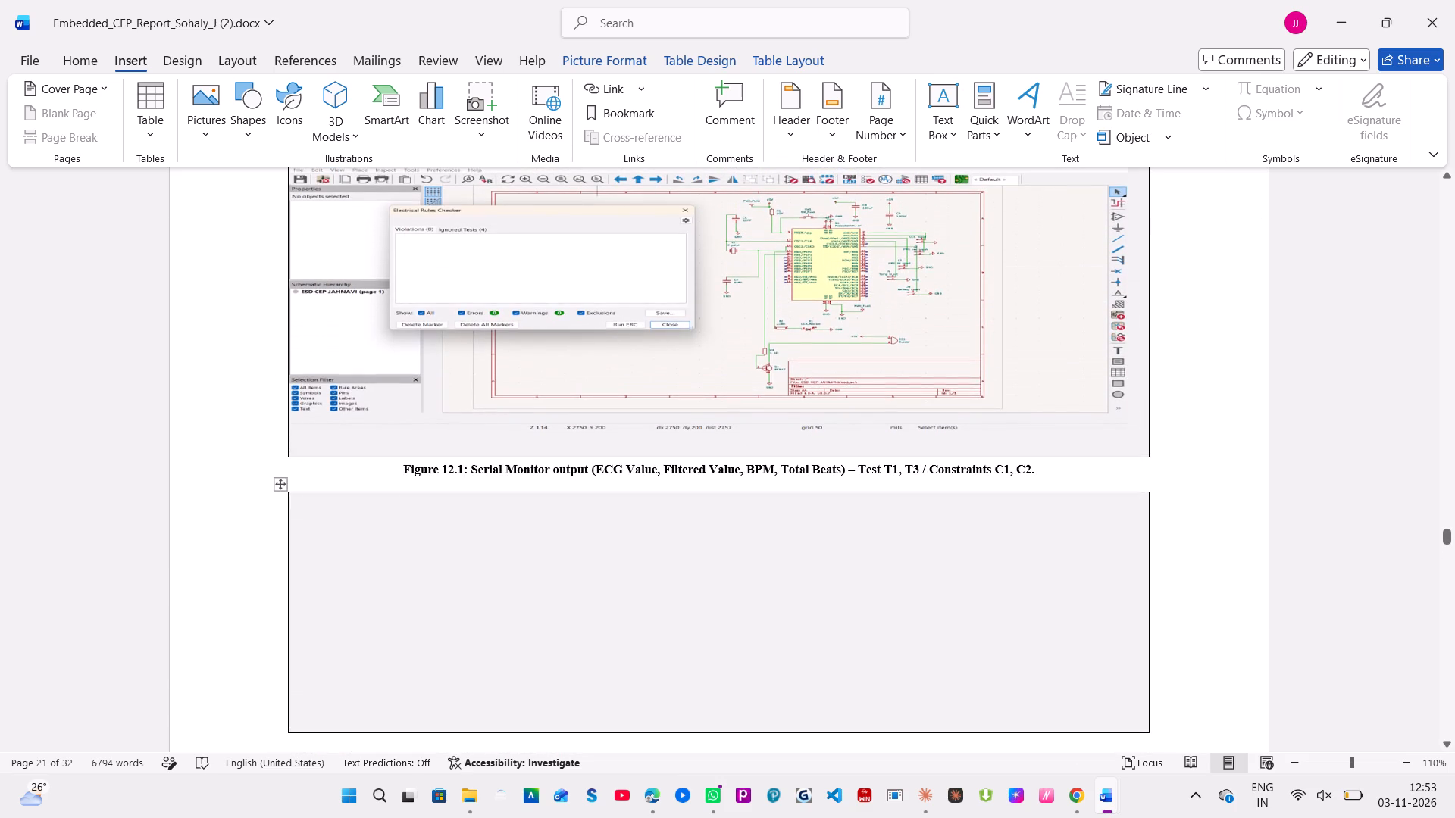
pyautogui.click(672, 607)
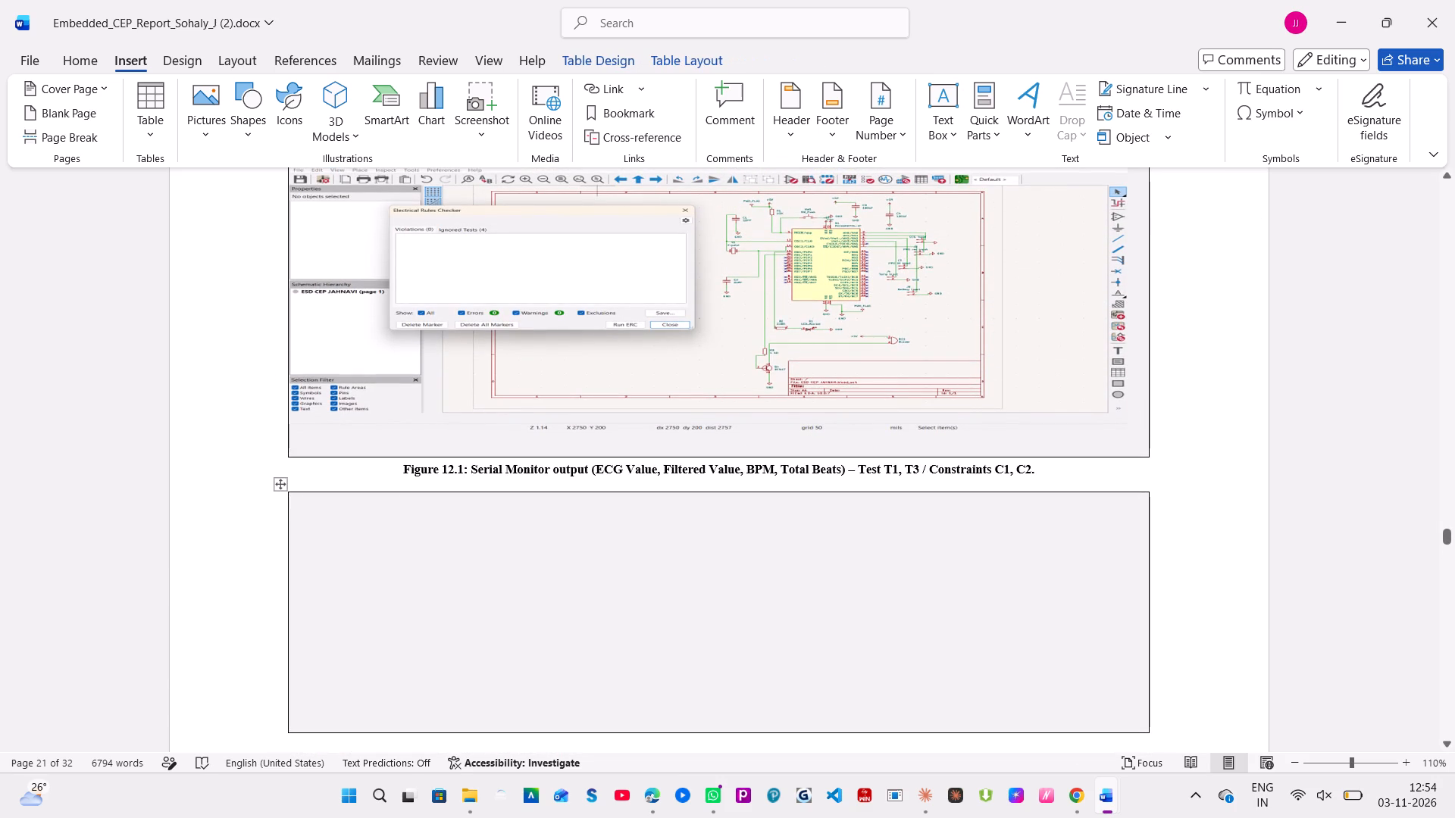
# Delete the blank space in the empty part of the Figure 12.2 box below the Figure 12.1 caption.
pyautogui.press('BackSpace')
pyautogui.press('Delete')
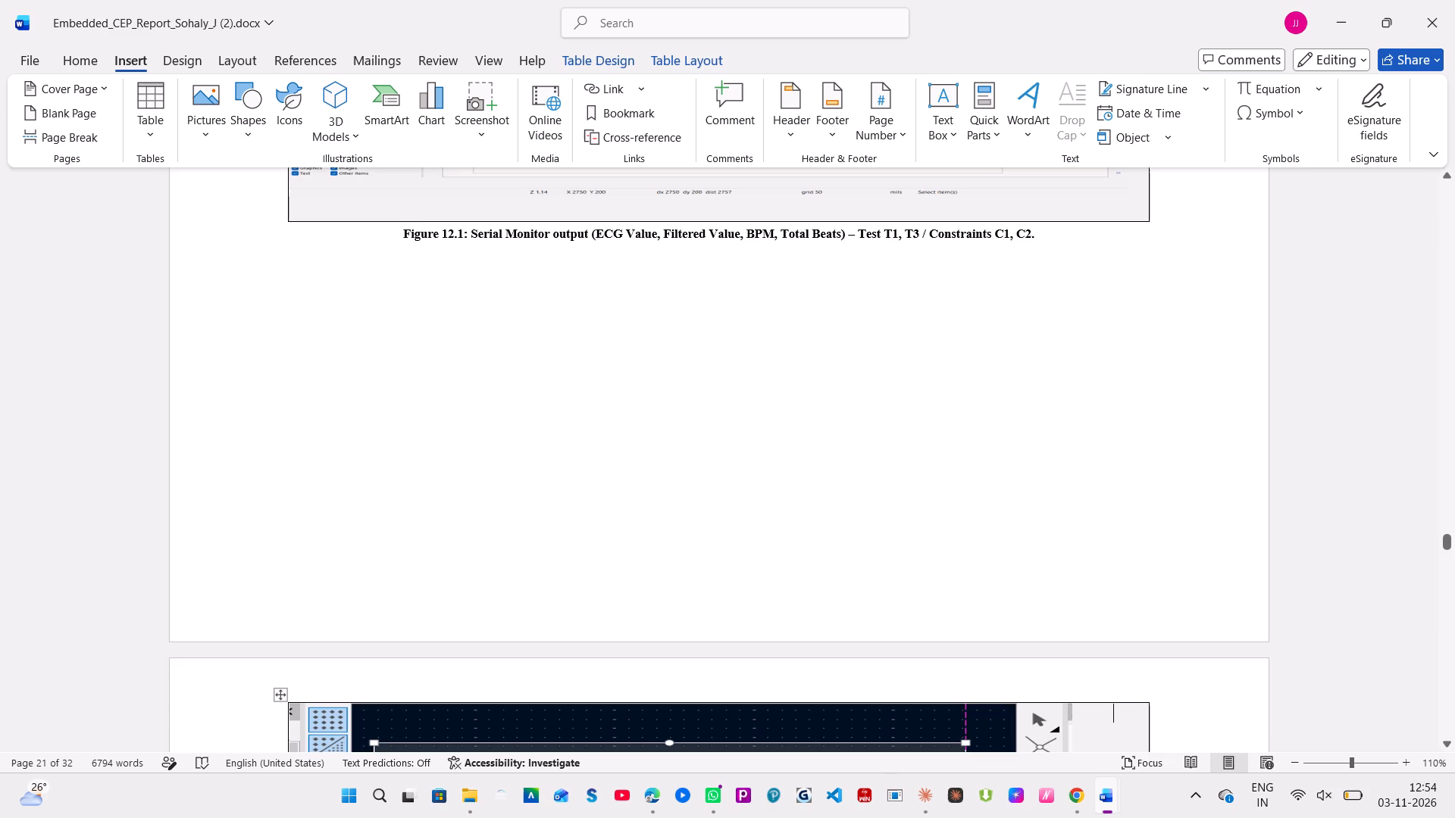
# Narrow the PCB picture in the Figure 12.2 box slightly from its right edge and reduce its height from the bottom edge.
pyautogui.scroll(4, 672, 607)
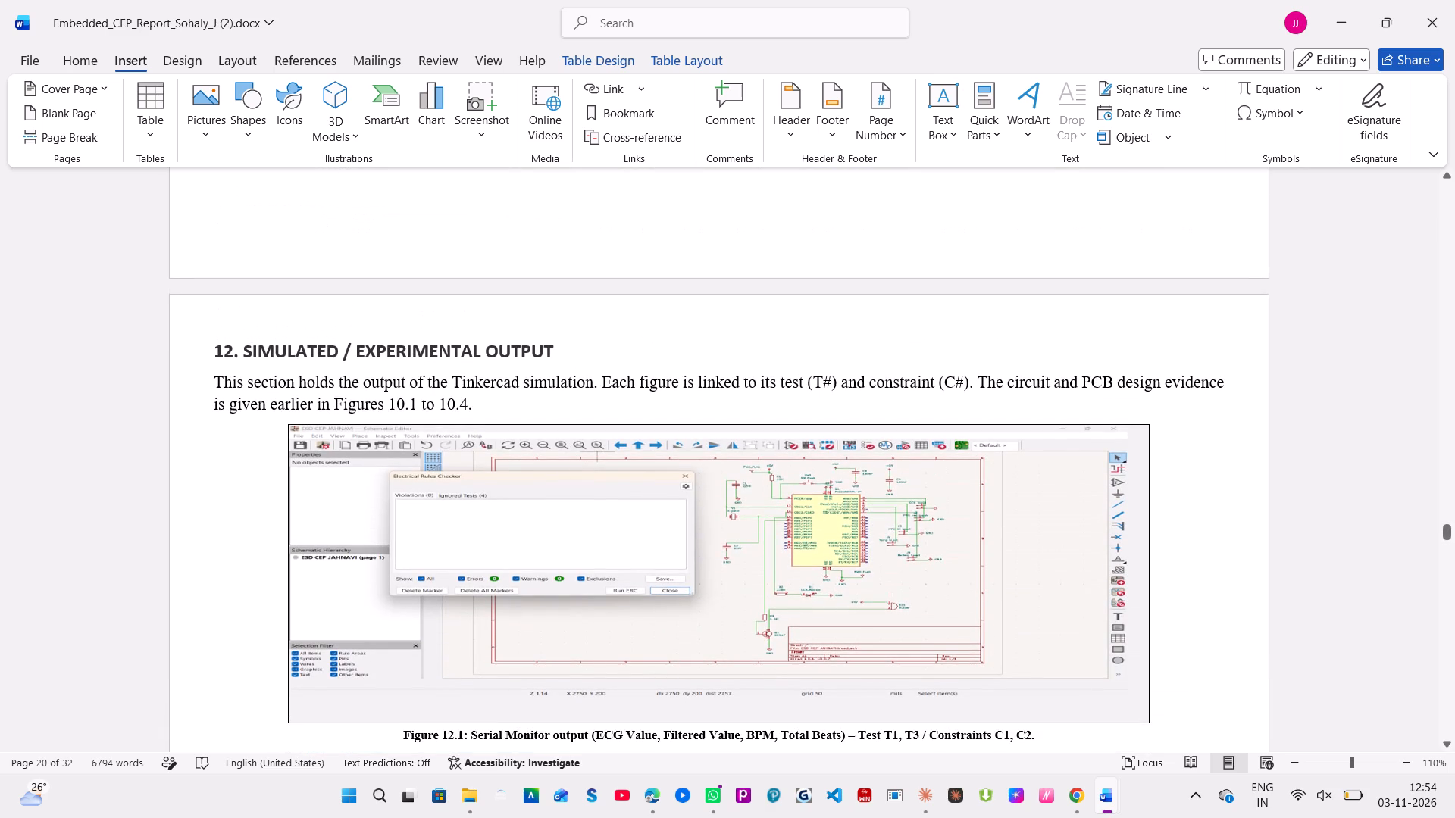
pyautogui.scroll(5, 672, 607)
pyautogui.scroll(-3, 672, 607)
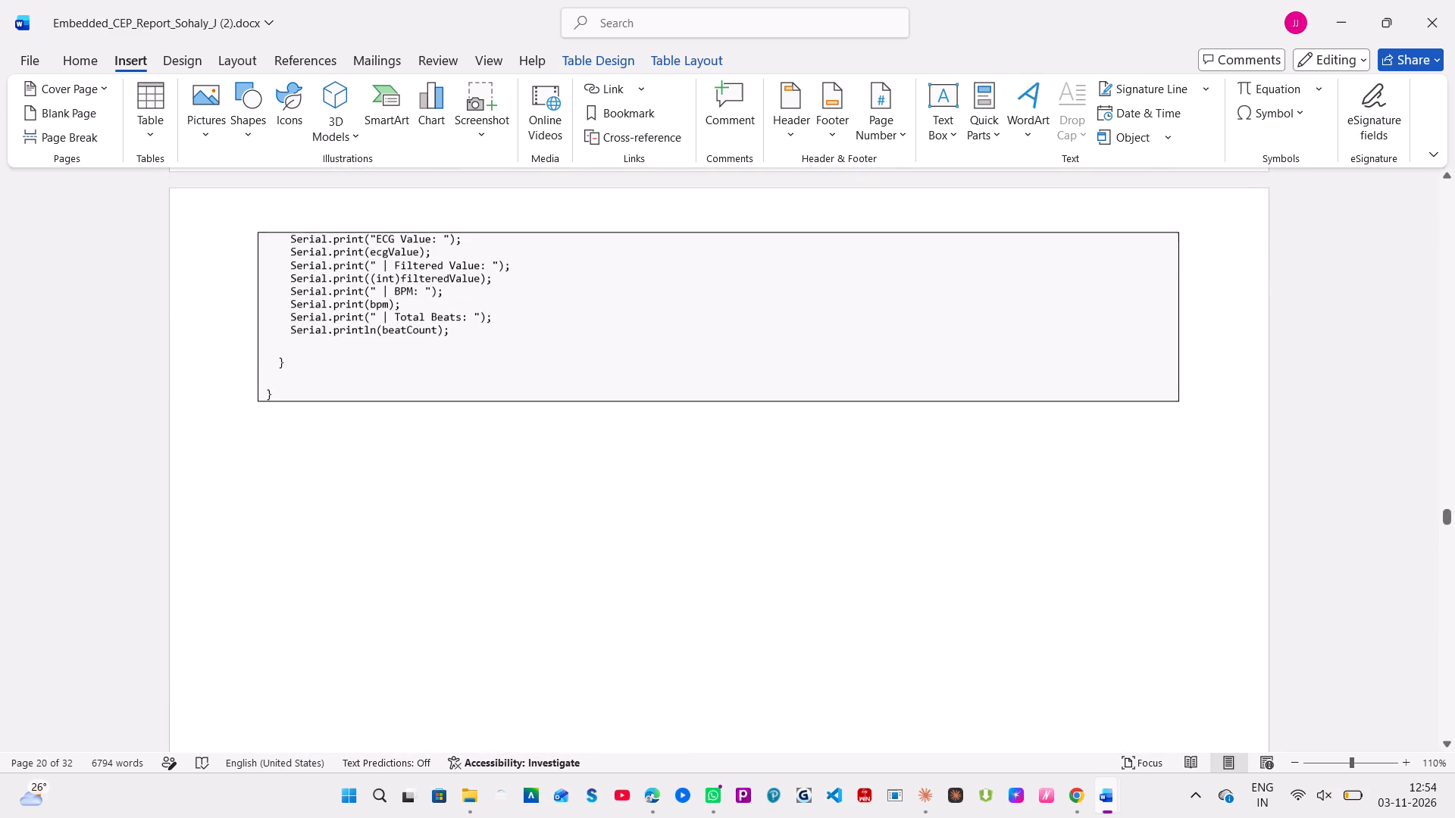
pyautogui.scroll(-7, 672, 607)
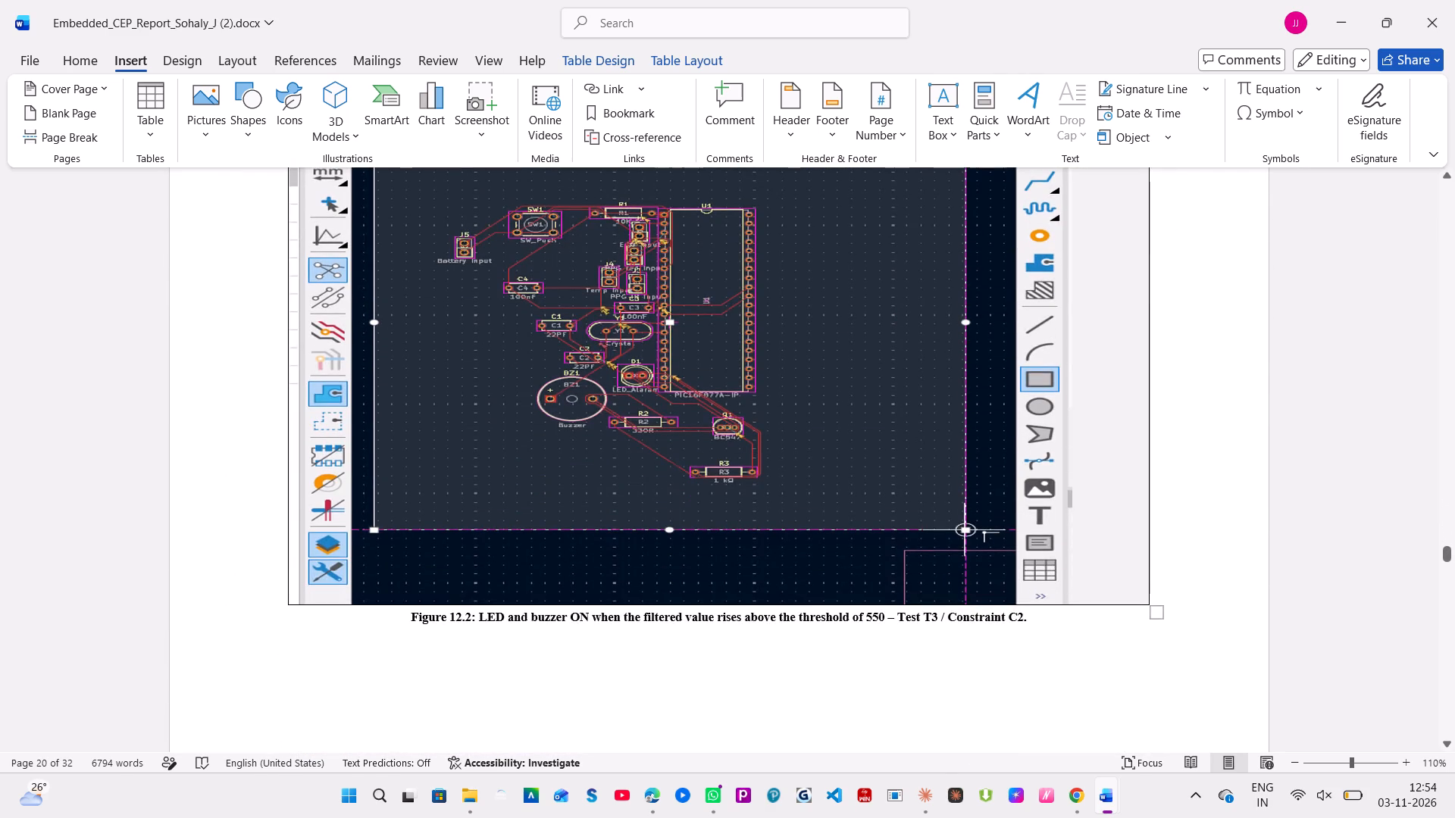
pyautogui.scroll(1, 672, 607)
pyautogui.click(662, 564)
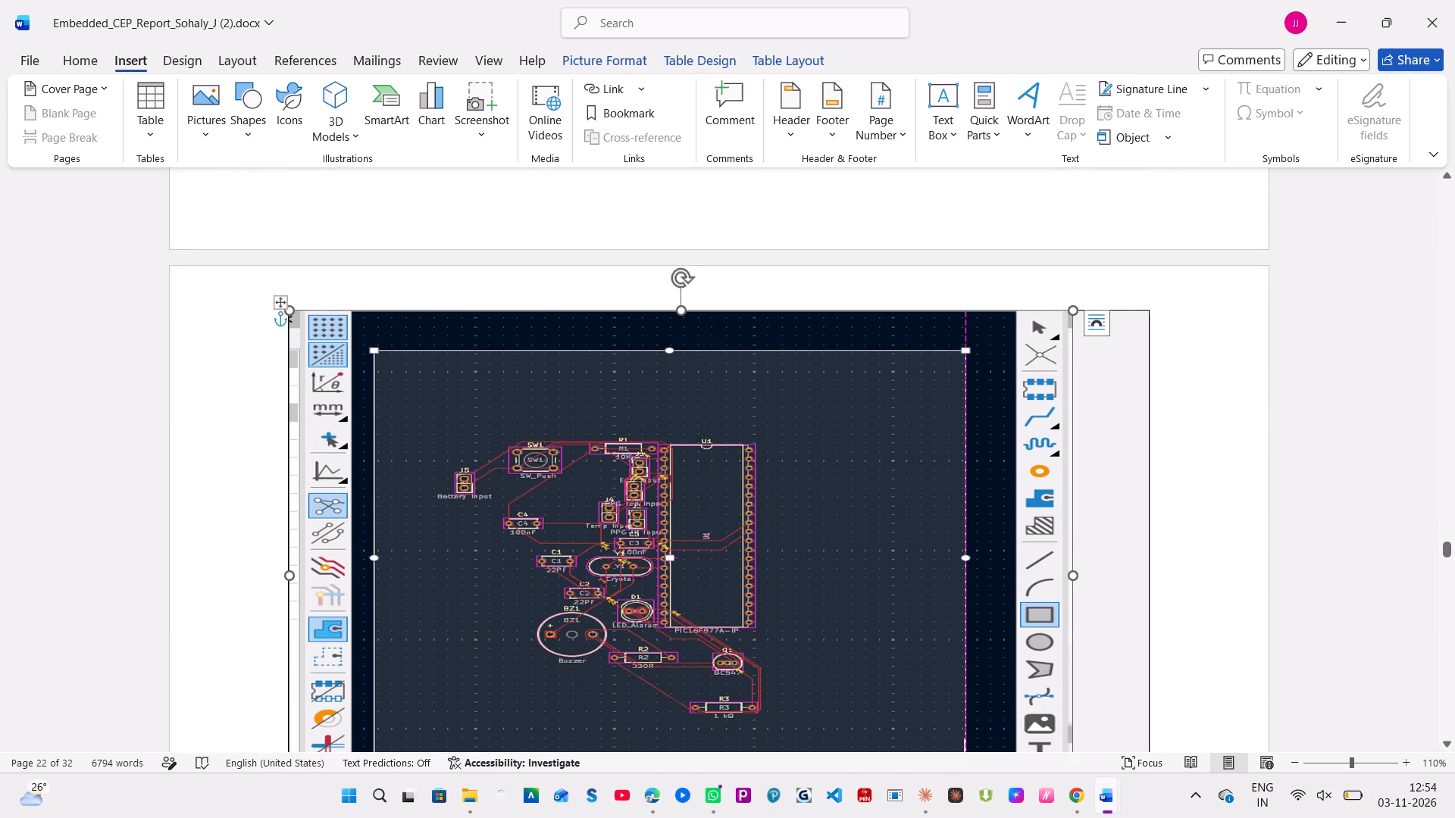
pyautogui.moveTo(1069, 577); pyautogui.dragTo(1054, 580)
pyautogui.scroll(-1, 713, 584)
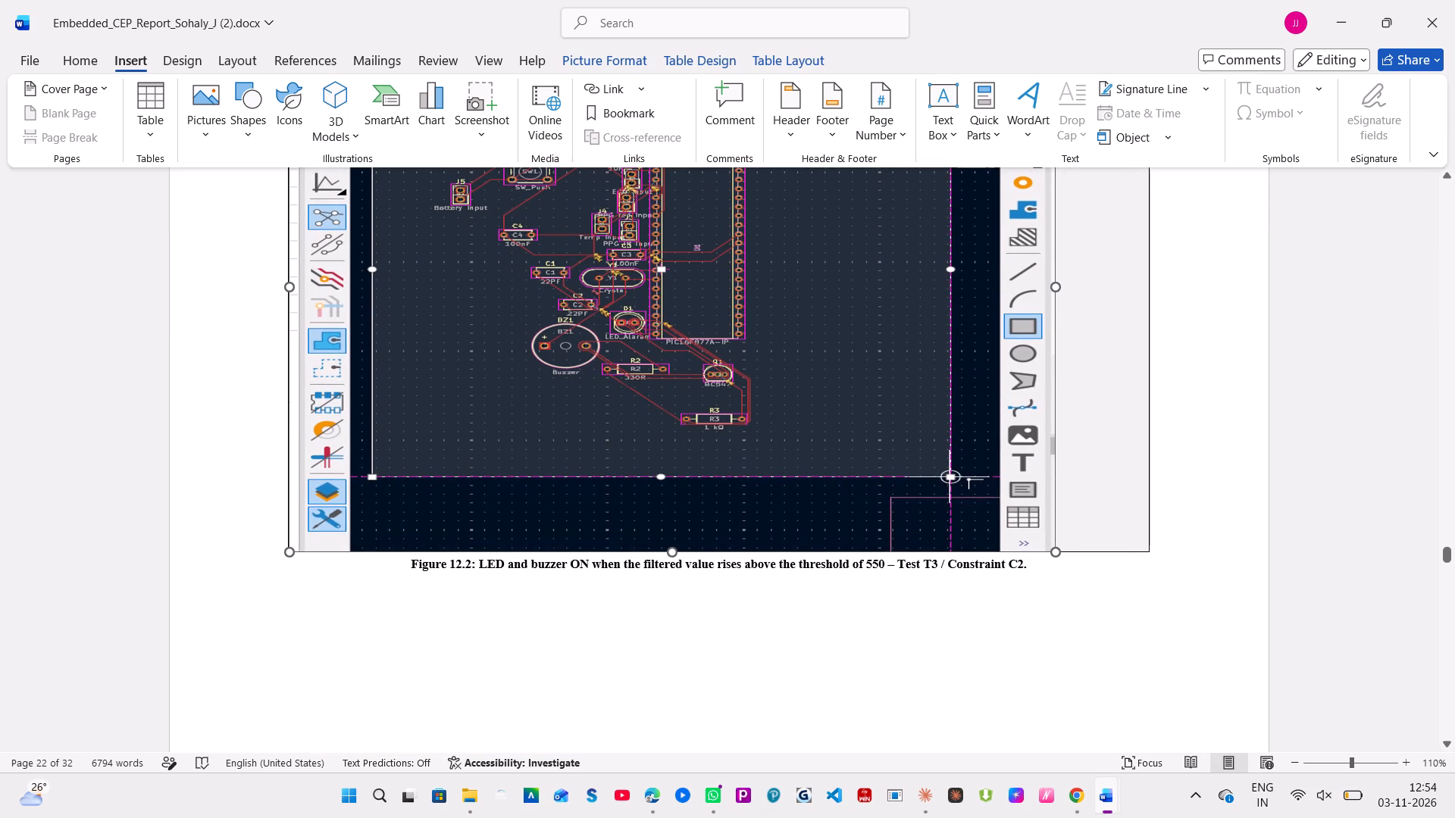
pyautogui.moveTo(670, 557); pyautogui.dragTo(678, 515)
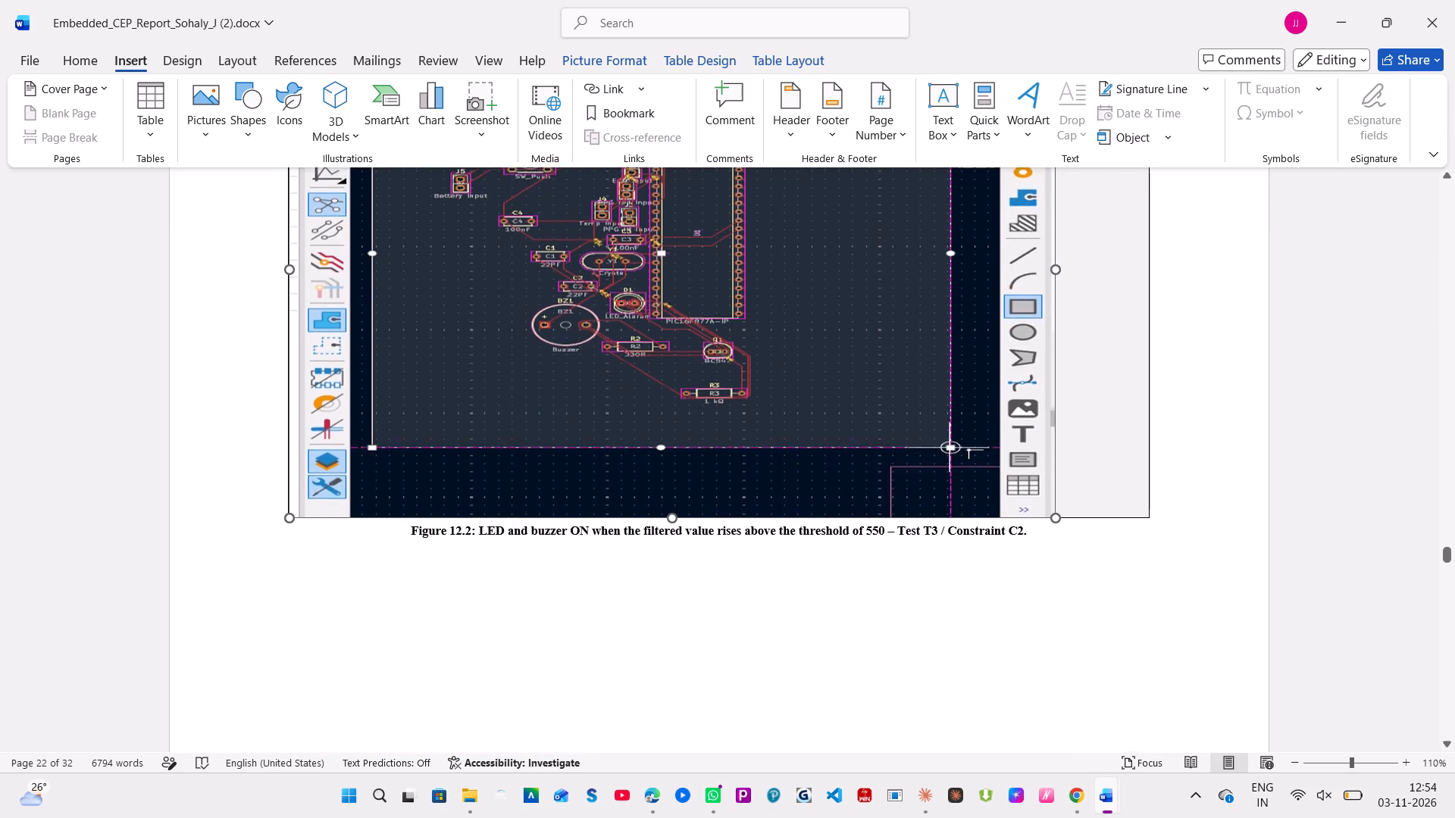
# Delete the "[ Paste output image here ]" placeholder and its LED-off, buzzer-silent description from the Figure 12.3 box.
pyautogui.scroll(-1, 628, 477)
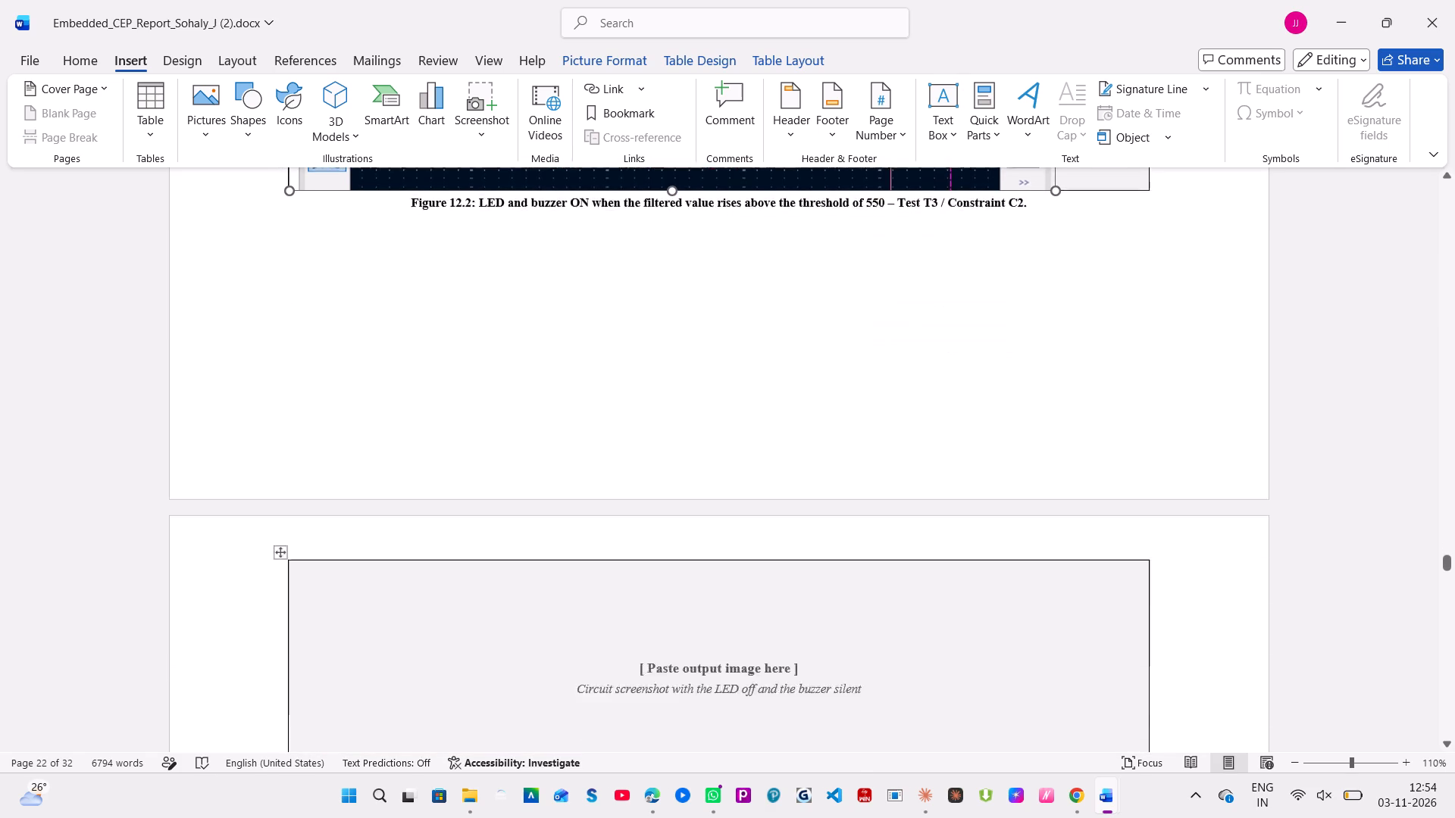
pyautogui.scroll(-2, 628, 477)
pyautogui.click(642, 489)
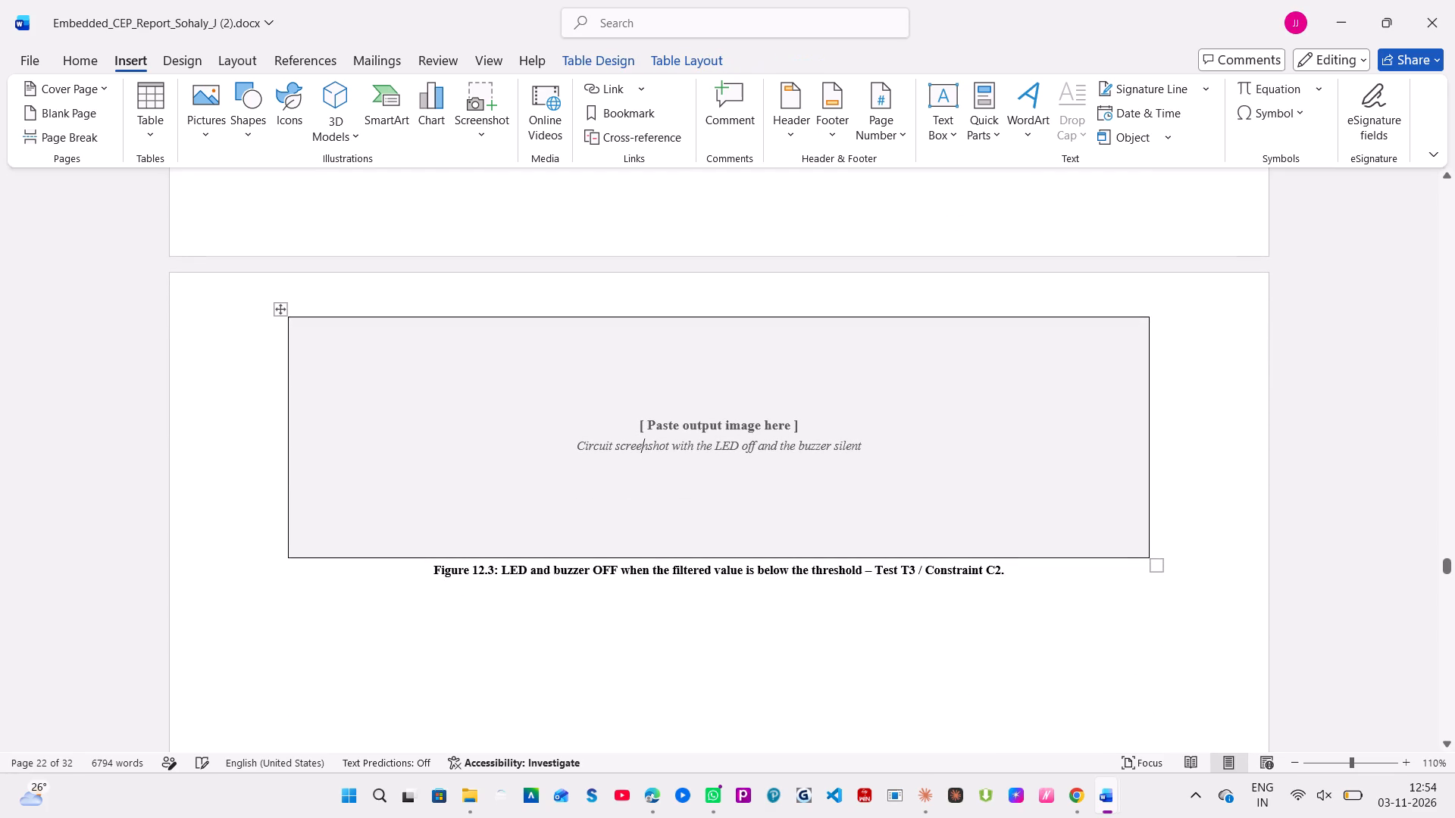
pyautogui.moveTo(618, 421); pyautogui.dragTo(886, 482)
pyautogui.press('BackSpace')
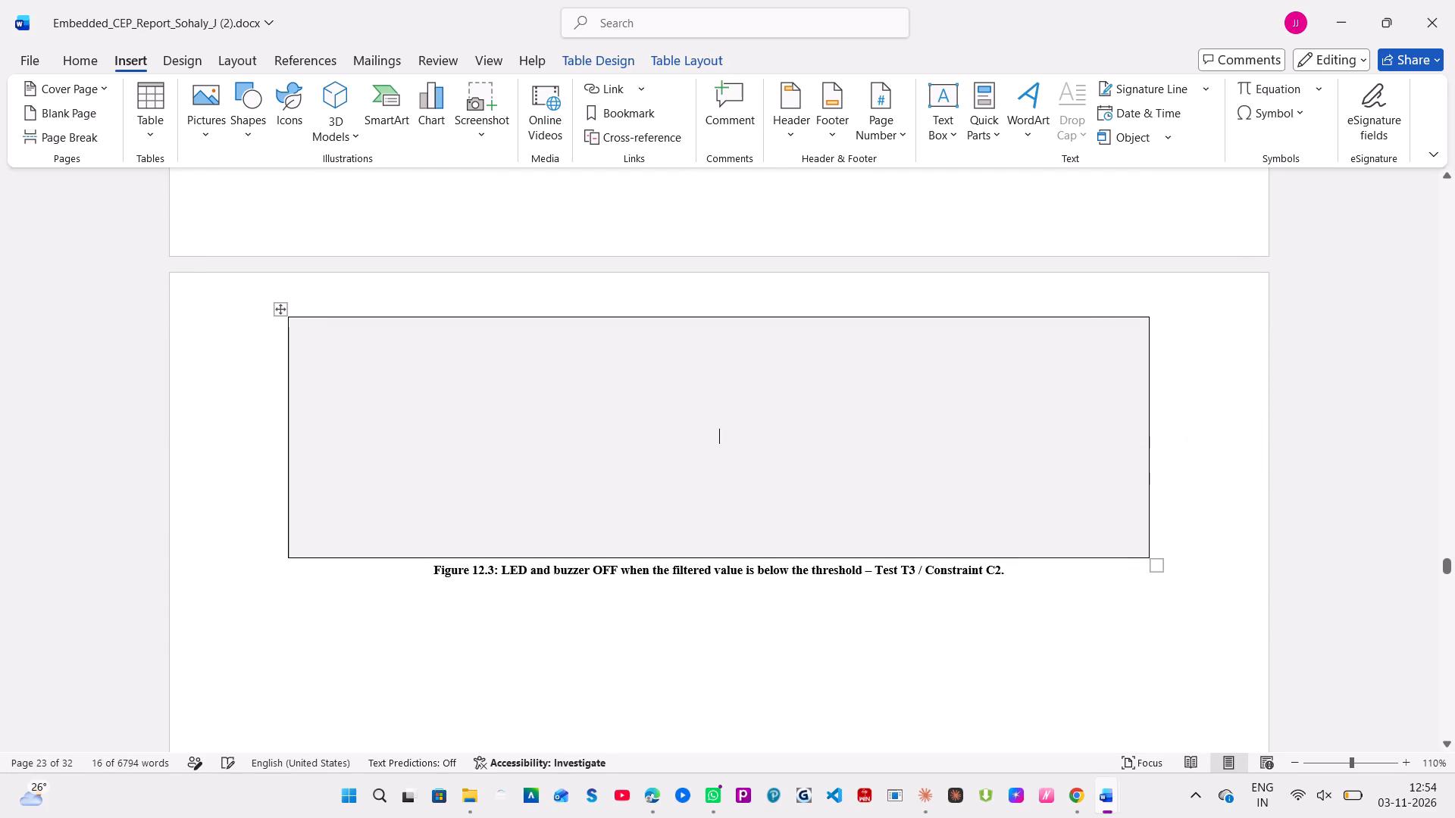
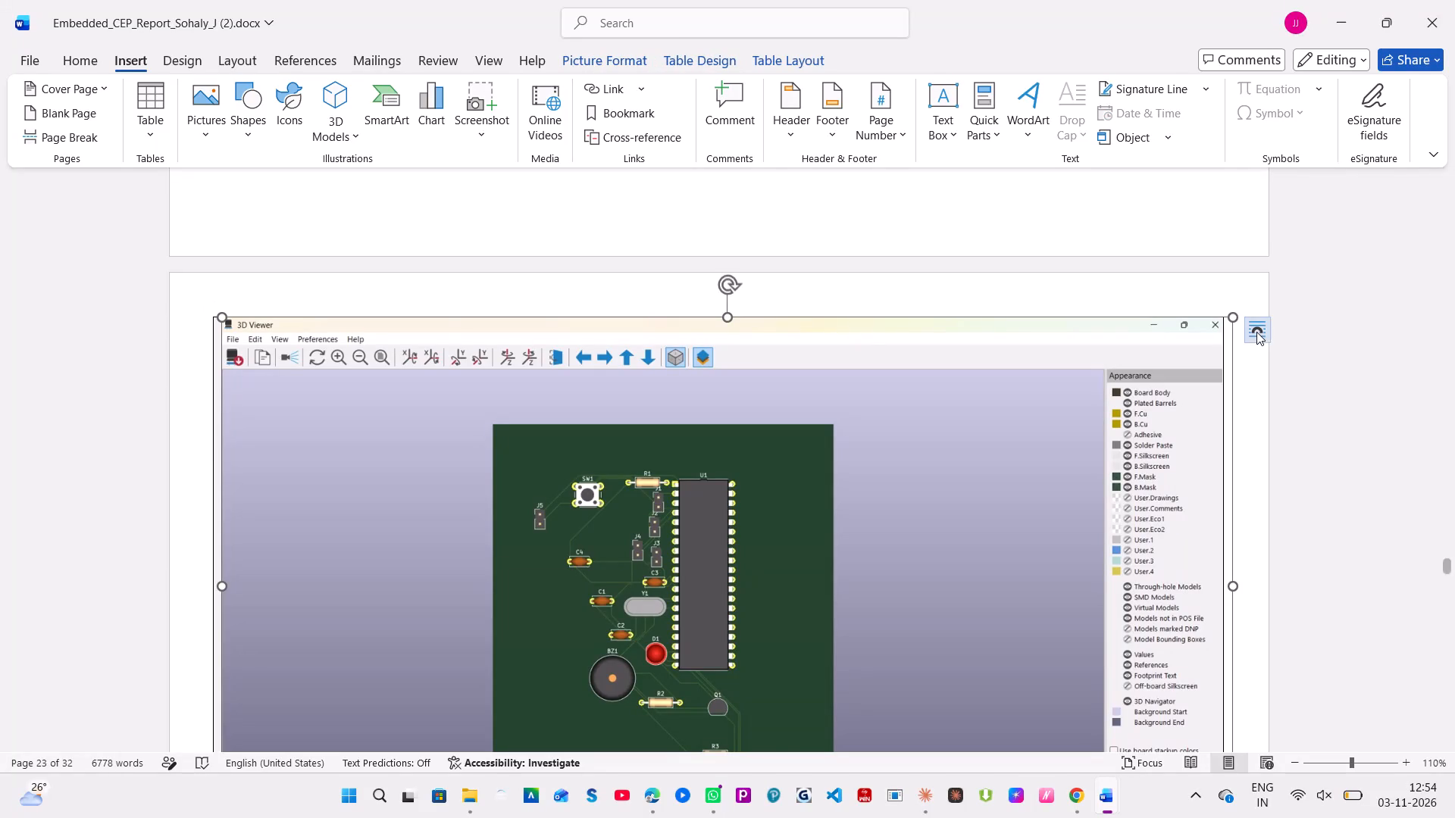
# Set the 3D Viewer board picture's text wrapping to Square.
pyautogui.click(1256, 332)
pyautogui.click(1263, 334)
pyautogui.click(1260, 343)
pyautogui.click(1258, 338)
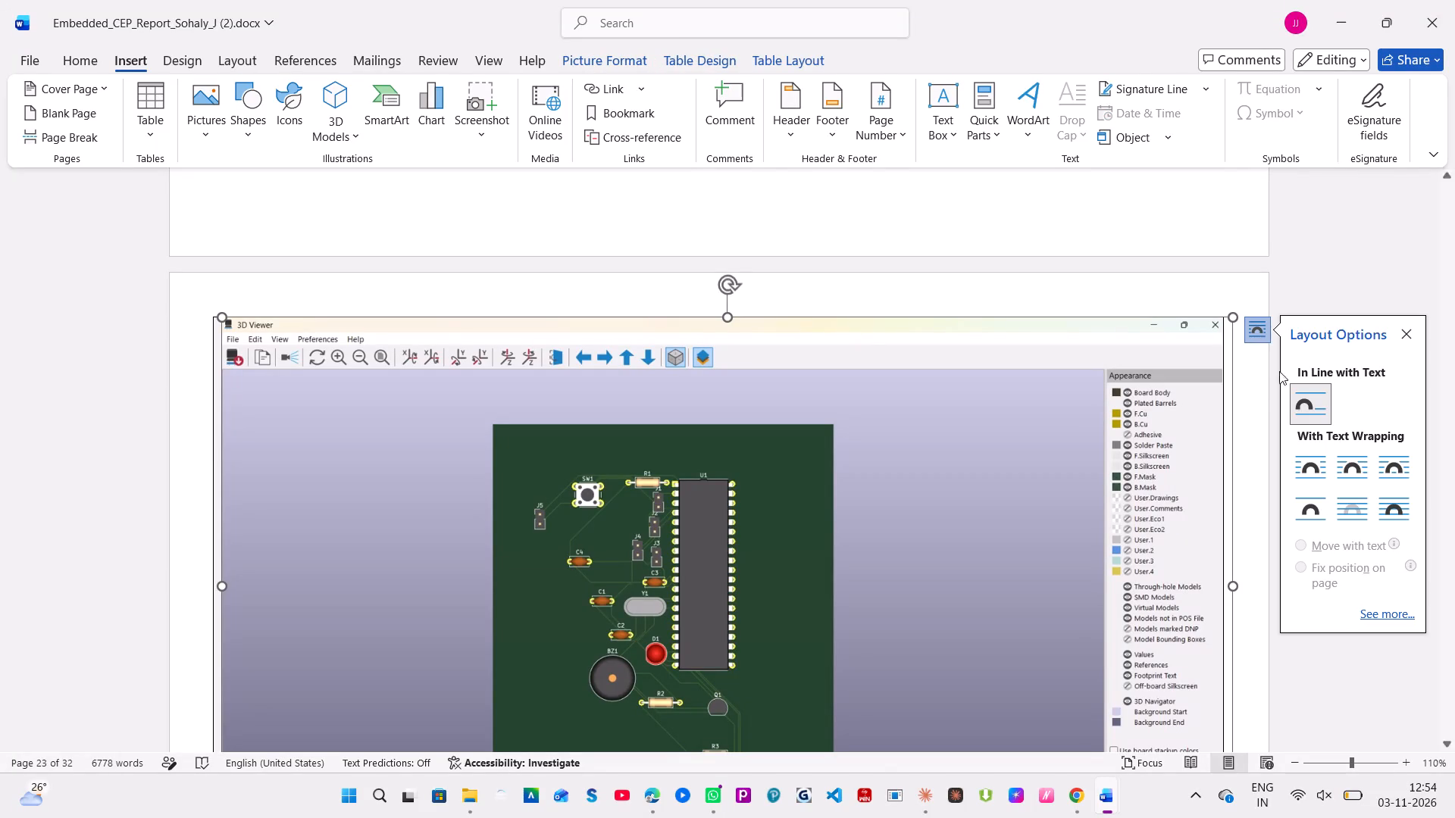
pyautogui.click(1305, 450)
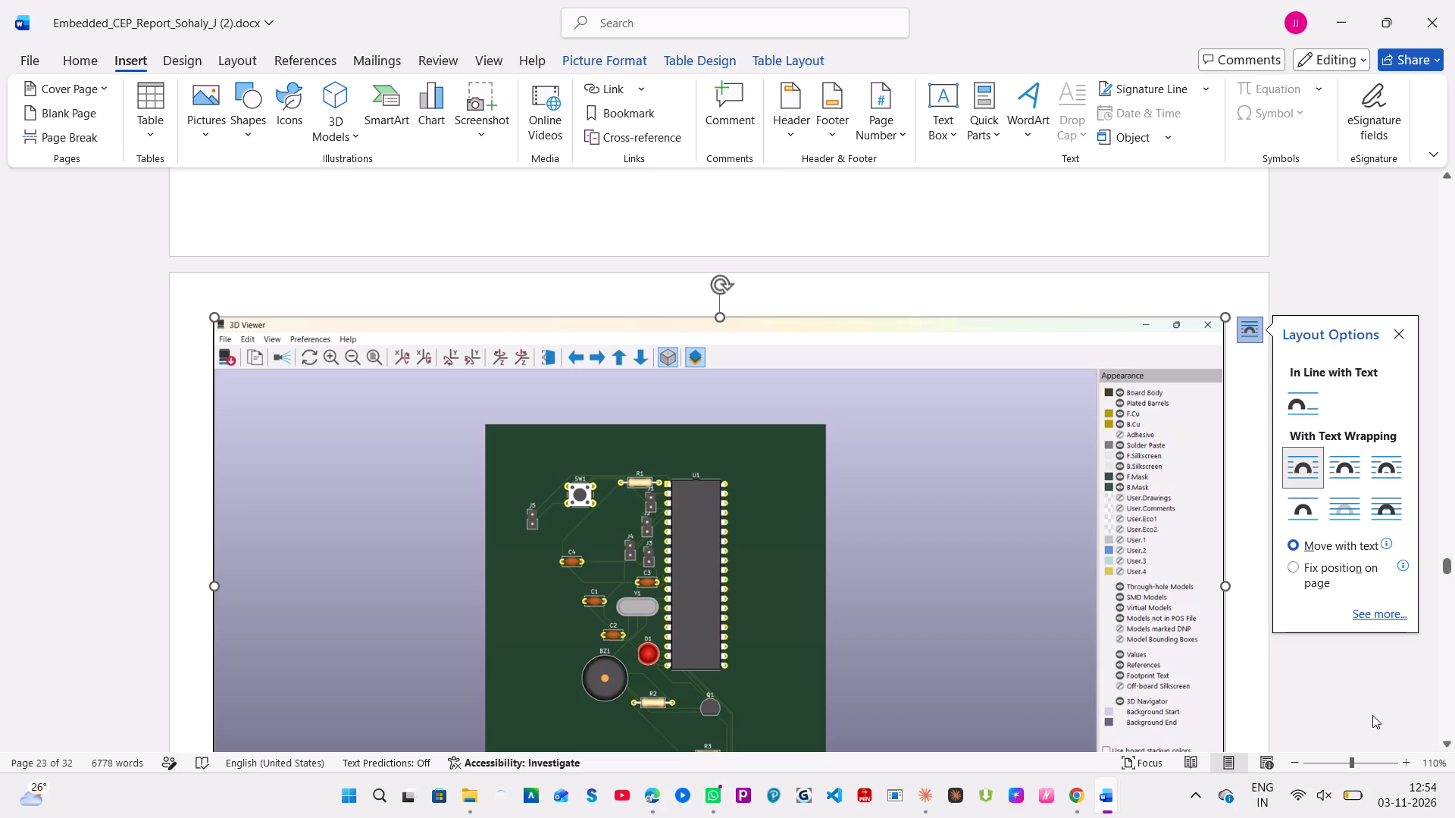
pyautogui.click(1372, 715)
pyautogui.click(1214, 601)
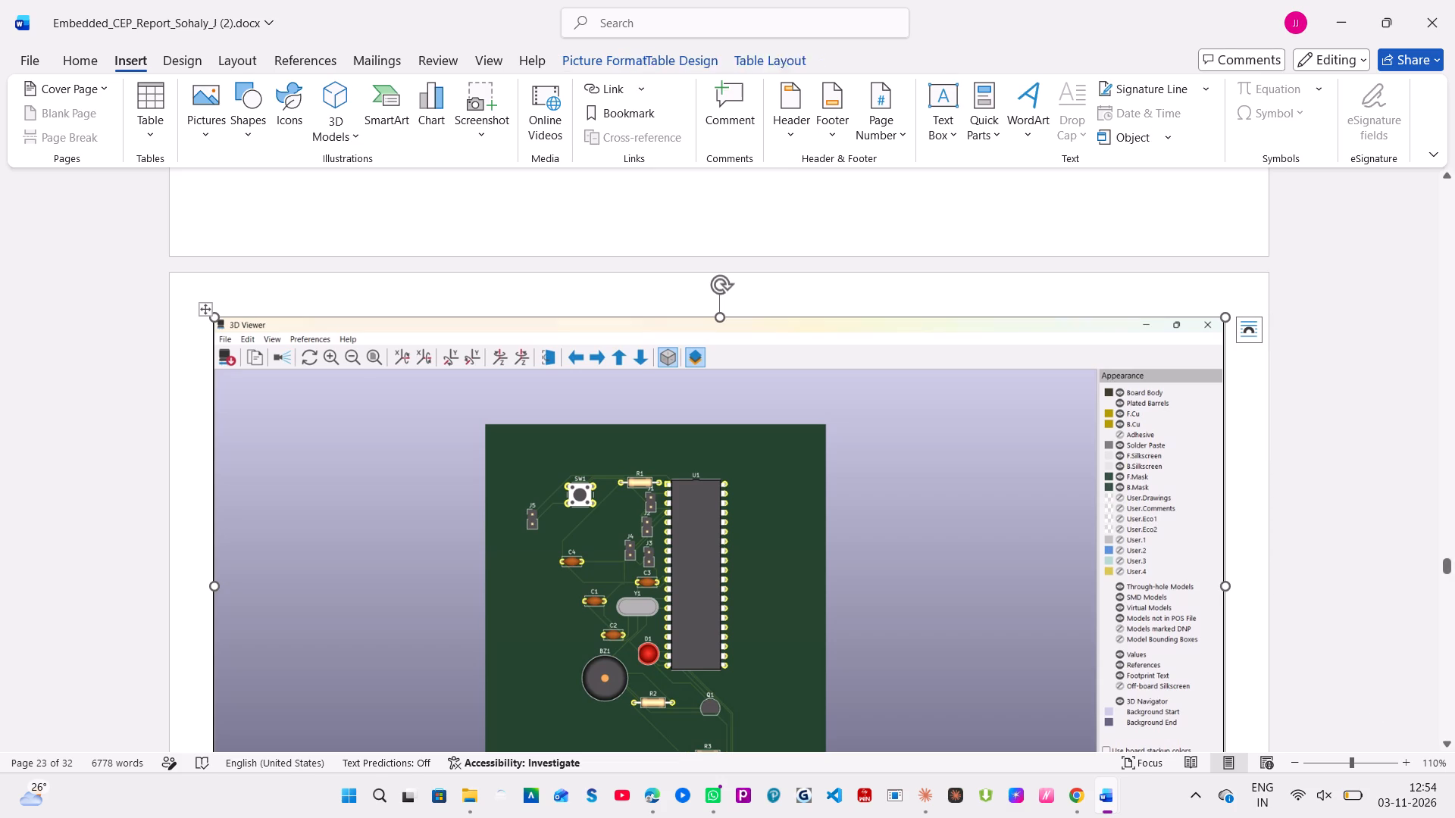
# Shrink the 3D Viewer picture in the Figure 12.3 box, narrowing it from its side edge and reducing its height from the bottom edge.
pyautogui.moveTo(1227, 589); pyautogui.dragTo(1088, 603)
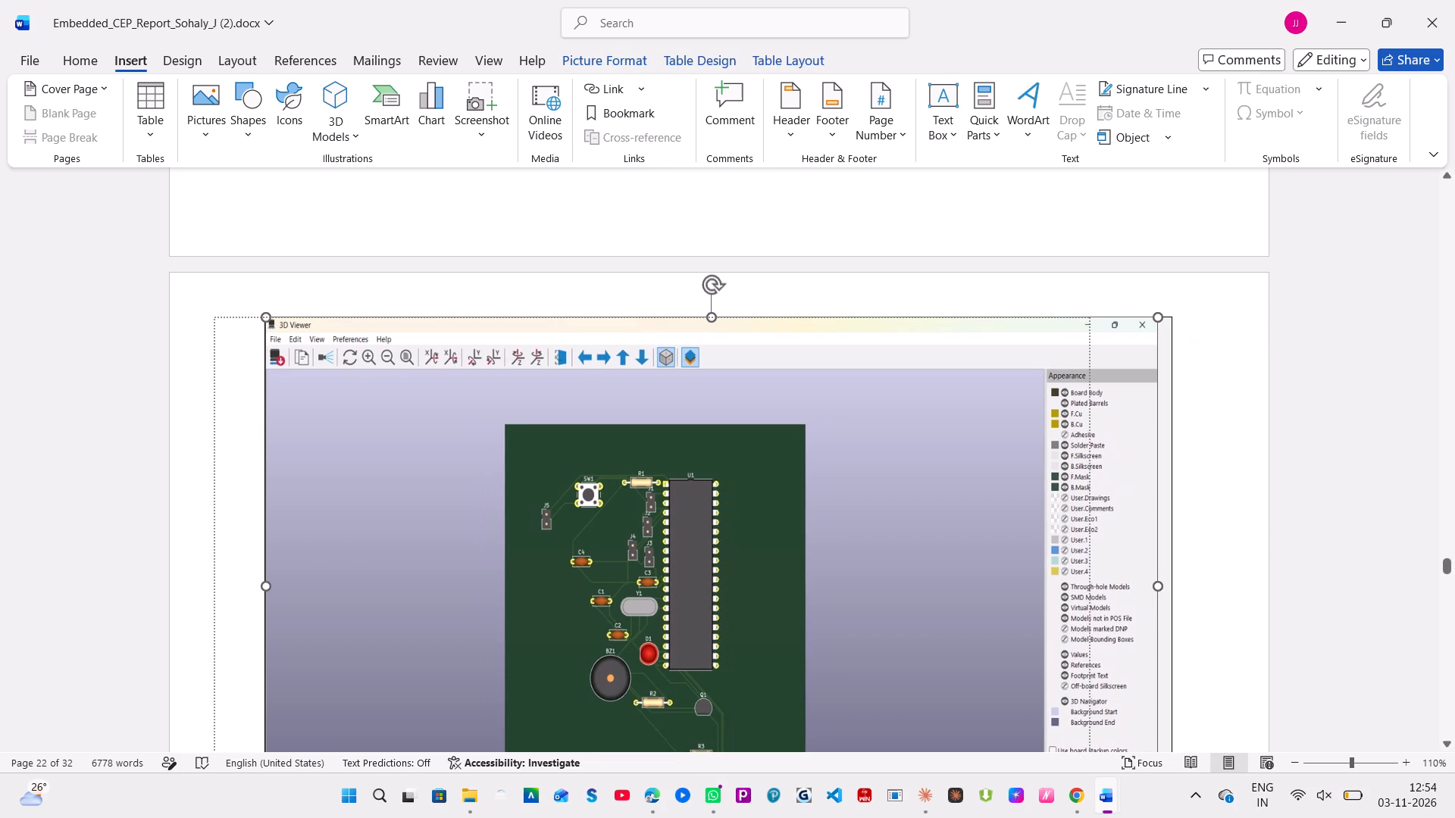
pyautogui.moveTo(1088, 603); pyautogui.dragTo(1077, 608)
pyautogui.scroll(-1, 668, 611)
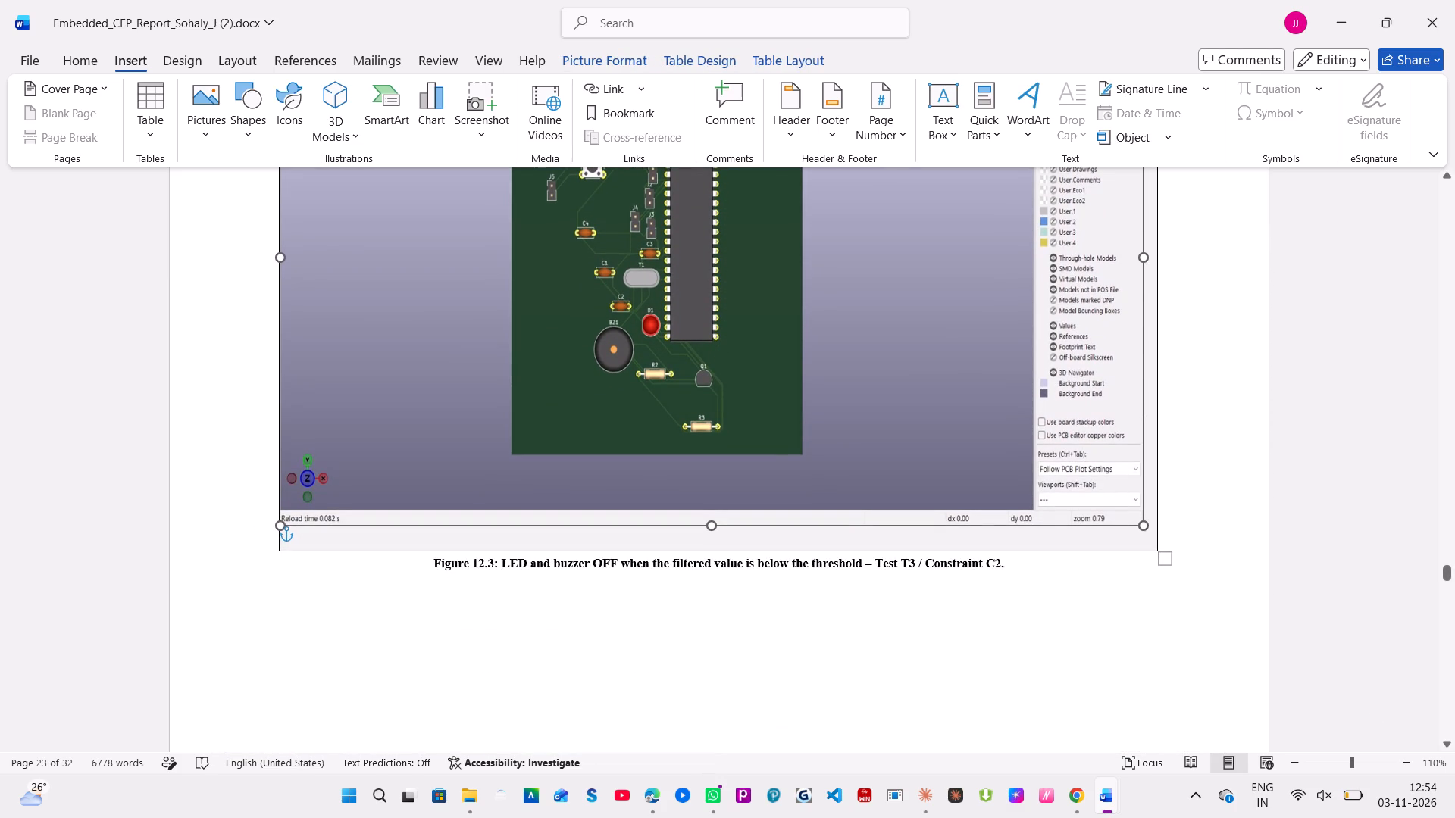
pyautogui.moveTo(709, 527); pyautogui.dragTo(762, 316)
# Increase the height of the Figure 12.3 3D Viewer picture slightly from its bottom edge, using some empty space on the page.
pyautogui.scroll(1, 762, 316)
pyautogui.scroll(-1, 663, 461)
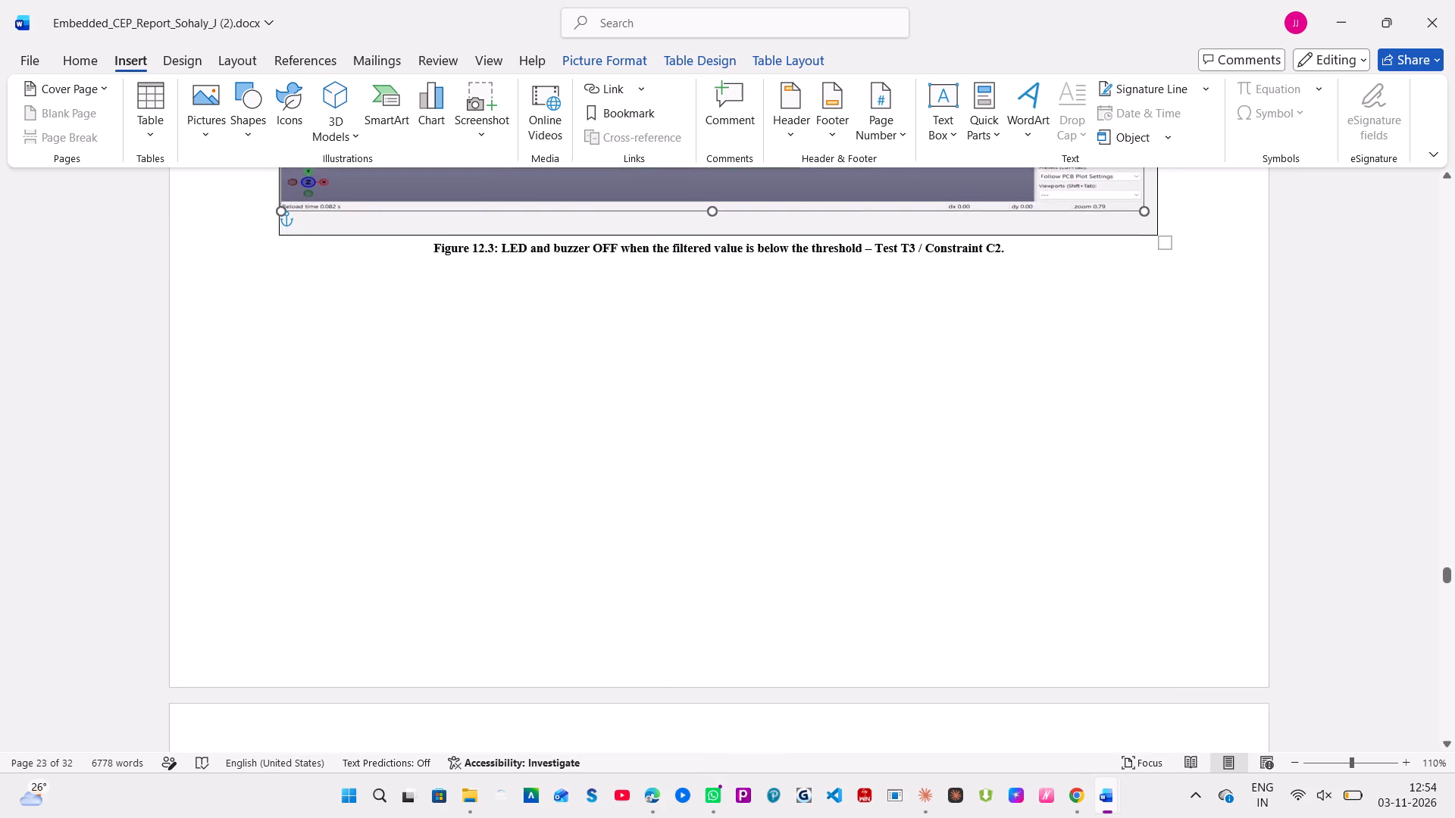
pyautogui.scroll(-2, 663, 461)
pyautogui.scroll(1, 663, 461)
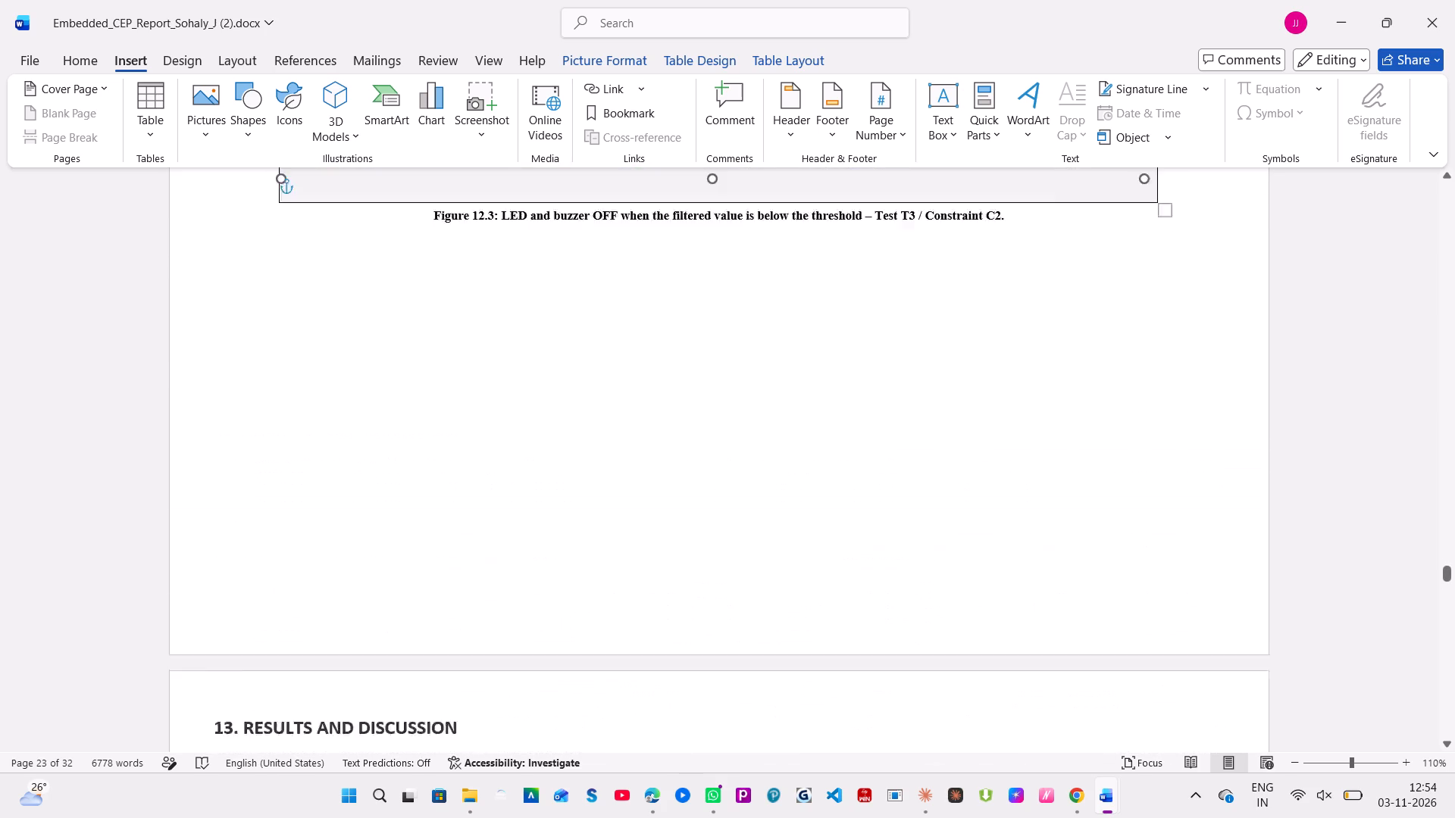
pyautogui.scroll(-2, 663, 461)
pyautogui.scroll(1, 663, 461)
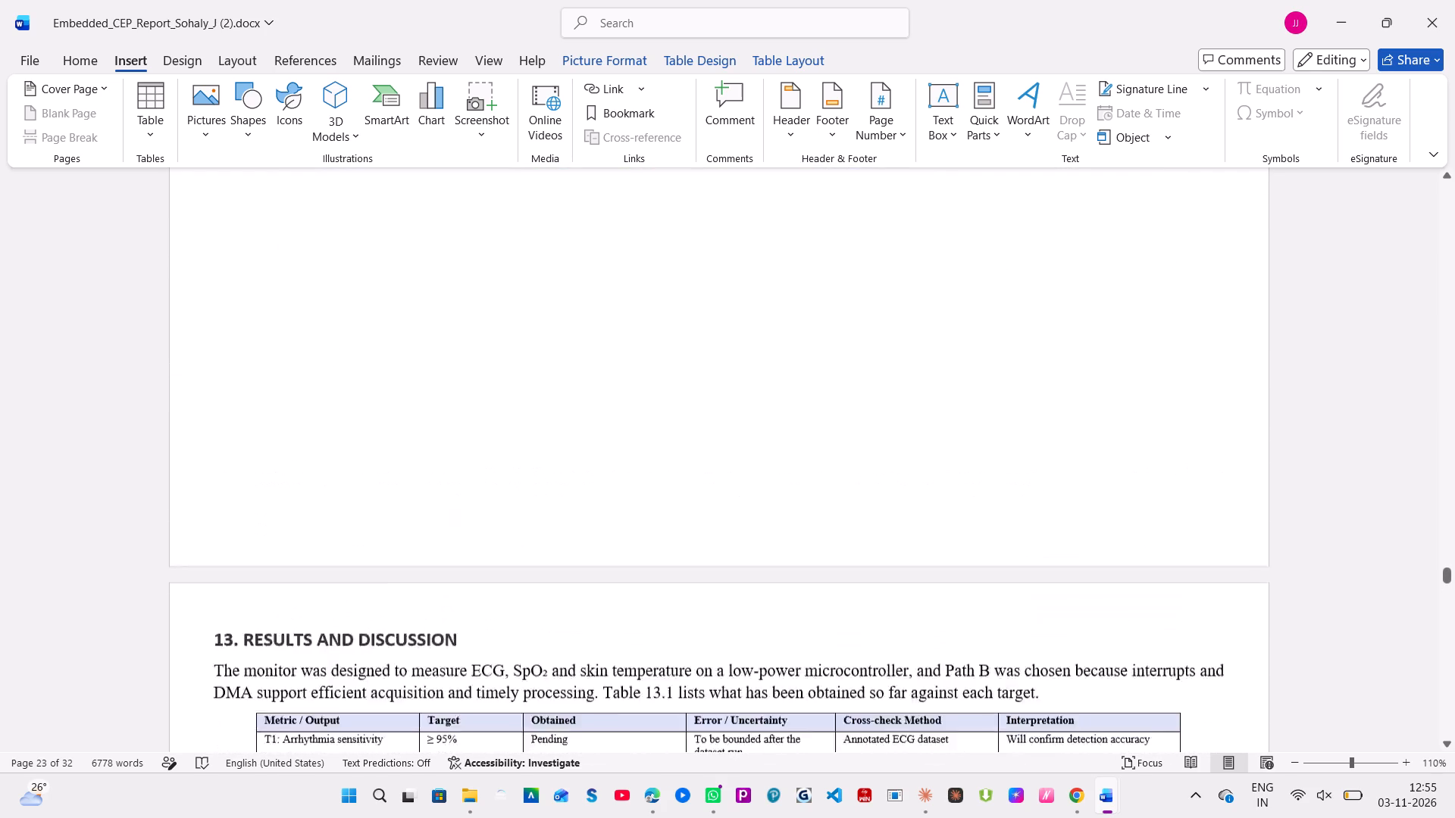
pyautogui.scroll(1, 663, 461)
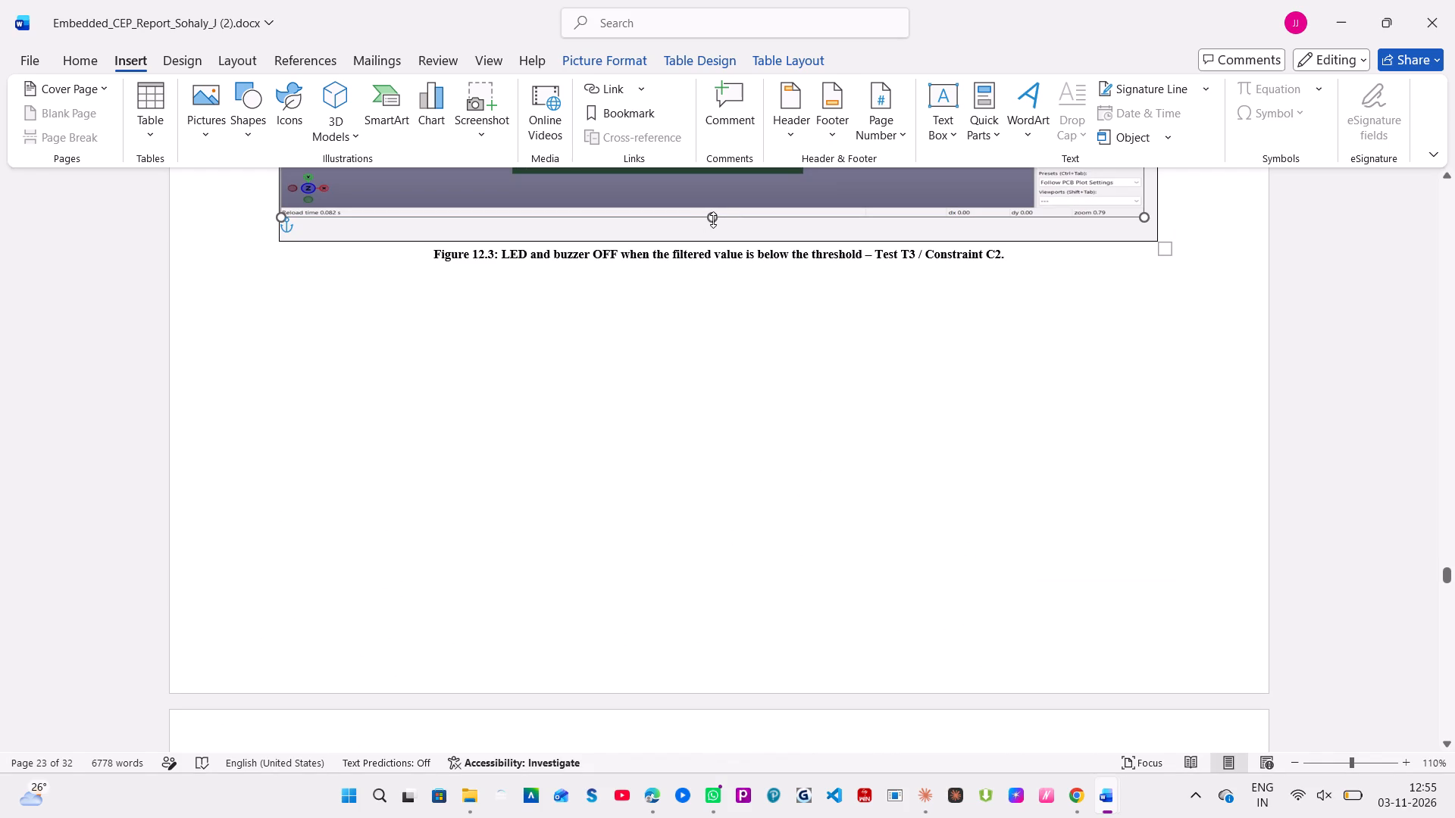
pyautogui.moveTo(713, 220); pyautogui.dragTo(726, 298)
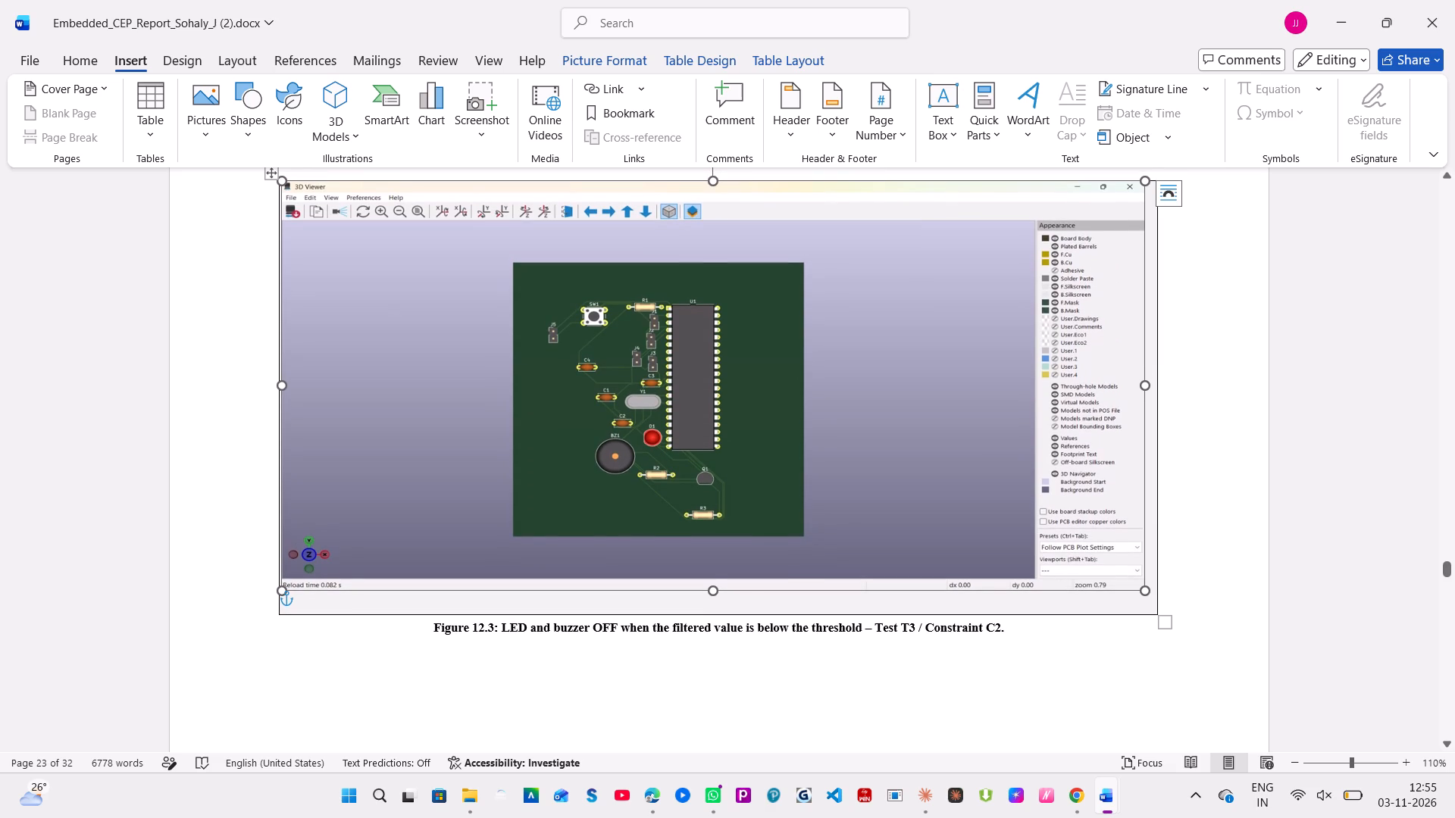
# Increase the height of the 3D Viewer picture in the Figure 12.3 box further from its bottom edge.
pyautogui.moveTo(714, 589); pyautogui.dragTo(724, 632)
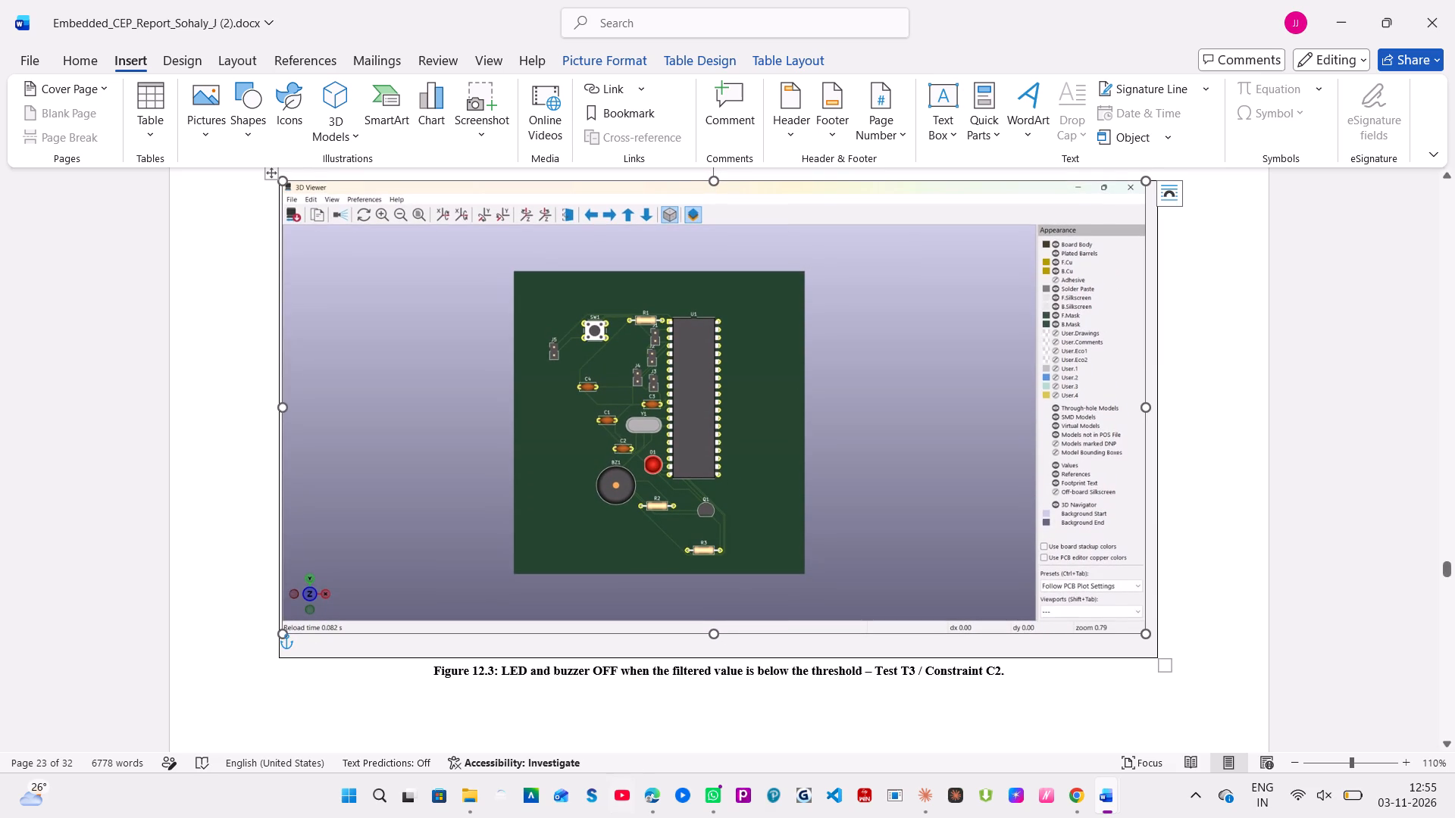
# Review the report after Figure 12.3, from the path comparison through Annexure B's output boxes, and return to the Section 15 teamwork table.
pyautogui.scroll(-5, 663, 717)
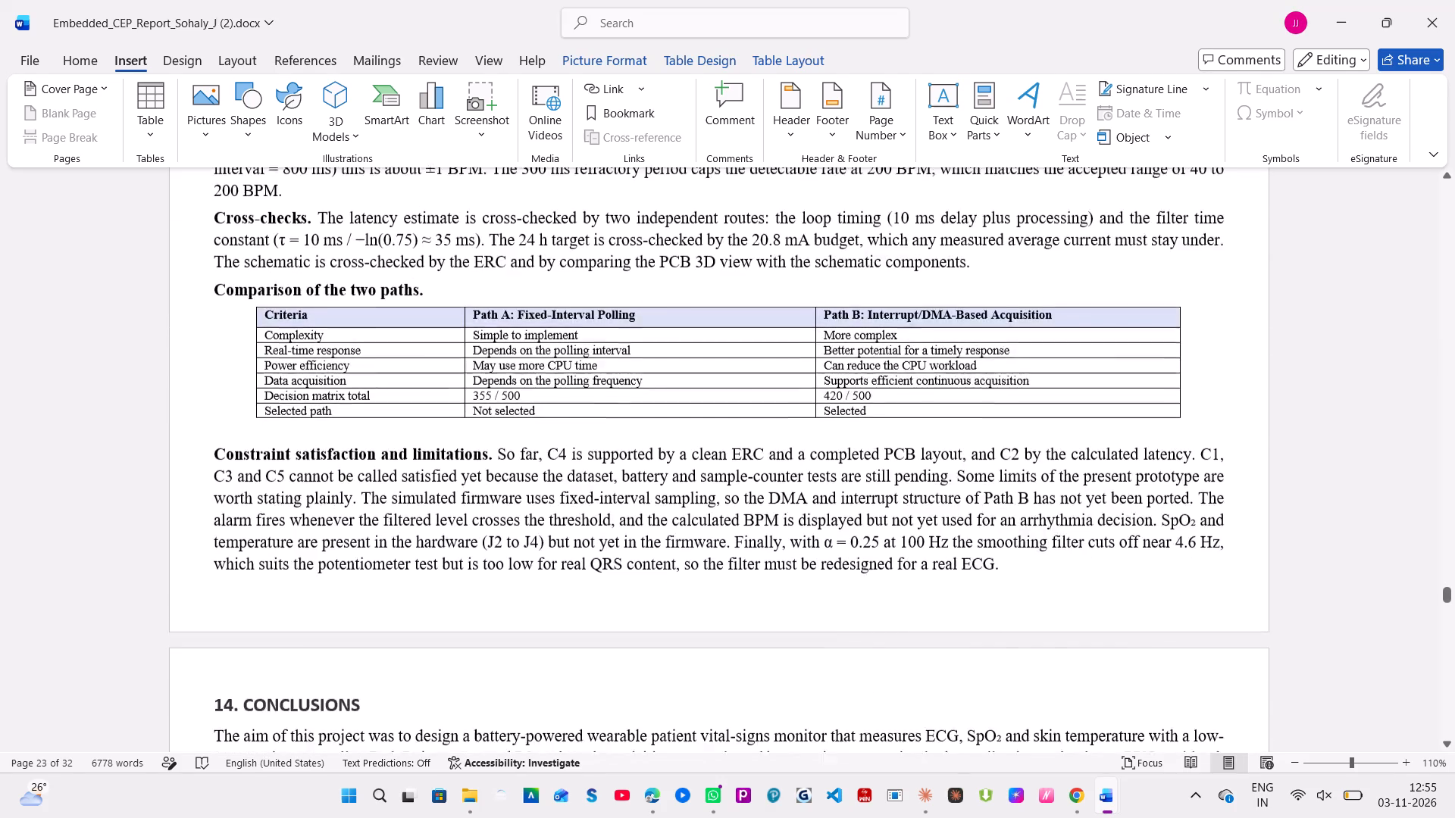
pyautogui.scroll(-7, 663, 717)
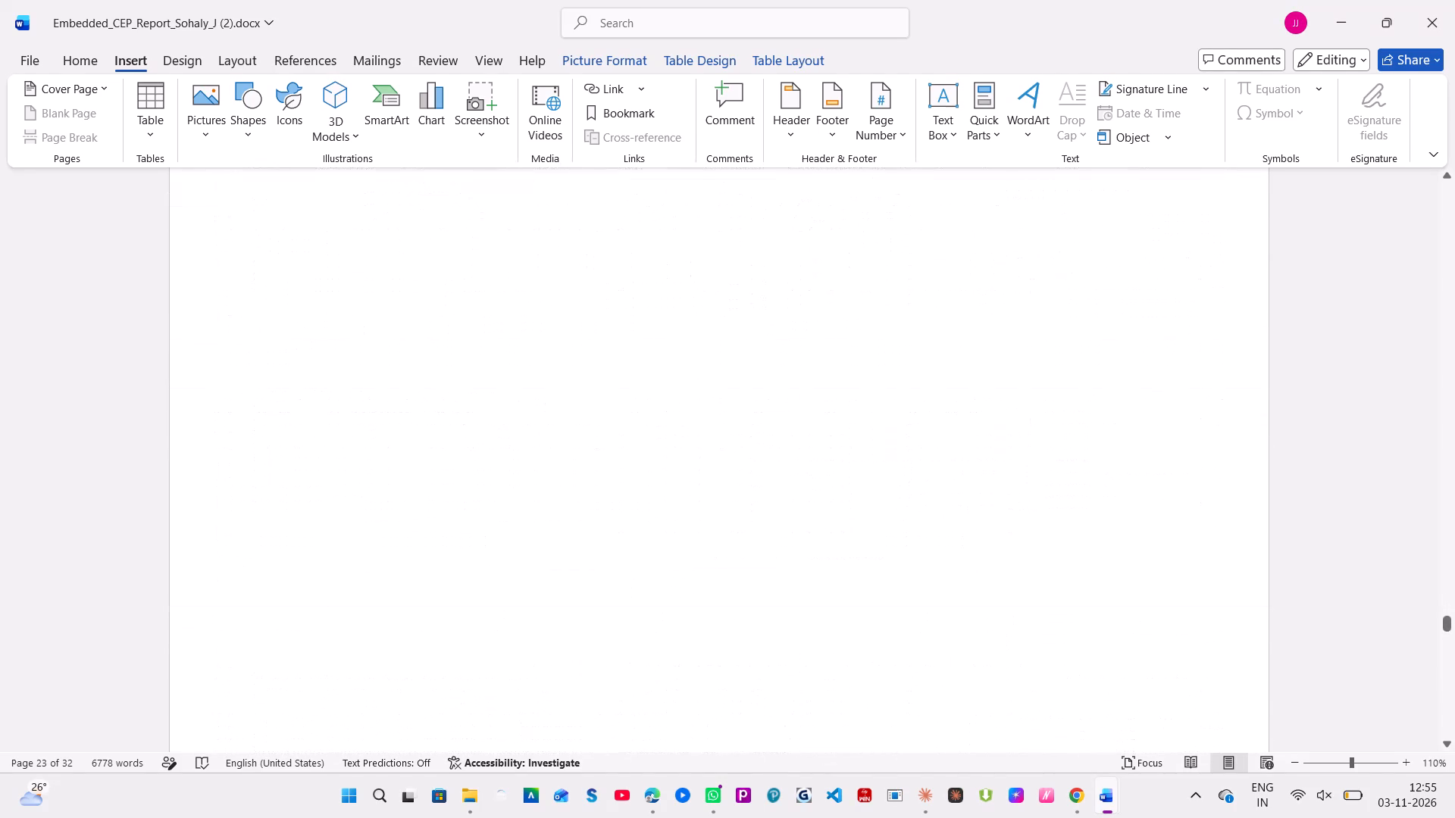
pyautogui.scroll(-5, 663, 717)
pyautogui.scroll(1, 663, 717)
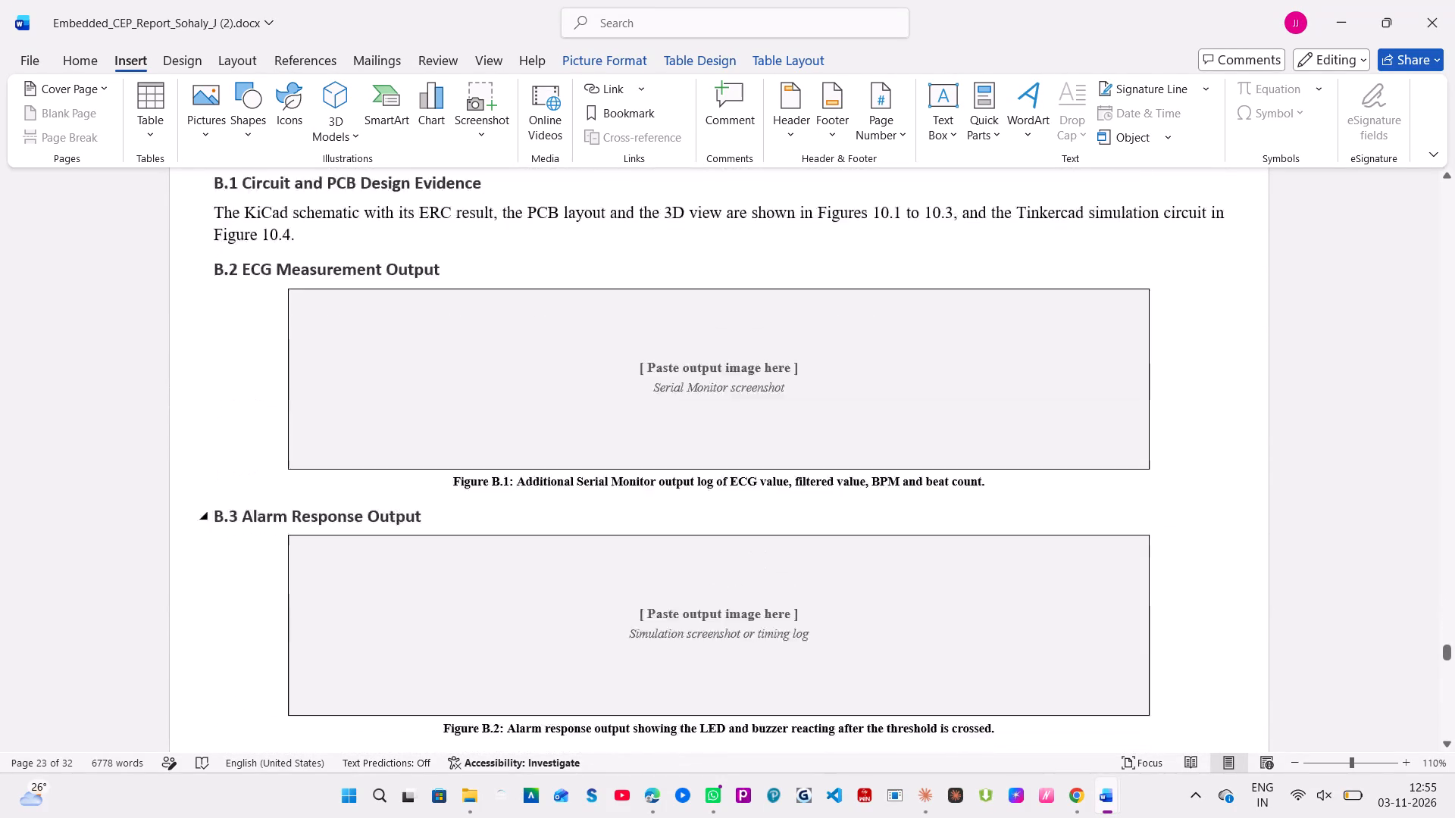
pyautogui.scroll(5, 663, 717)
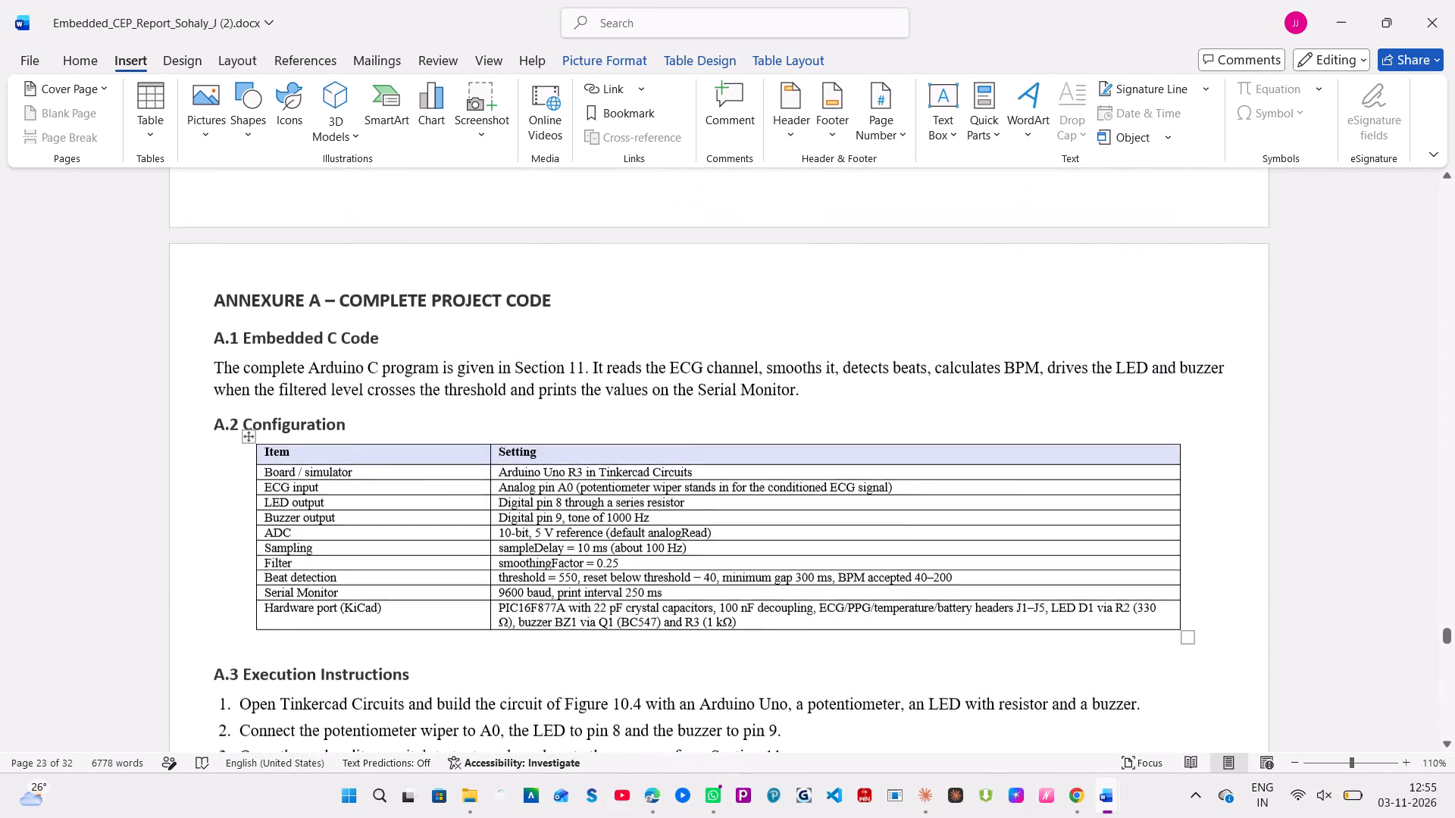
pyautogui.scroll(3, 663, 717)
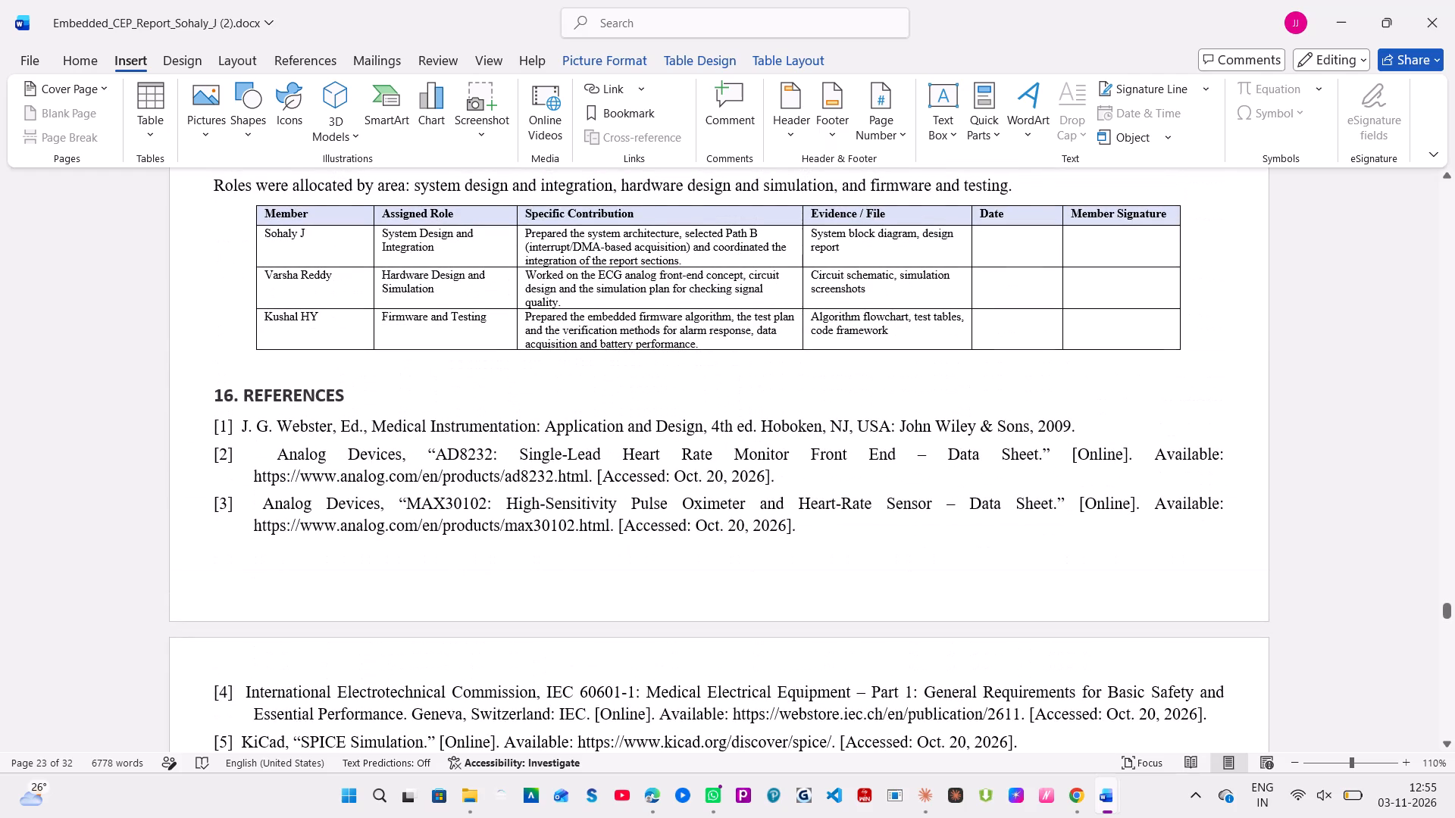
pyautogui.scroll(2, 663, 717)
pyautogui.scroll(-1, 663, 717)
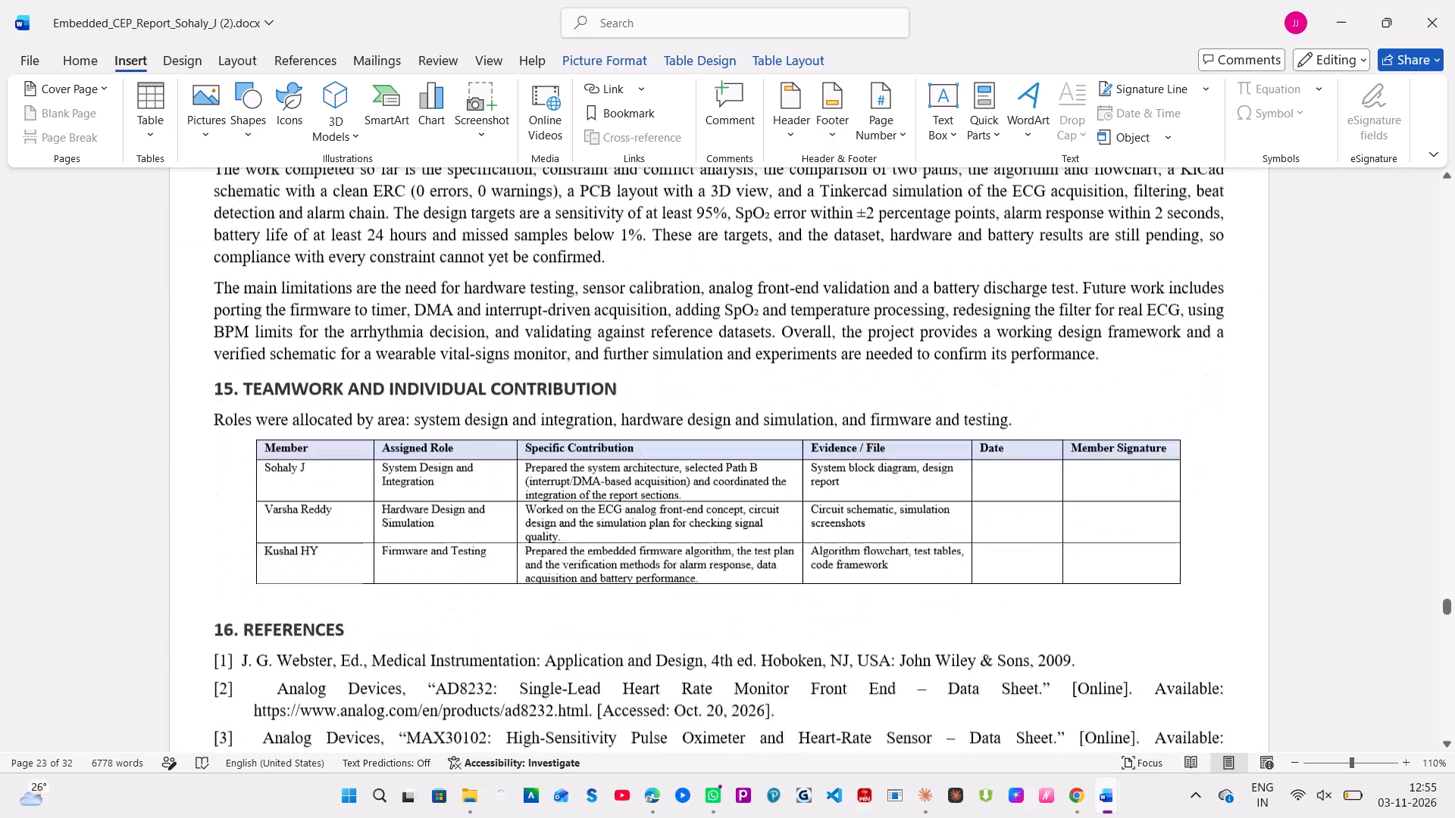
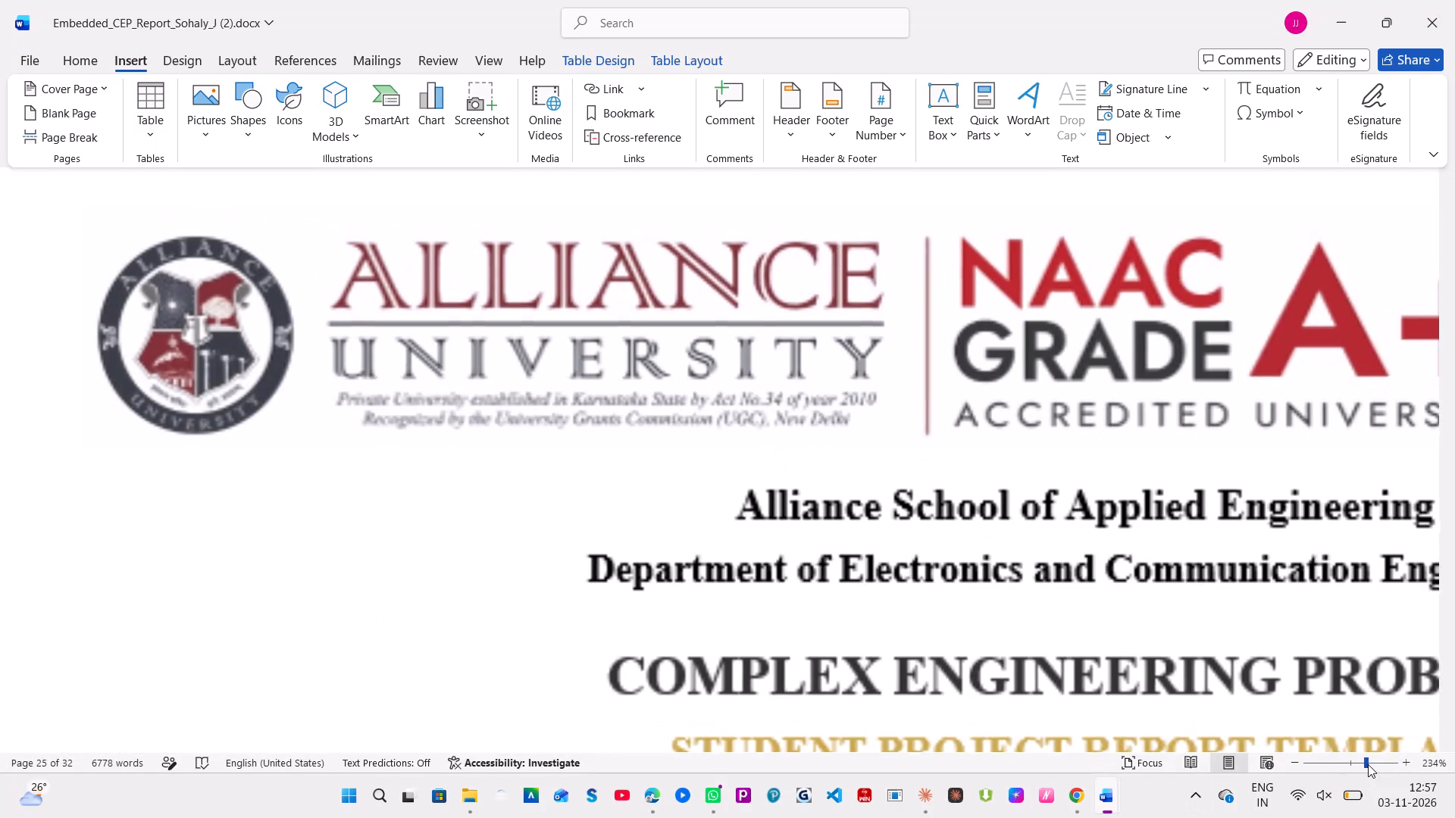
# Check the assessment rubric and Annexures D, C and B at the end of the report for remaining content to fill in.
pyautogui.moveTo(1363, 762); pyautogui.dragTo(1338, 768)
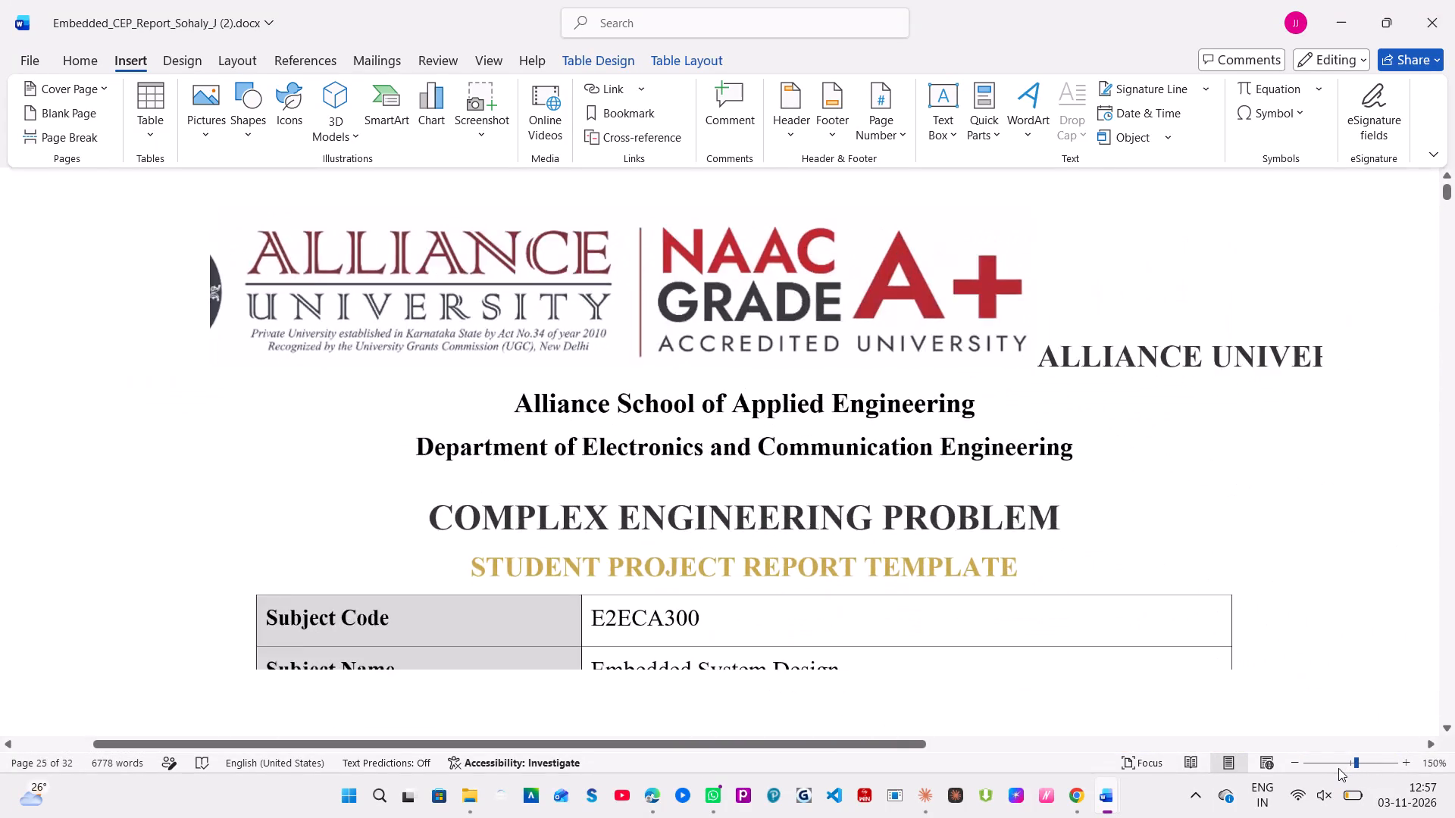
pyautogui.moveTo(1338, 768); pyautogui.dragTo(1330, 772)
pyautogui.scroll(-20, 798, 598)
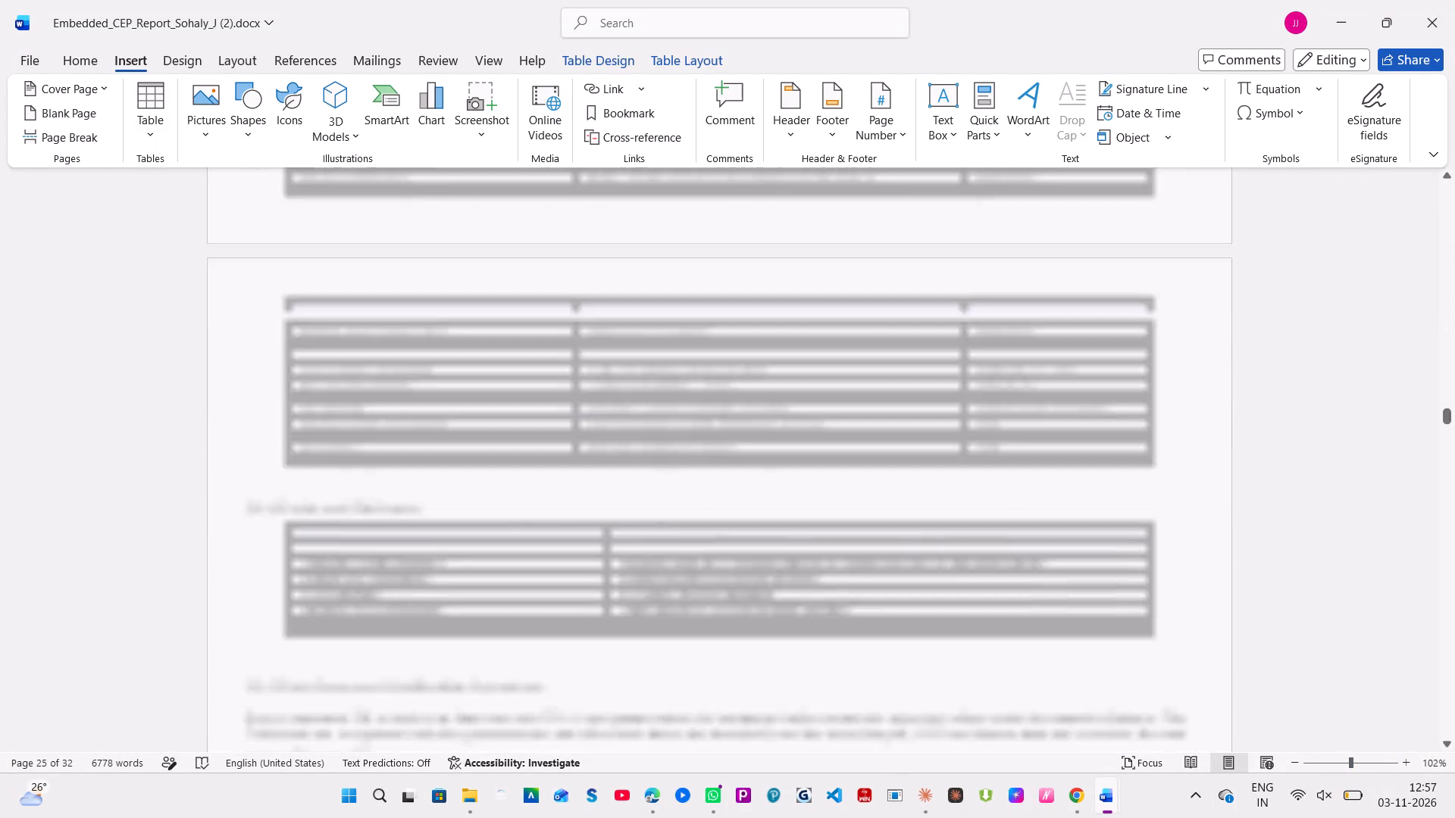
pyautogui.scroll(-20, 798, 598)
pyautogui.scroll(-8, 798, 598)
pyautogui.scroll(2, 793, 454)
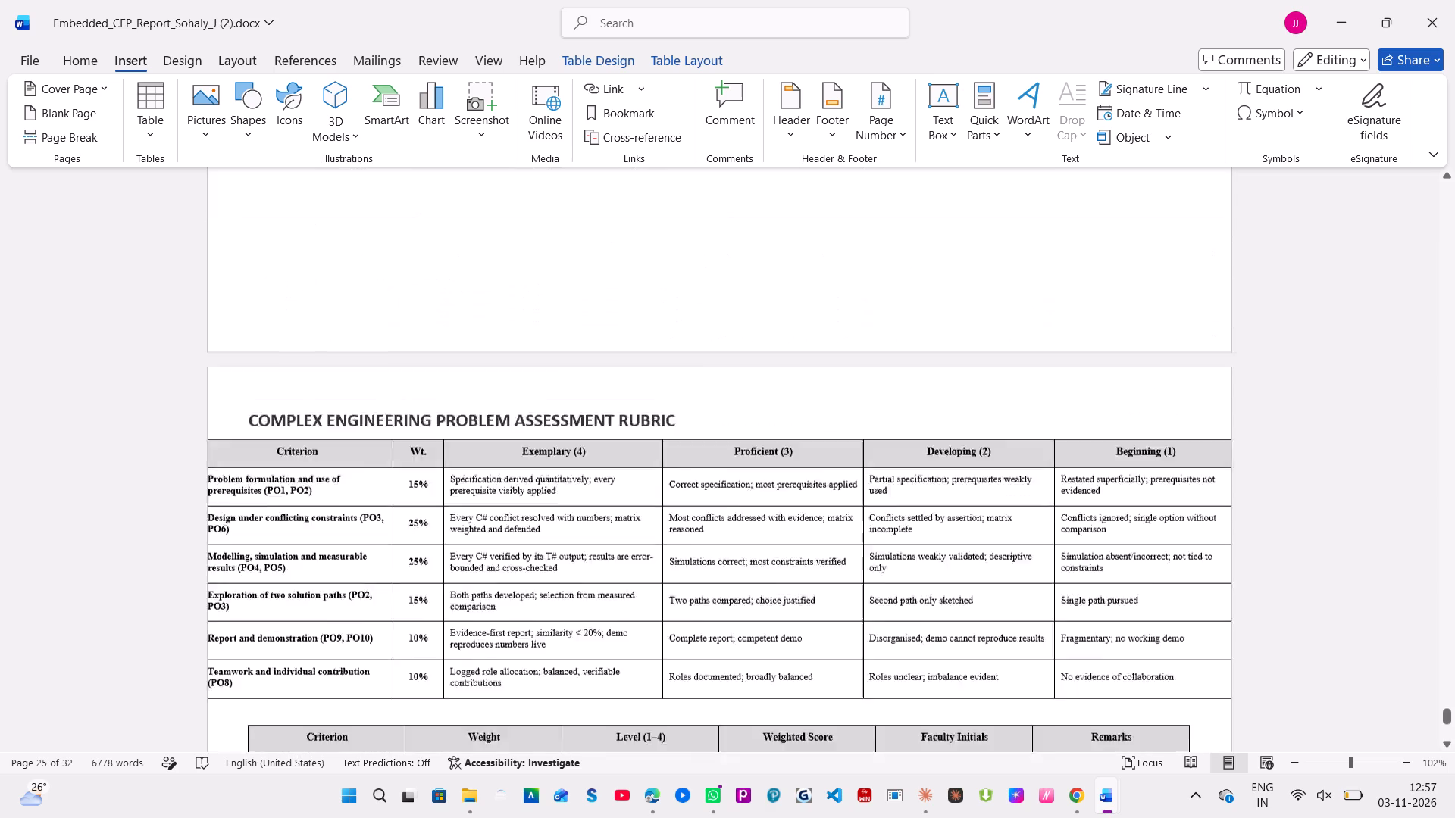
pyautogui.scroll(4, 793, 454)
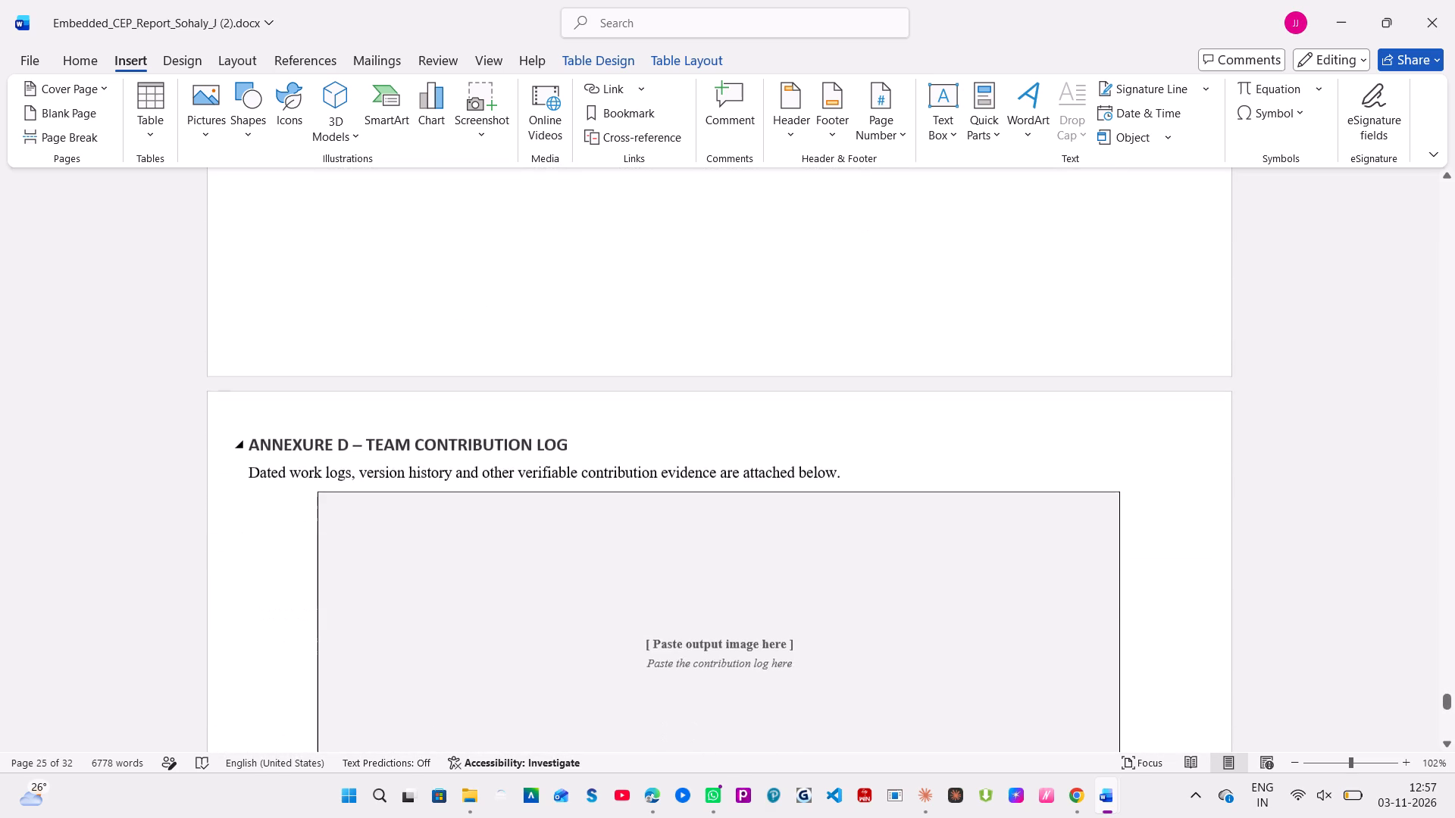
pyautogui.scroll(1, 793, 454)
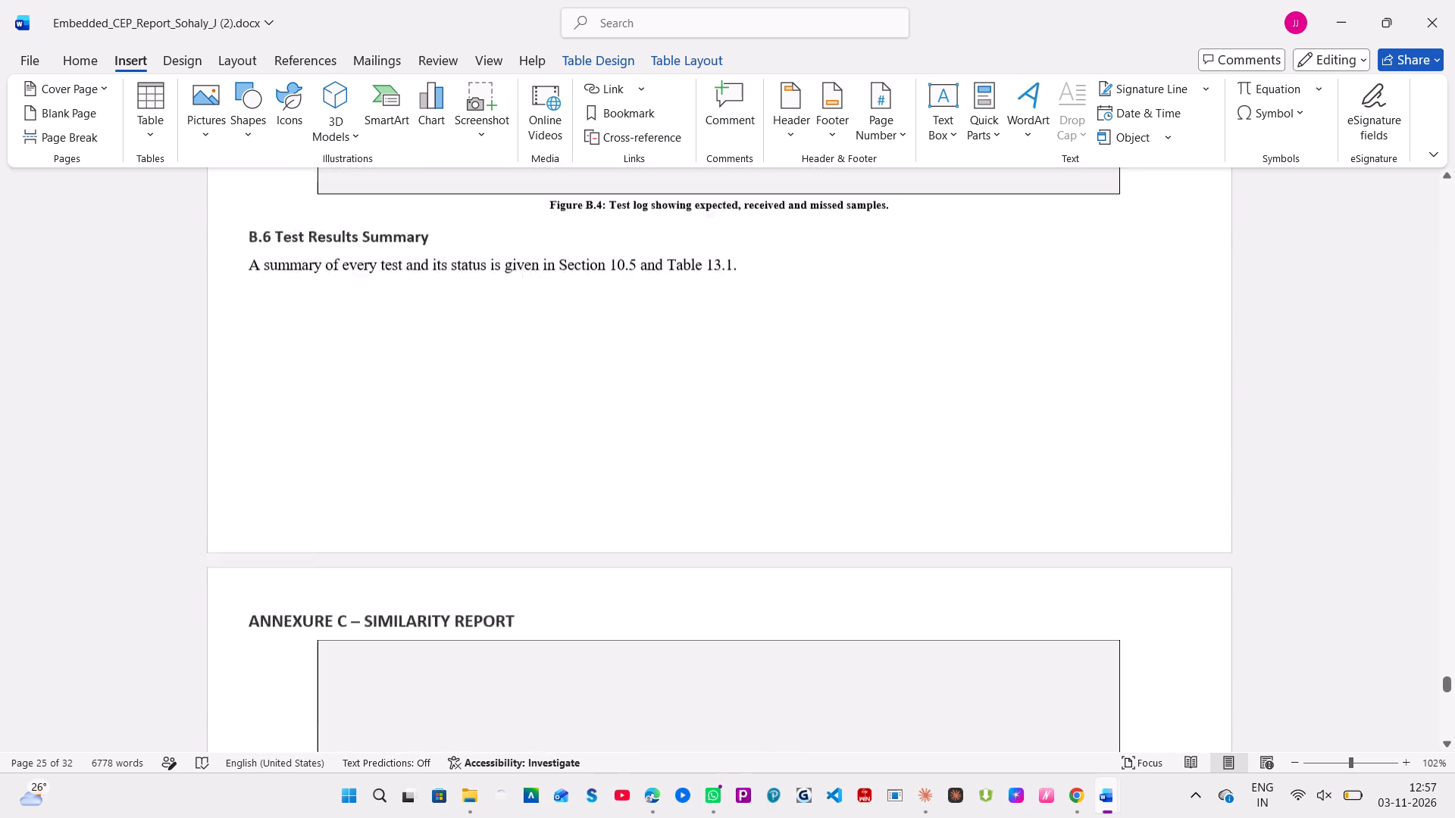
# Select the similarity report placeholder row in the Annexure C image box.
pyautogui.click(294, 389)
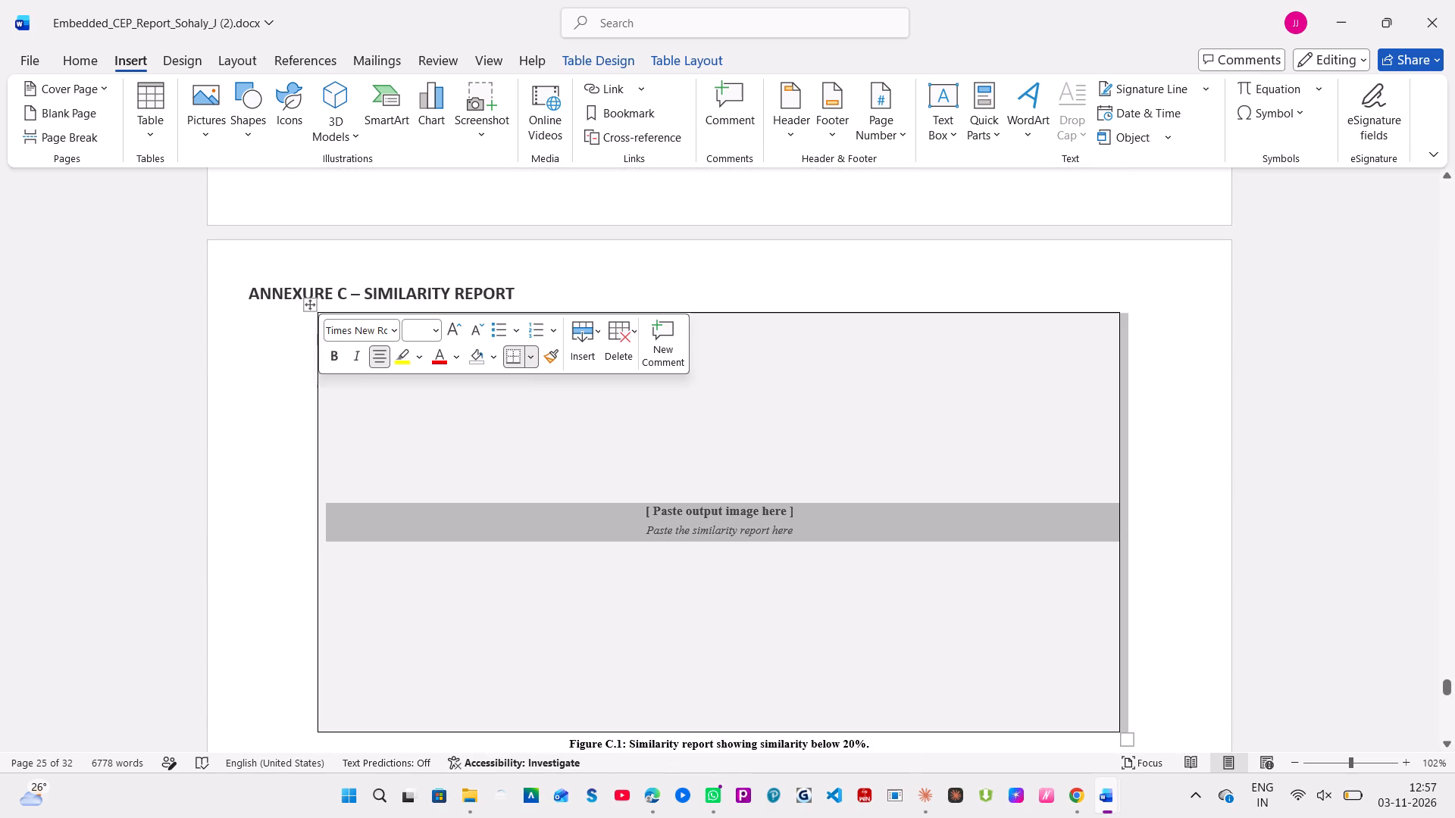
# Delete the Annexure C – Similarity Report heading together with its output image placeholder box.
pyautogui.click(250, 281)
pyautogui.press('Delete')
pyautogui.moveTo(250, 281); pyautogui.dragTo(521, 462)
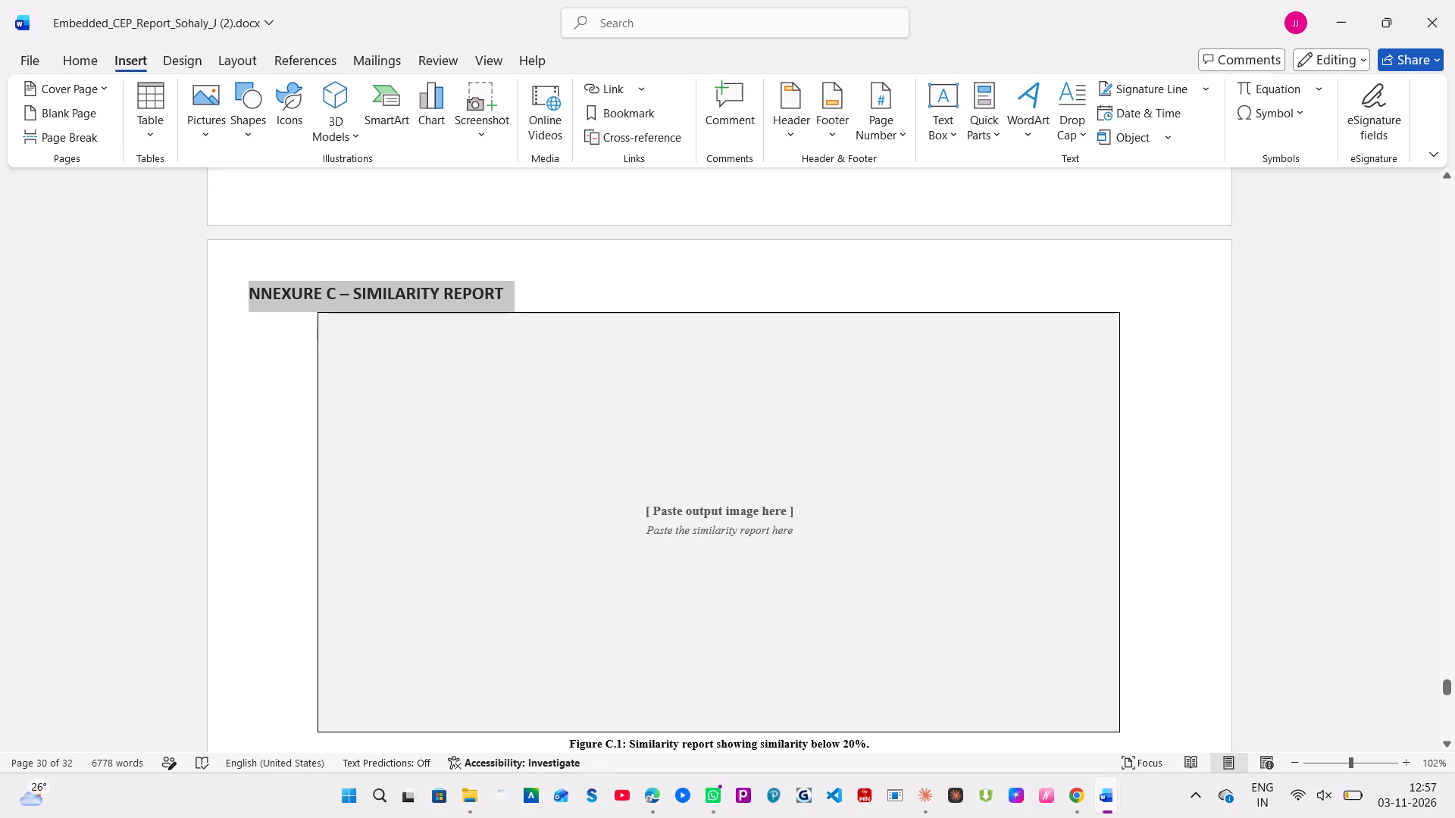
pyautogui.moveTo(521, 462); pyautogui.dragTo(678, 641)
pyautogui.press('Delete')
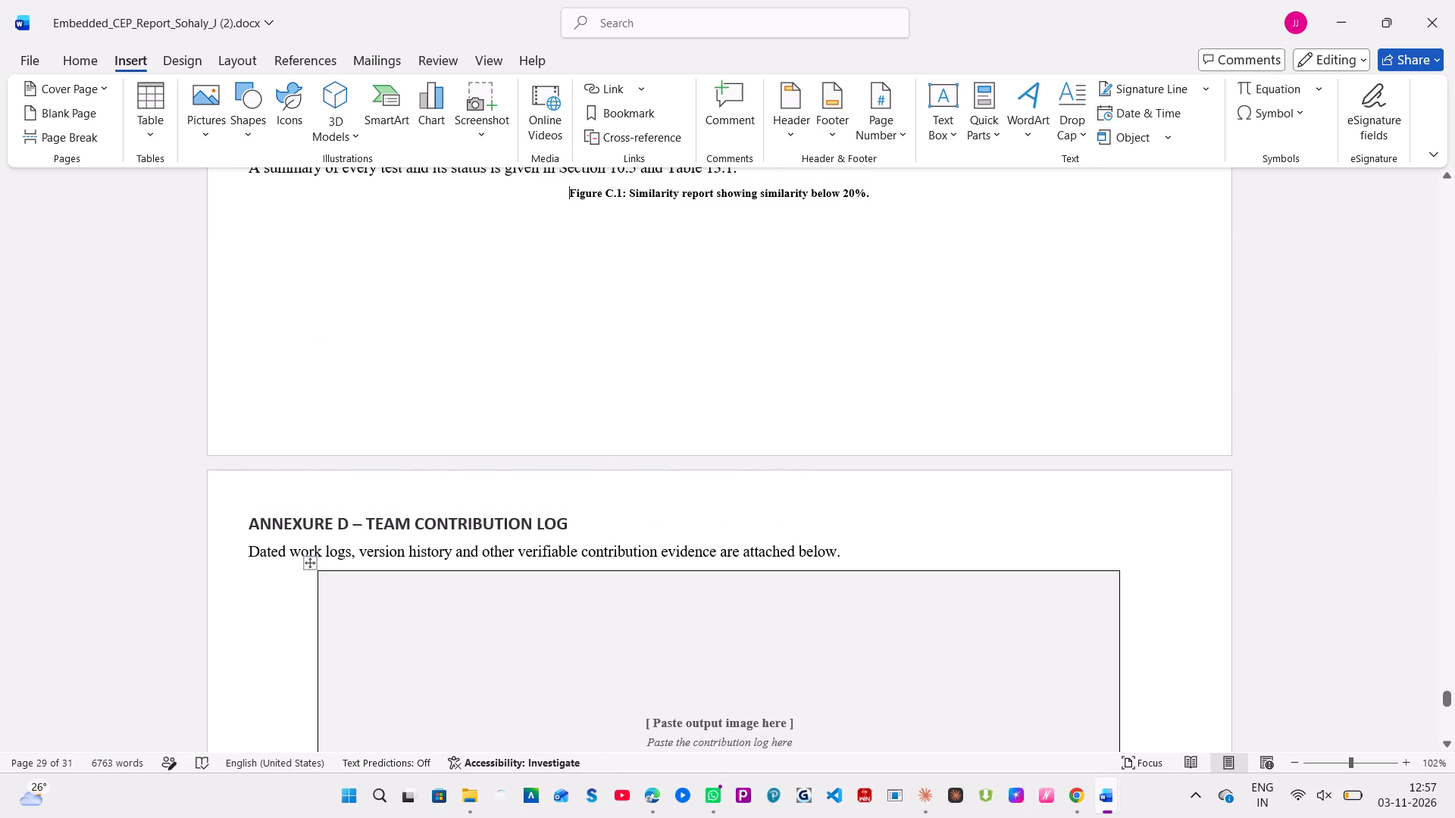
# Delete the Annexure D – Team Contribution Log heading, its introductory sentence and its output image placeholder box.
pyautogui.scroll(-1, 427, 627)
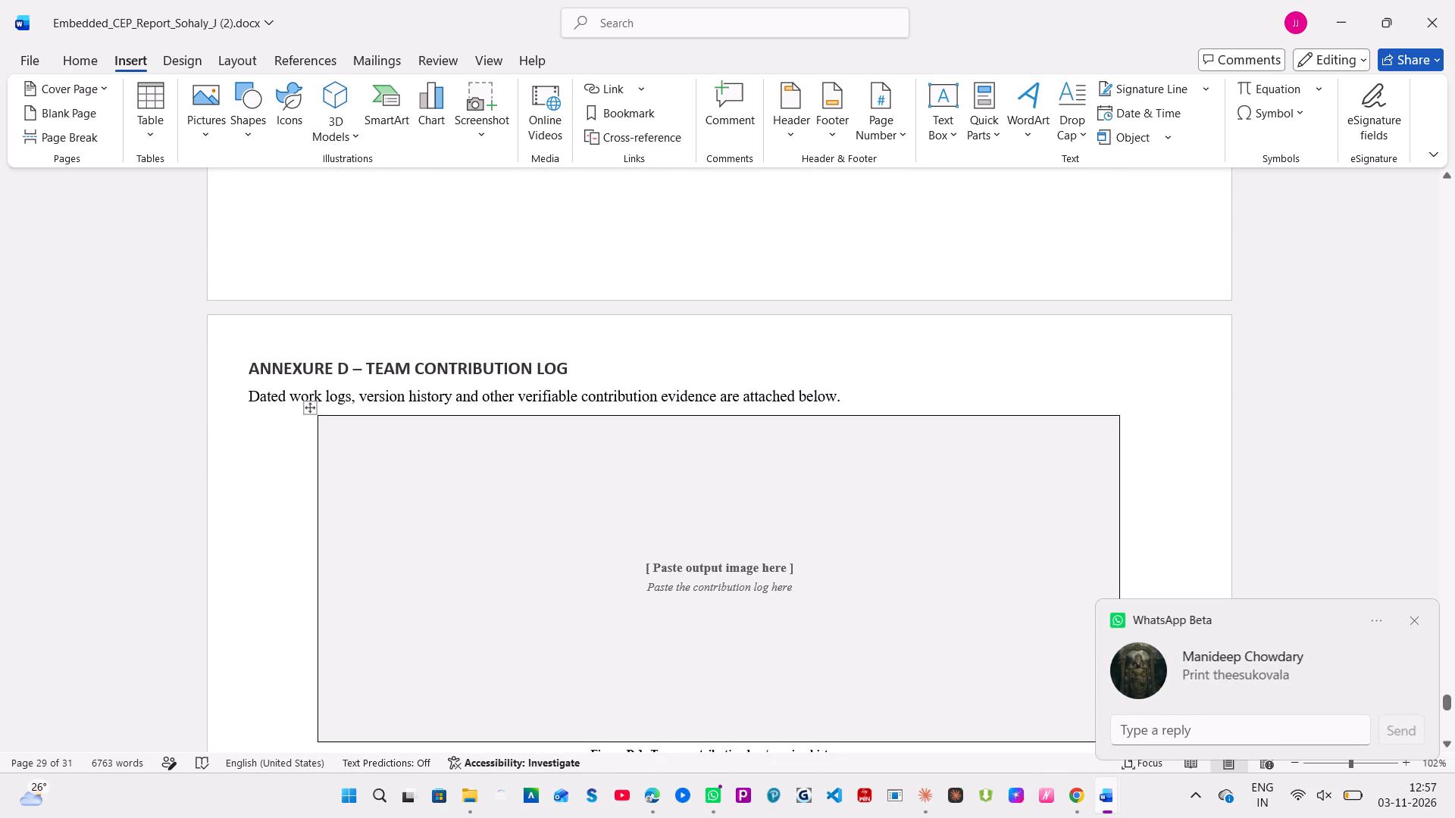
pyautogui.moveTo(255, 356); pyautogui.dragTo(502, 607)
pyautogui.press('Delete')
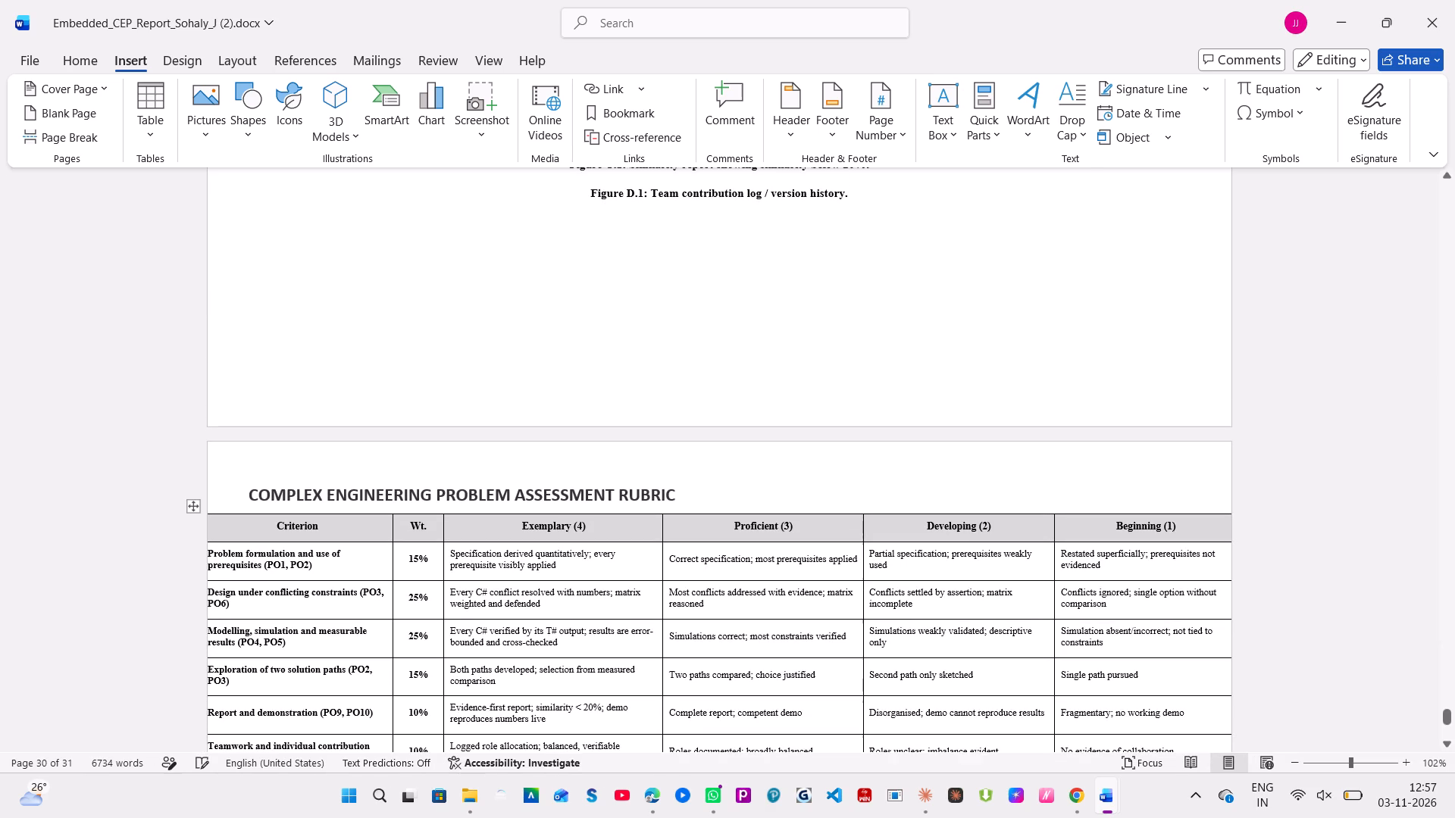
# Look back through Annexures B and A to check the remaining sections and image placeholders.
pyautogui.scroll(5, 663, 476)
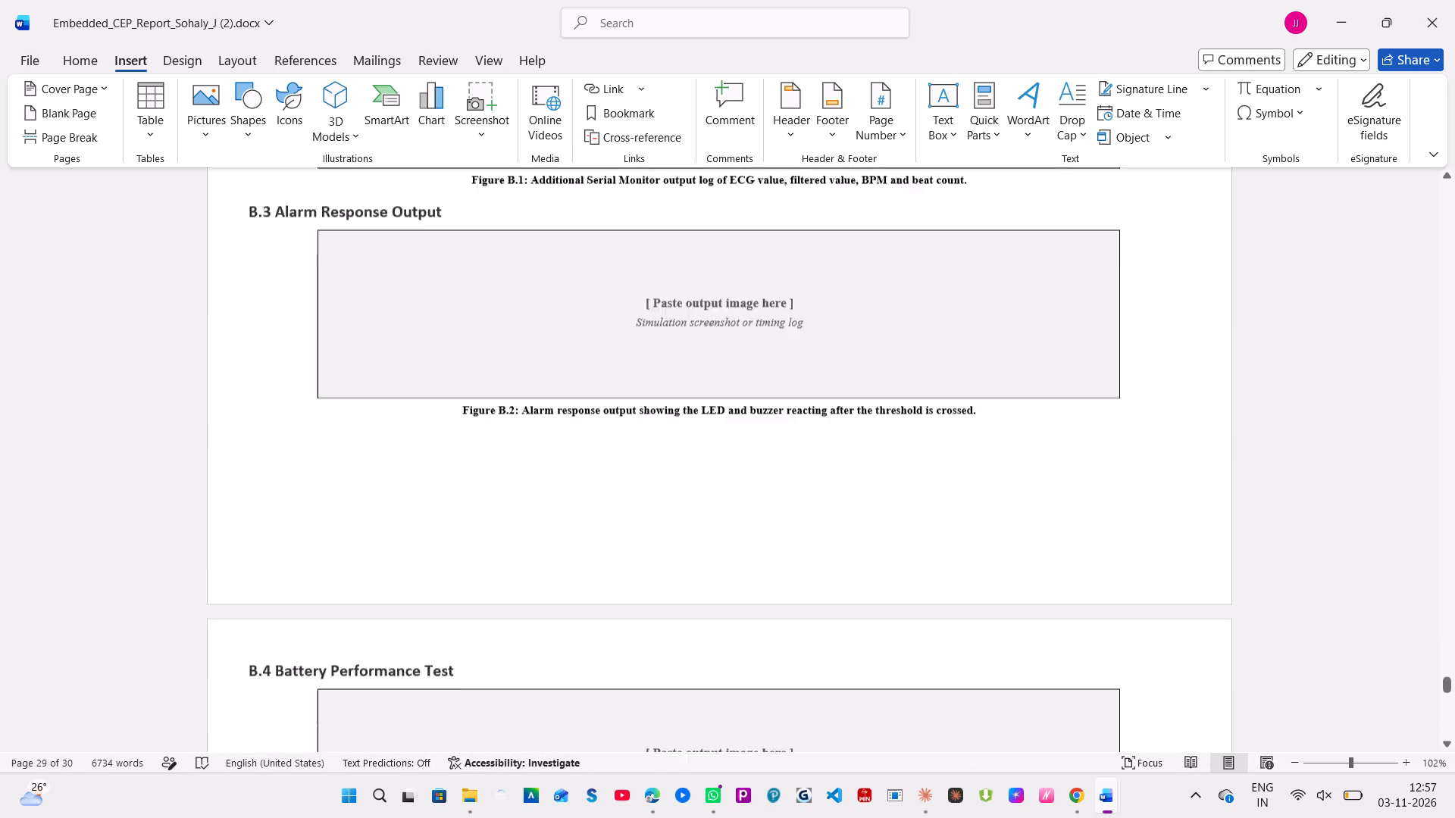
pyautogui.scroll(3, 663, 476)
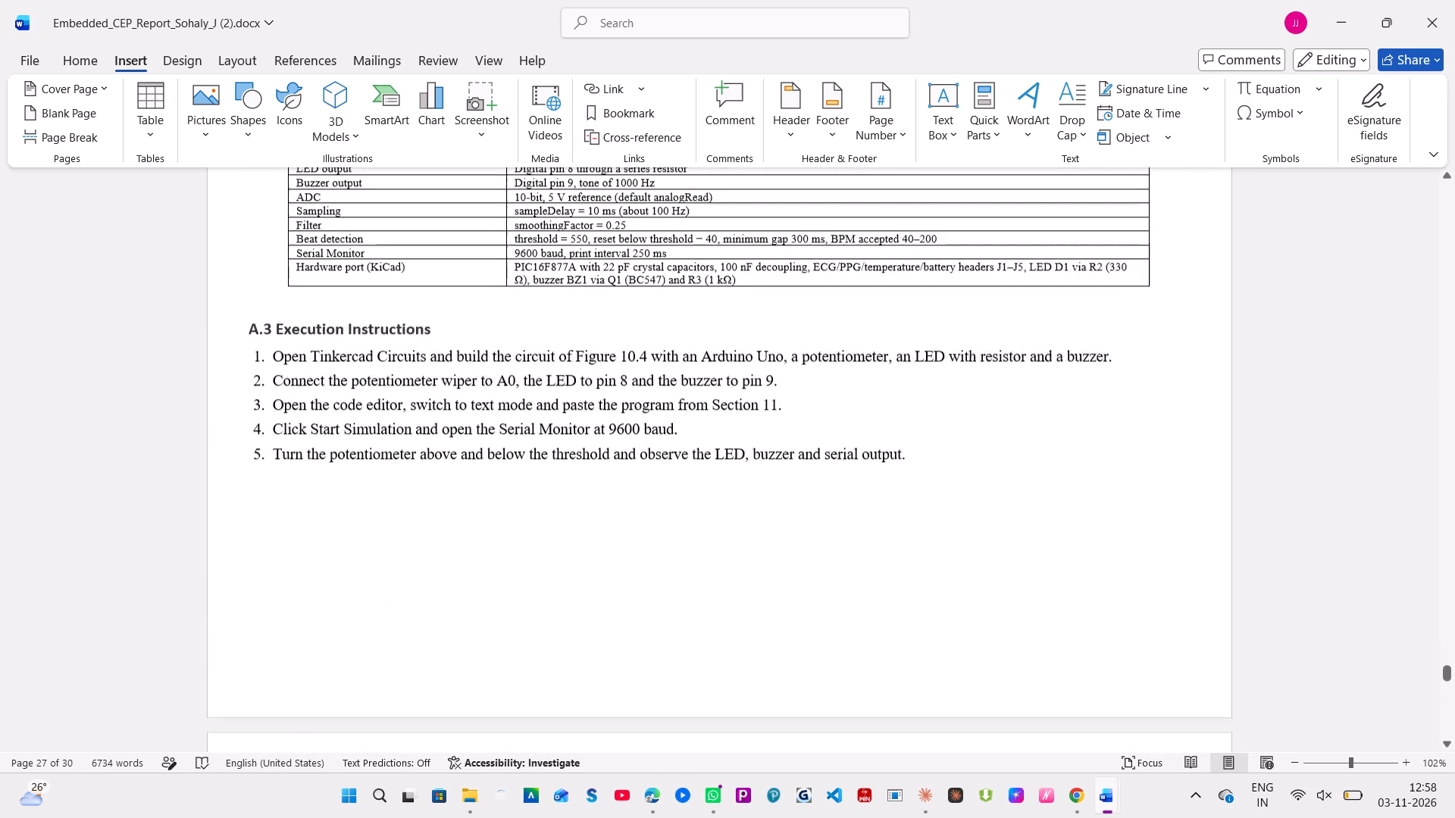
pyautogui.scroll(4, 663, 476)
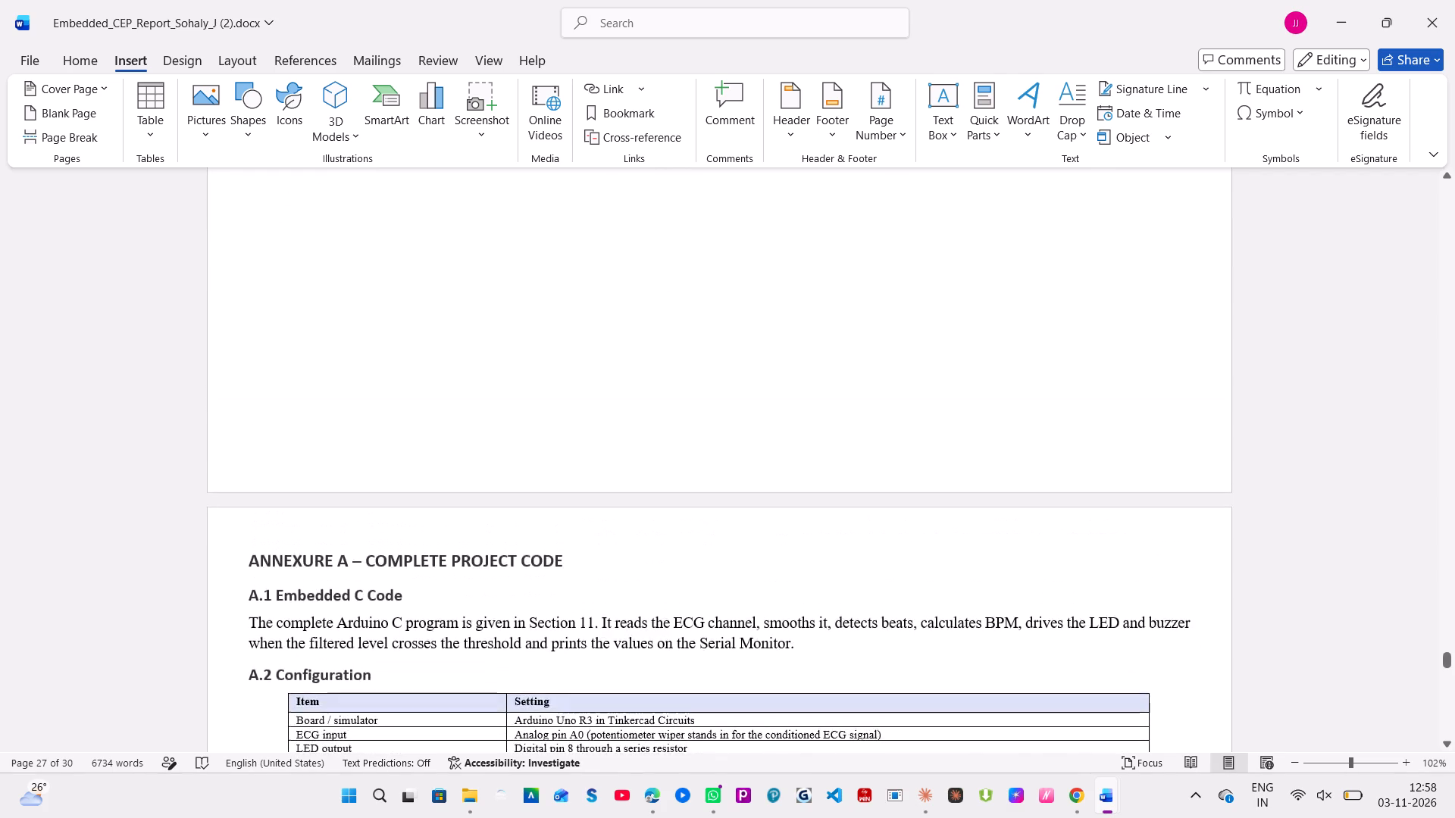
pyautogui.scroll(2, 663, 476)
# Clear the placeholder text from the Figure B.1 and Figure B.2 boxes under B.2 and B.3, keeping the boxes.
pyautogui.scroll(-3, 663, 476)
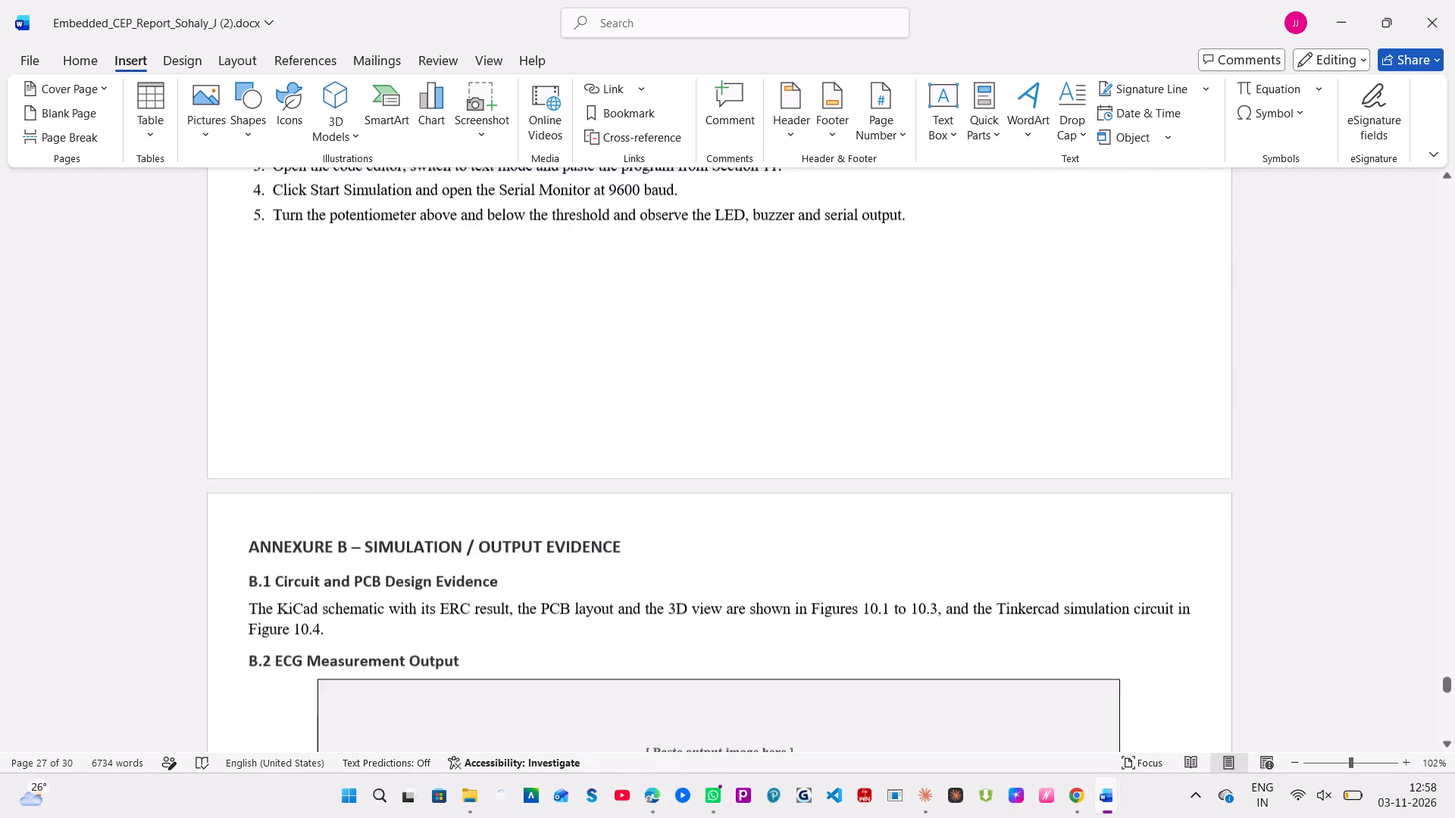
pyautogui.scroll(-2, 663, 476)
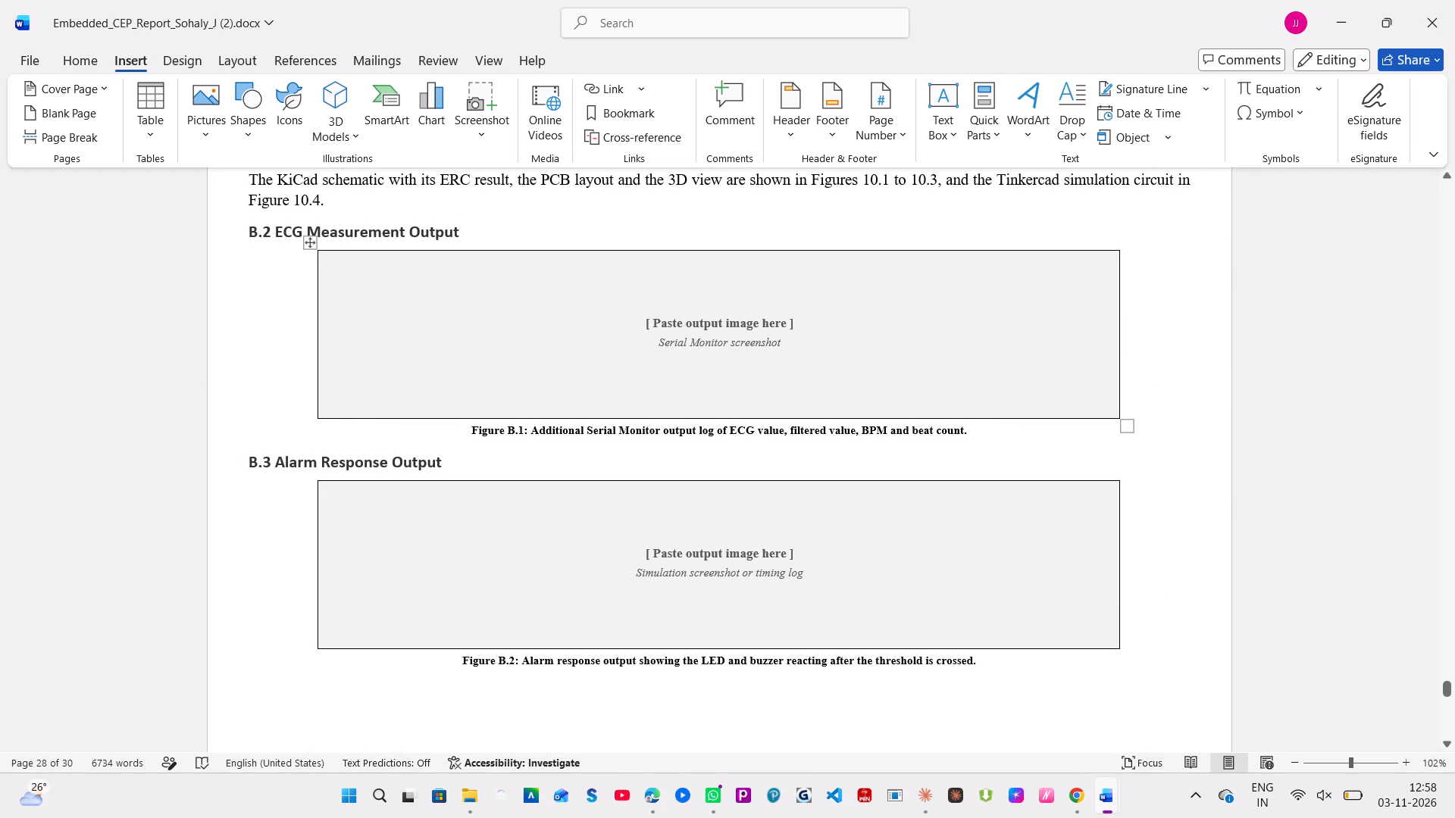
pyautogui.moveTo(641, 314); pyautogui.dragTo(786, 351)
pyautogui.press('BackSpace')
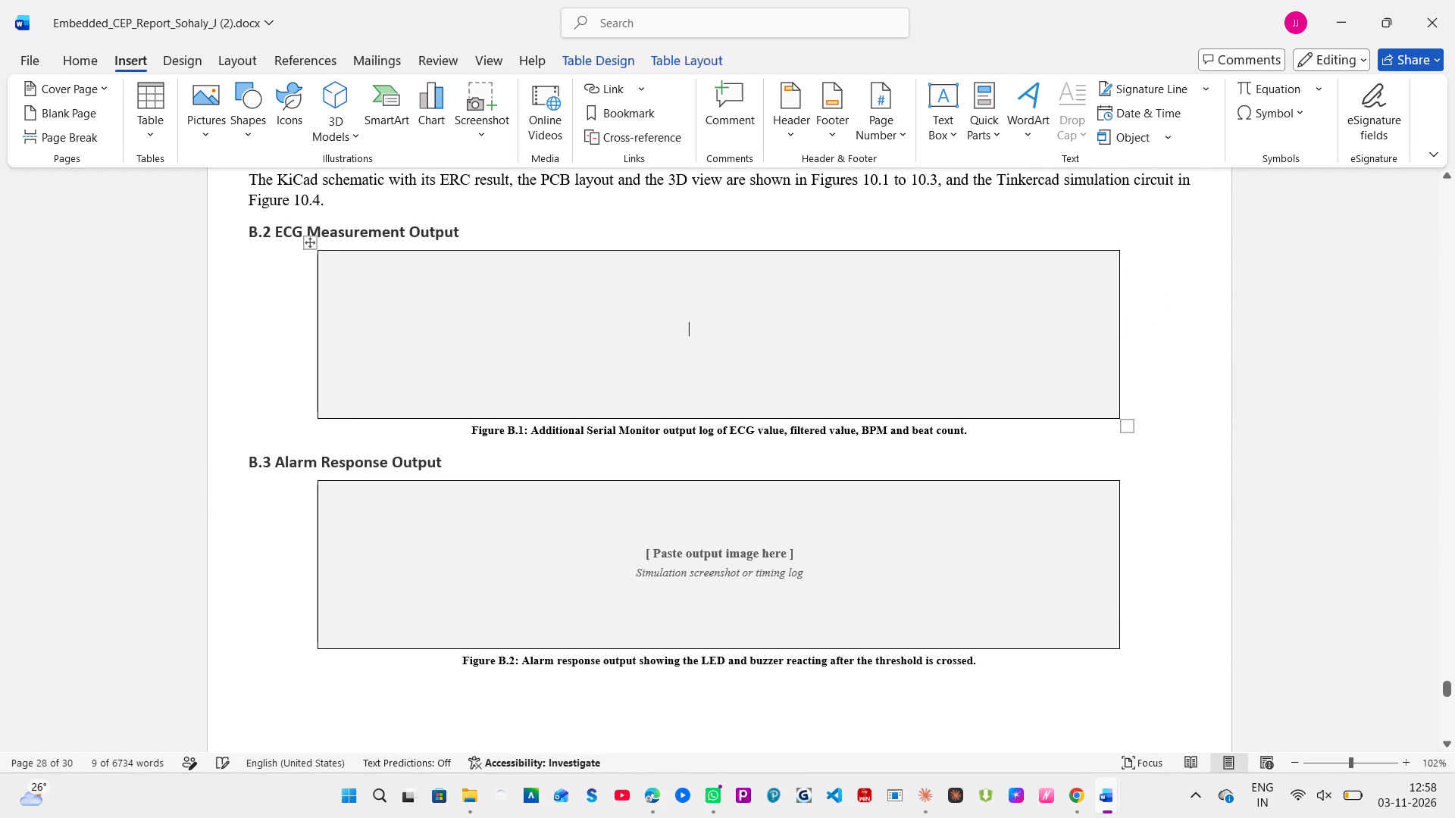
pyautogui.moveTo(639, 549); pyautogui.dragTo(838, 586)
pyautogui.press('BackSpace')
# Clear the placeholder text from the Figure B.3 and Figure B.4 boxes under B.4 and B.5.
pyautogui.scroll(-2, 838, 586)
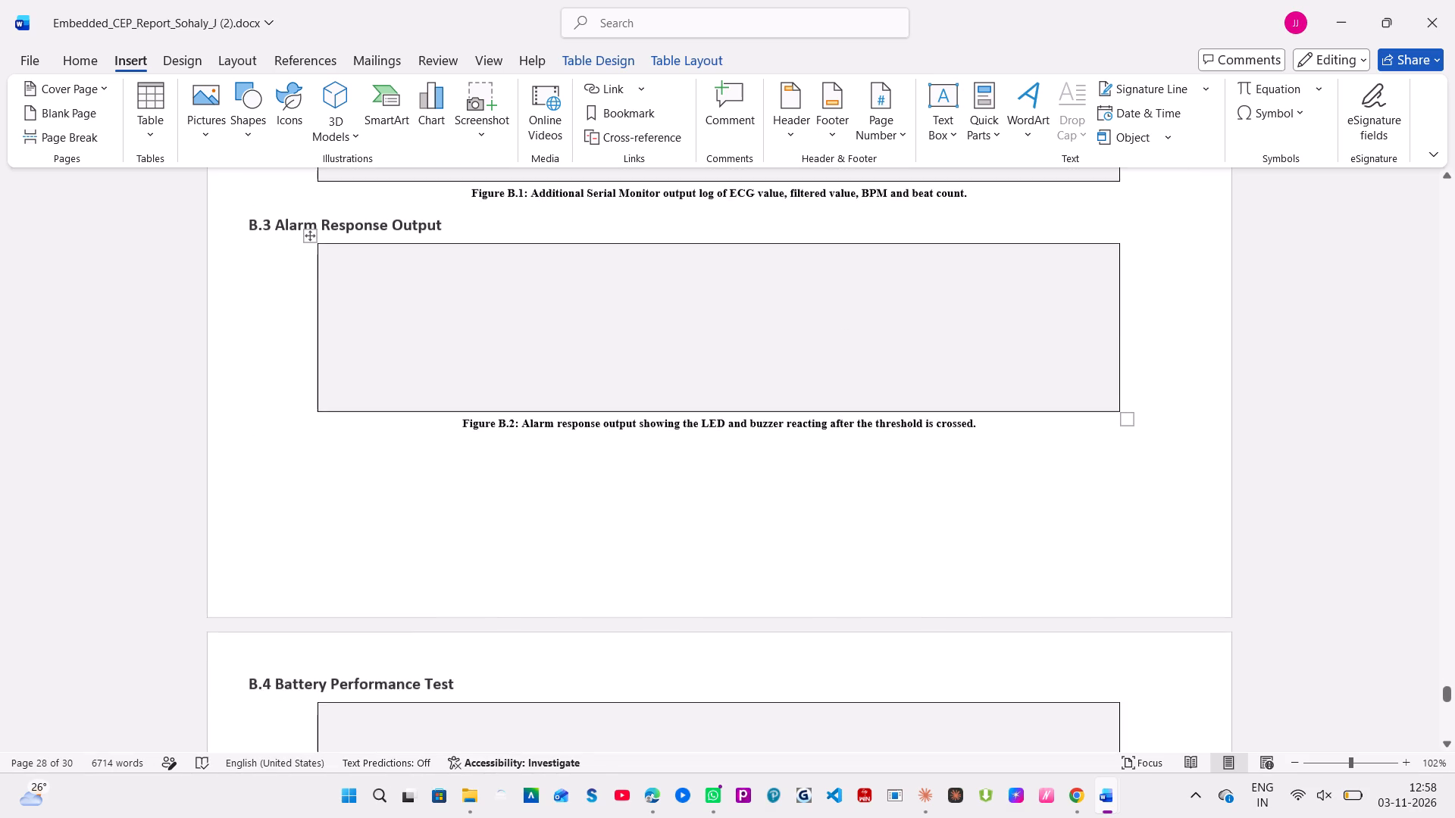
pyautogui.scroll(-1, 778, 580)
pyautogui.moveTo(645, 539); pyautogui.dragTo(840, 589)
pyautogui.scroll(-2, 840, 589)
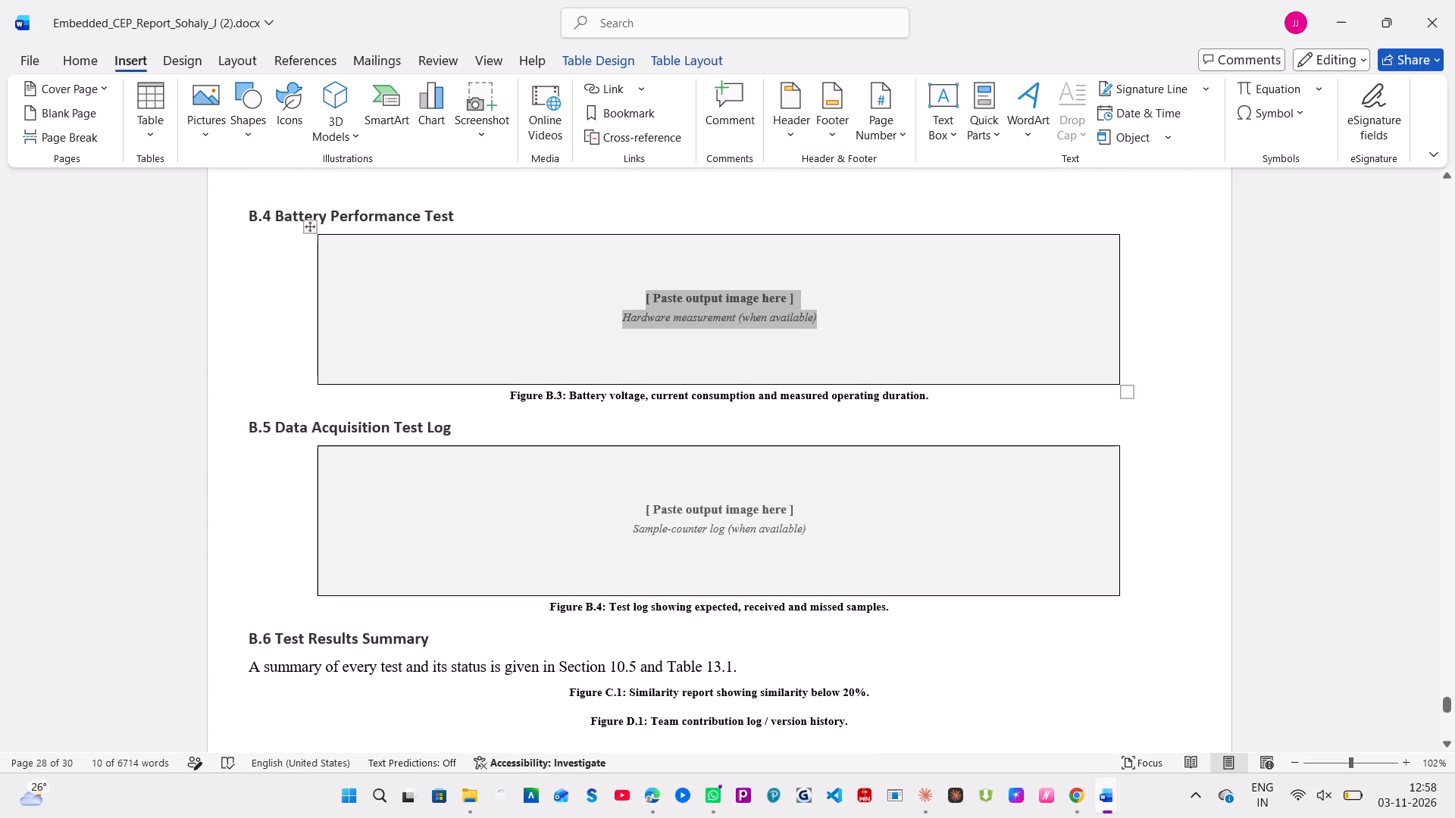
pyautogui.press('BackSpace')
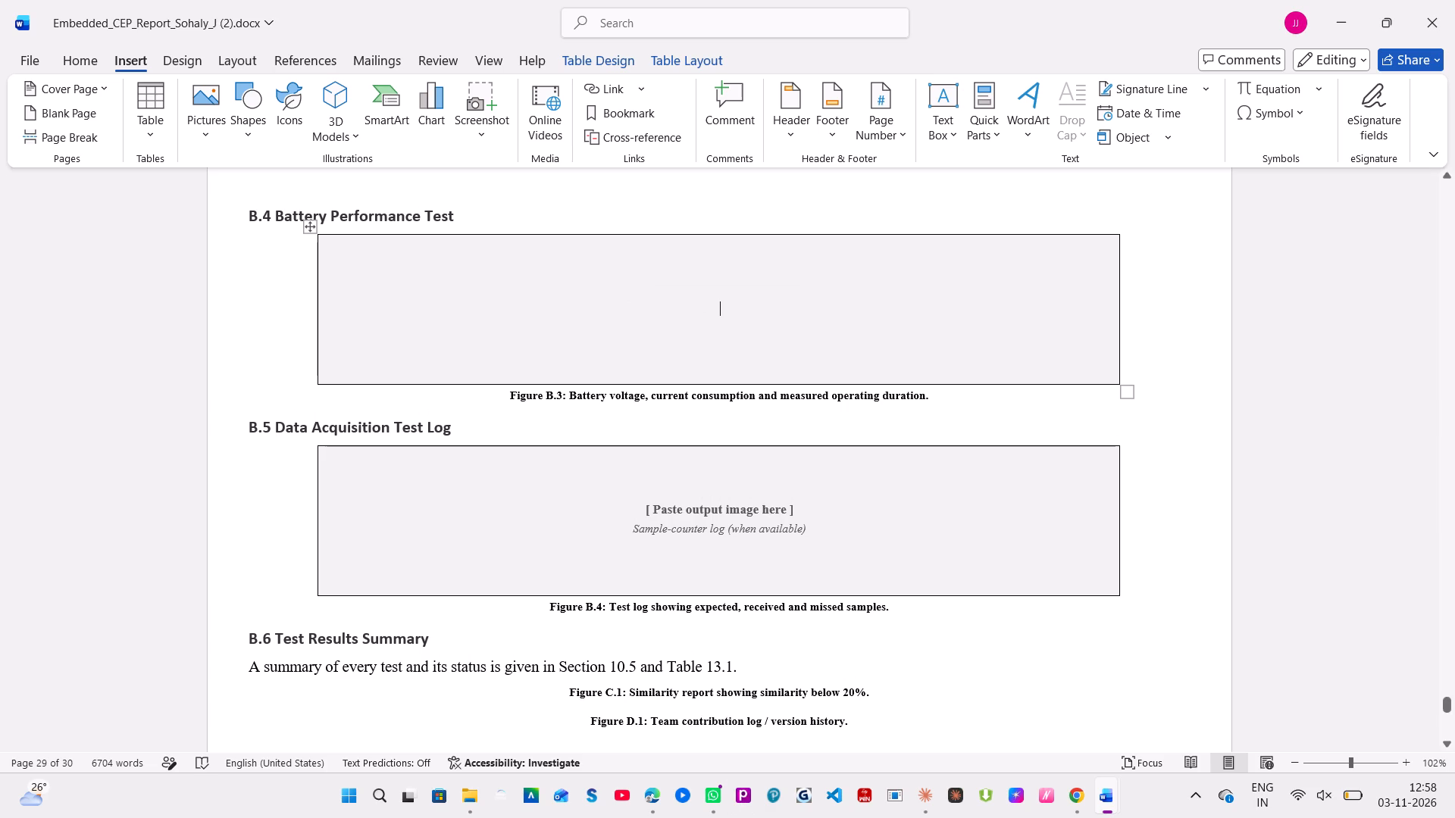
pyautogui.moveTo(643, 506); pyautogui.dragTo(934, 553)
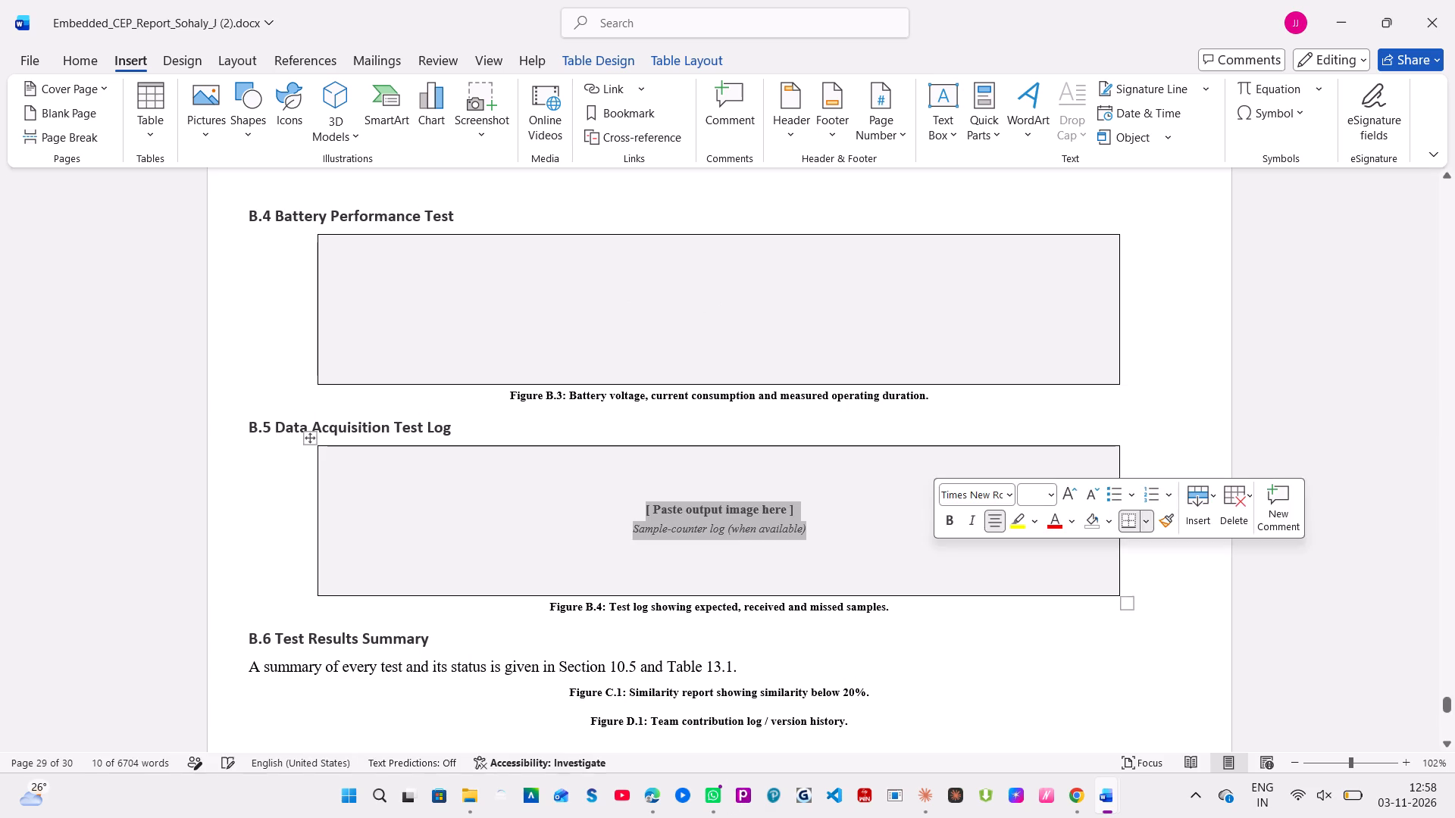
pyautogui.press('BackSpace')
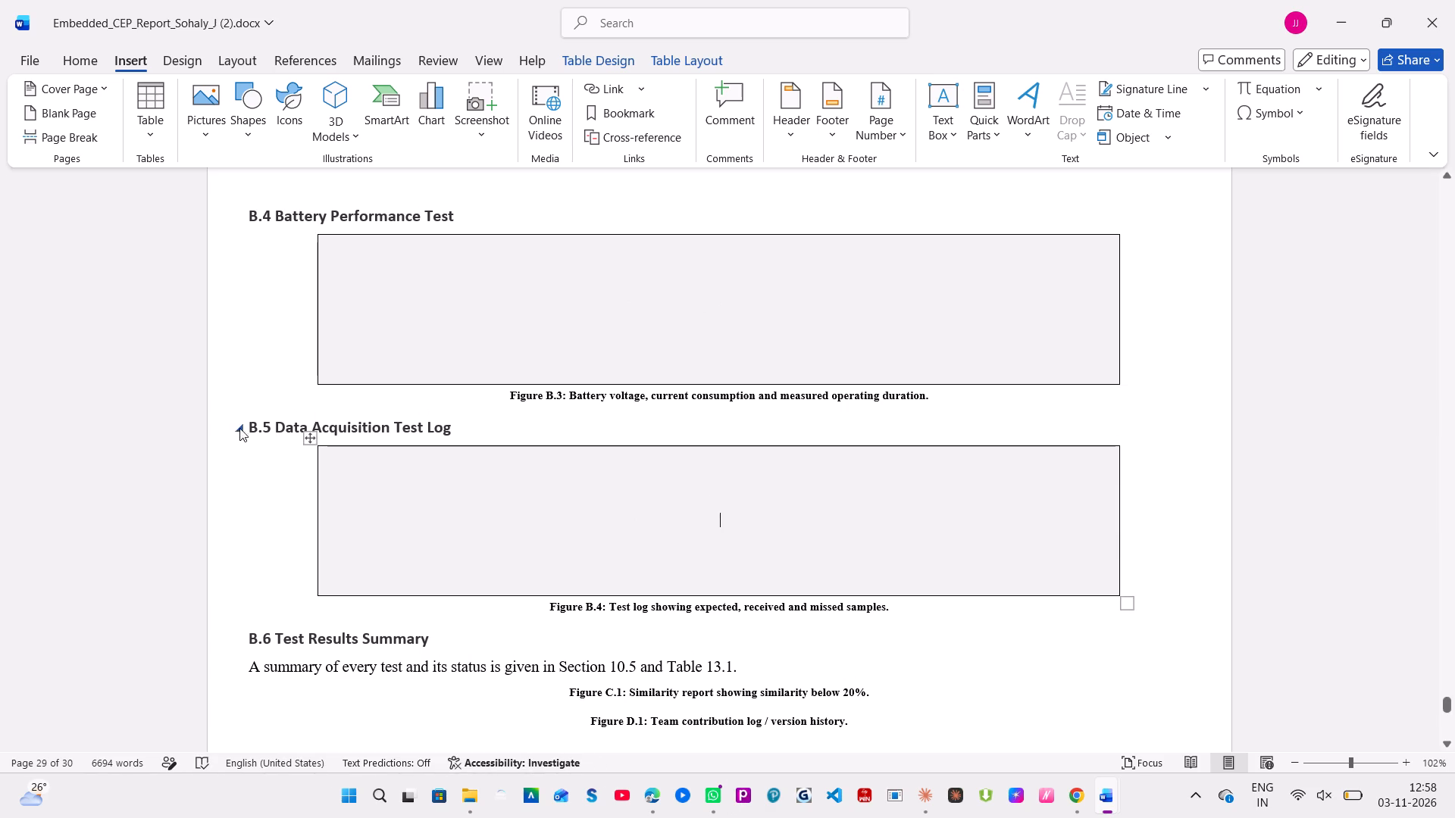
# Delete the B.5 Data Acquisition Test Log heading text after its first letter, along with its empty box and the Figure B.4 caption.
pyautogui.moveTo(253, 426); pyautogui.dragTo(1006, 617)
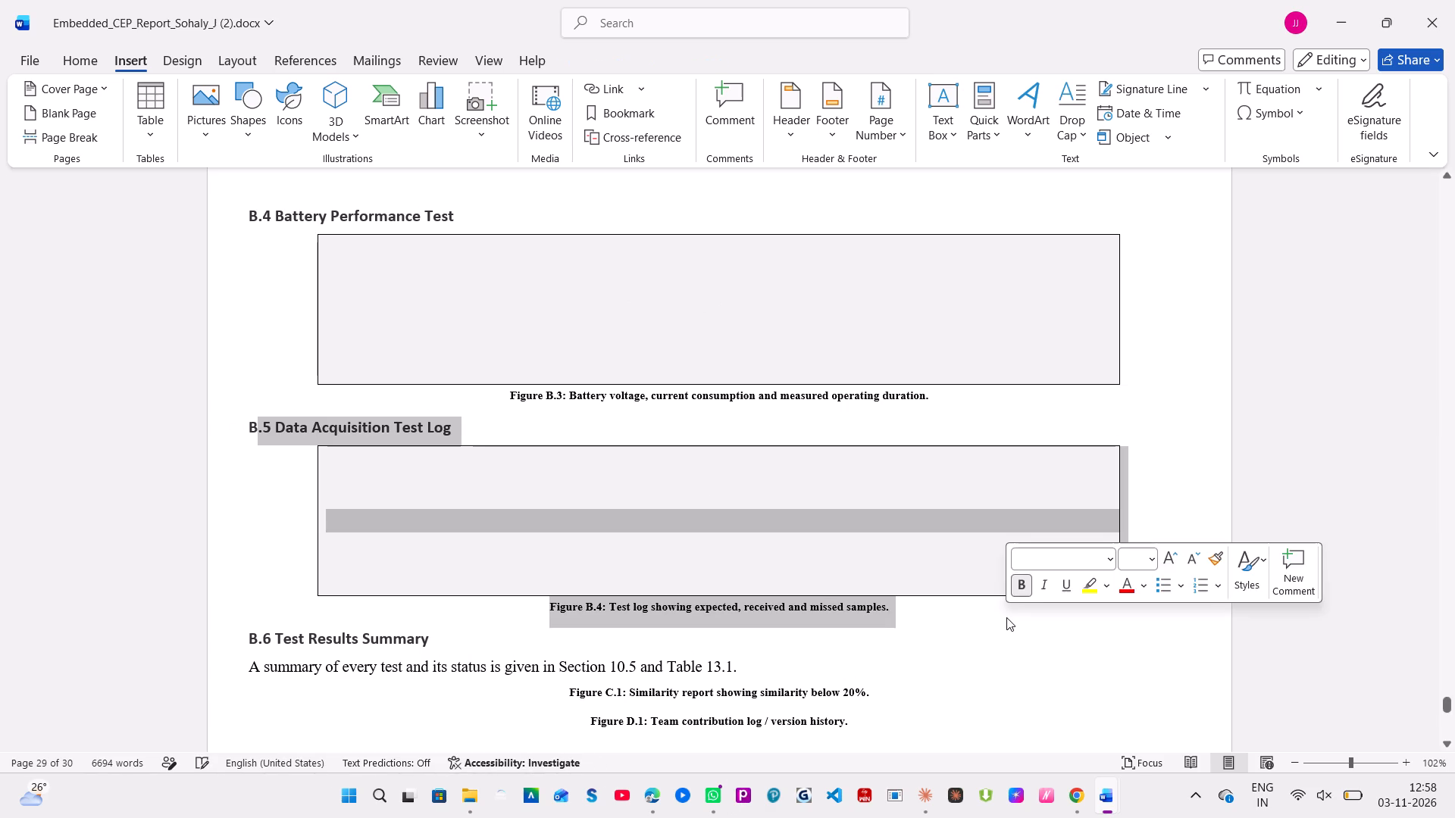
pyautogui.press('BackSpace')
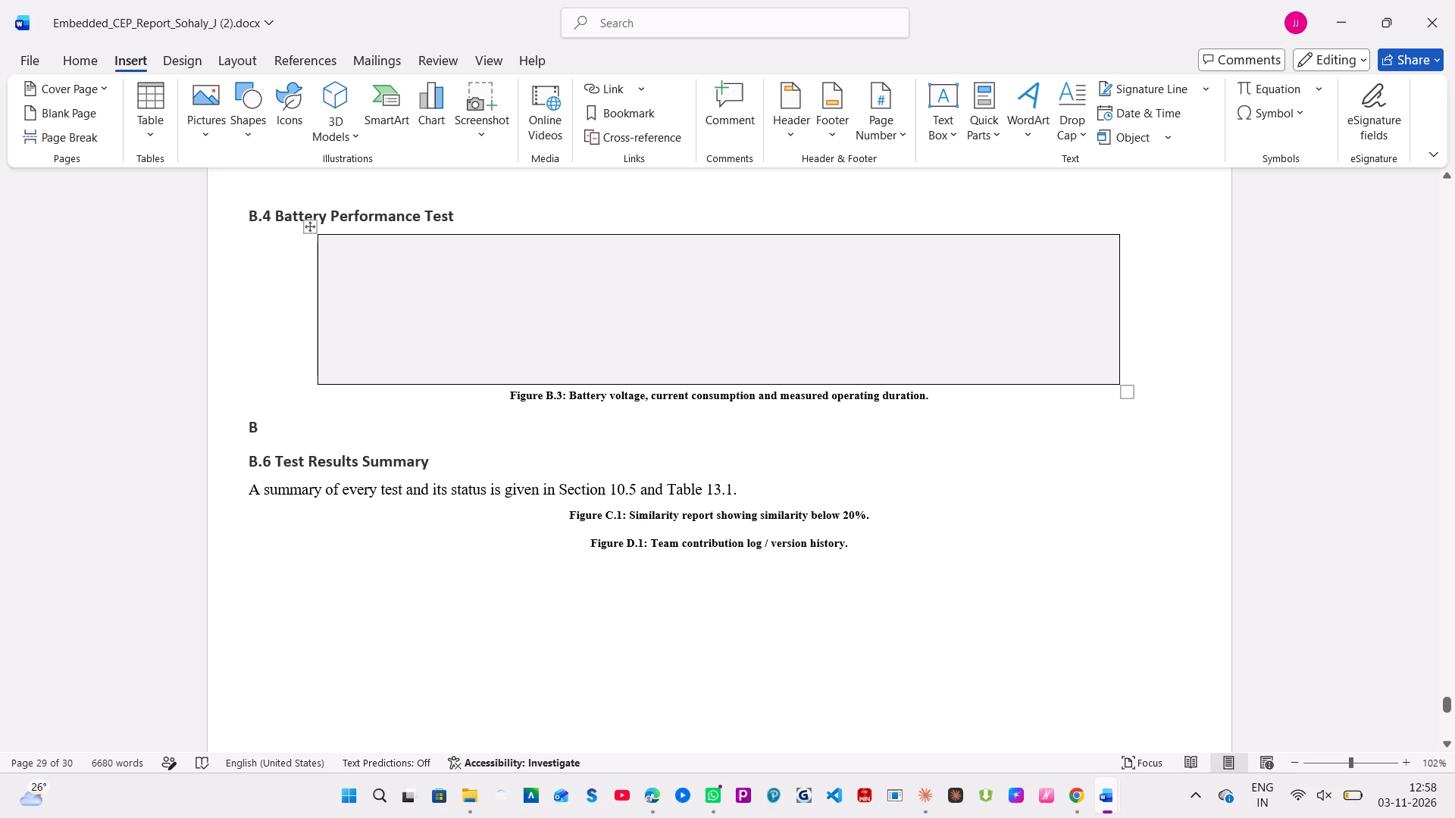
# Delete the leftover letter B and its line below the Figure B.3 caption.
pyautogui.press('BackSpace')
pyautogui.press('BackSpace')
# Delete the B.6 Test Results Summary section, the Figure C.1 caption and the Figure D.1 caption except its last word.
pyautogui.scroll(-1, 555, 370)
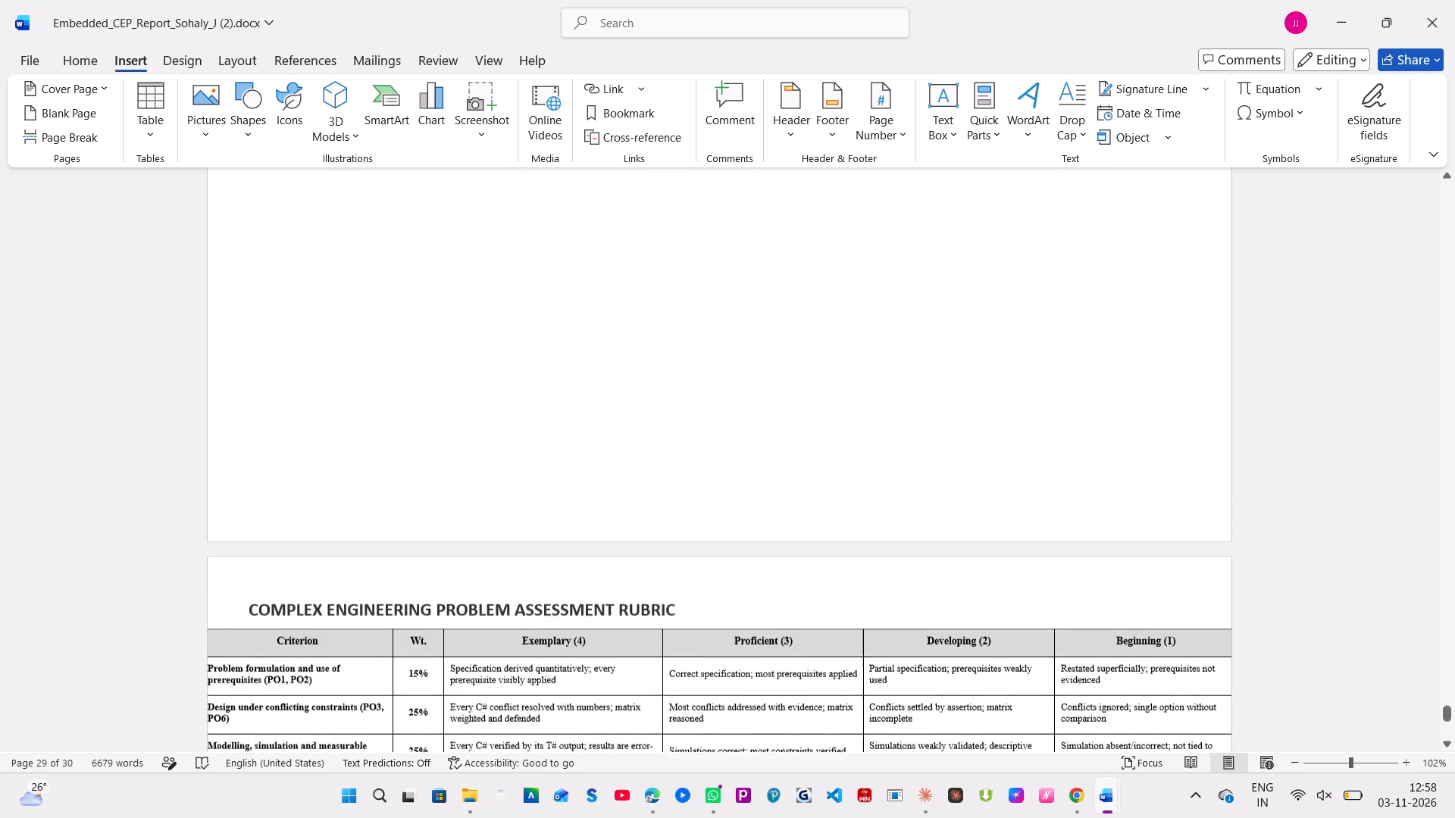
pyautogui.scroll(-1, 555, 370)
pyautogui.scroll(1, 555, 370)
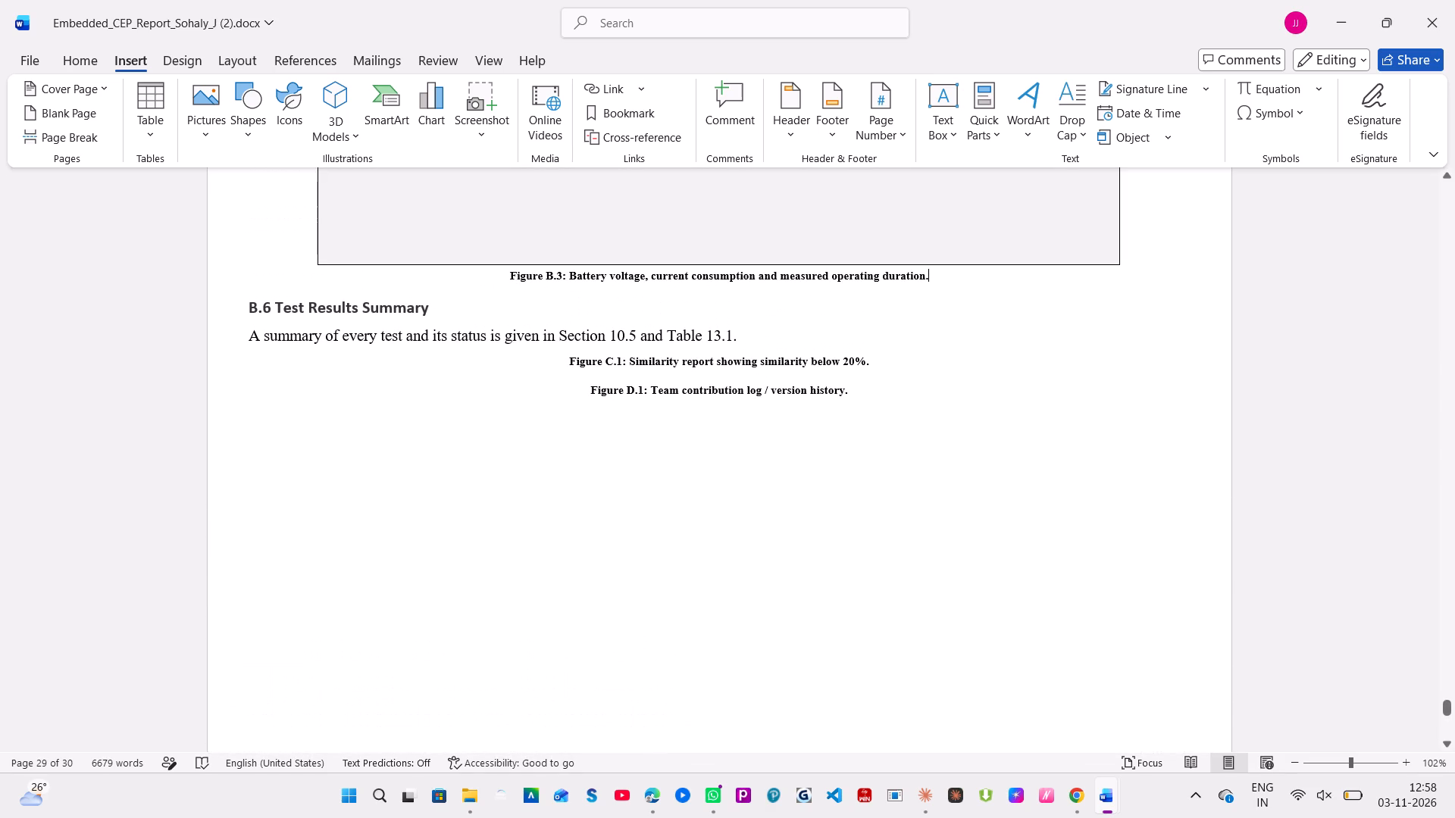
pyautogui.moveTo(249, 304); pyautogui.dragTo(458, 342)
pyautogui.moveTo(458, 342); pyautogui.dragTo(812, 445)
pyautogui.press('BackSpace')
pyautogui.press('BackSpace')
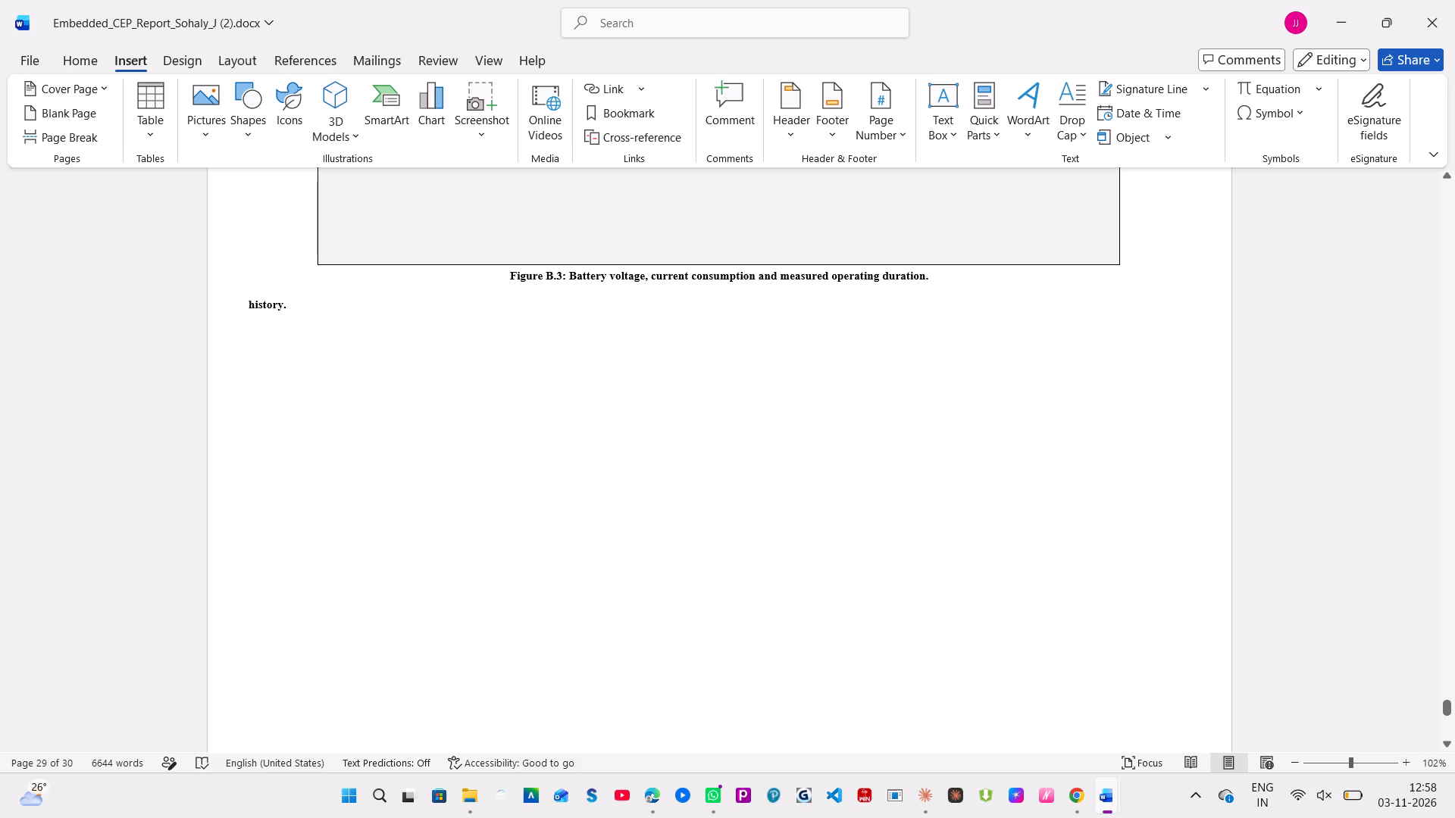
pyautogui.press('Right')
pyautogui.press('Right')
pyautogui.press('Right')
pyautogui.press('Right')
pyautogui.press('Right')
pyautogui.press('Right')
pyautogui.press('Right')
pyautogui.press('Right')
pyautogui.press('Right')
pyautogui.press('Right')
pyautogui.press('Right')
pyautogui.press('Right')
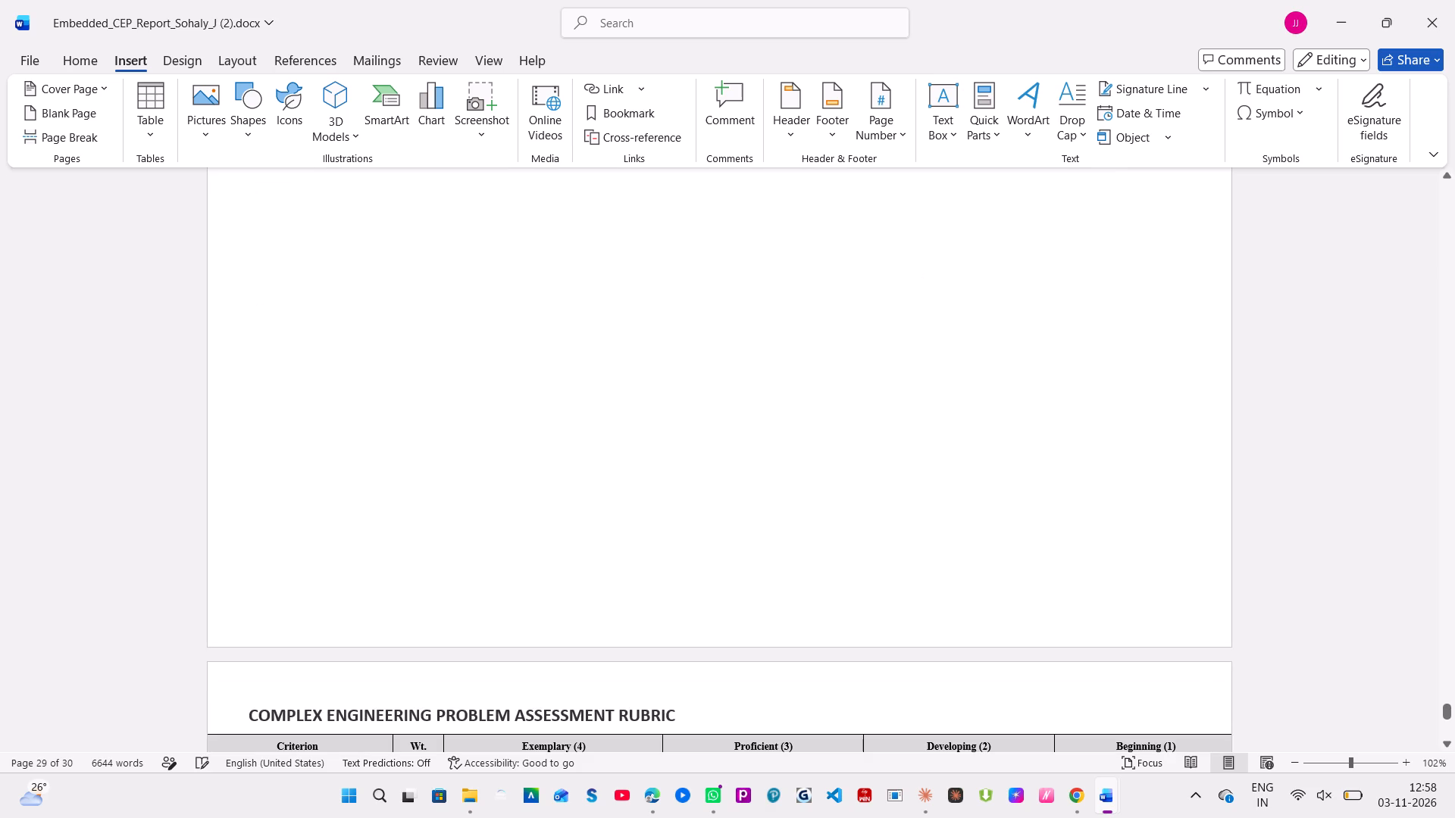
# Delete the B.4 Battery Performance Test heading with its empty box, the Figure B.3 caption and the leftover word "history.".
pyautogui.scroll(4, 812, 445)
pyautogui.scroll(-1, 812, 445)
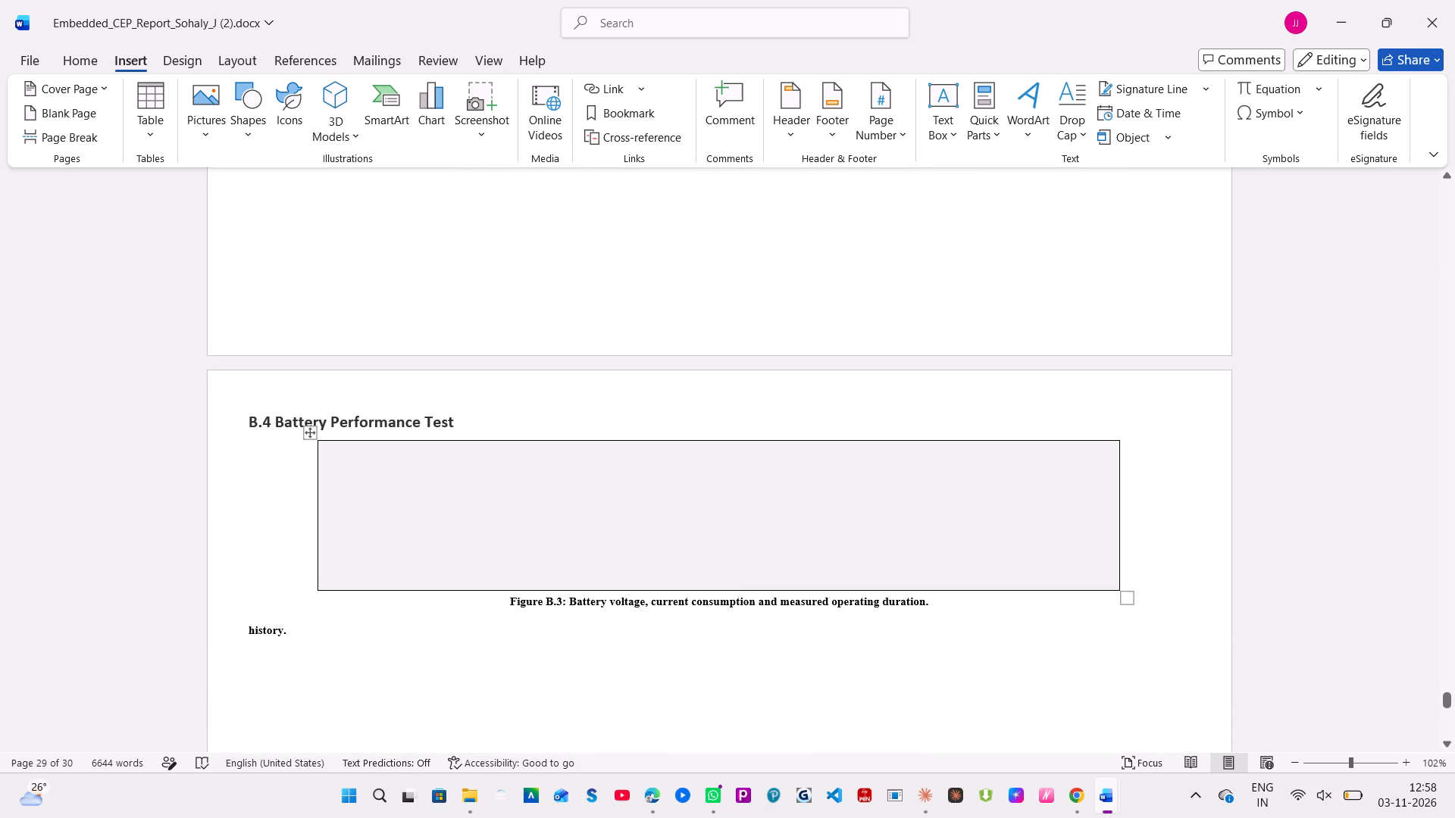
pyautogui.moveTo(252, 415); pyautogui.dragTo(443, 483)
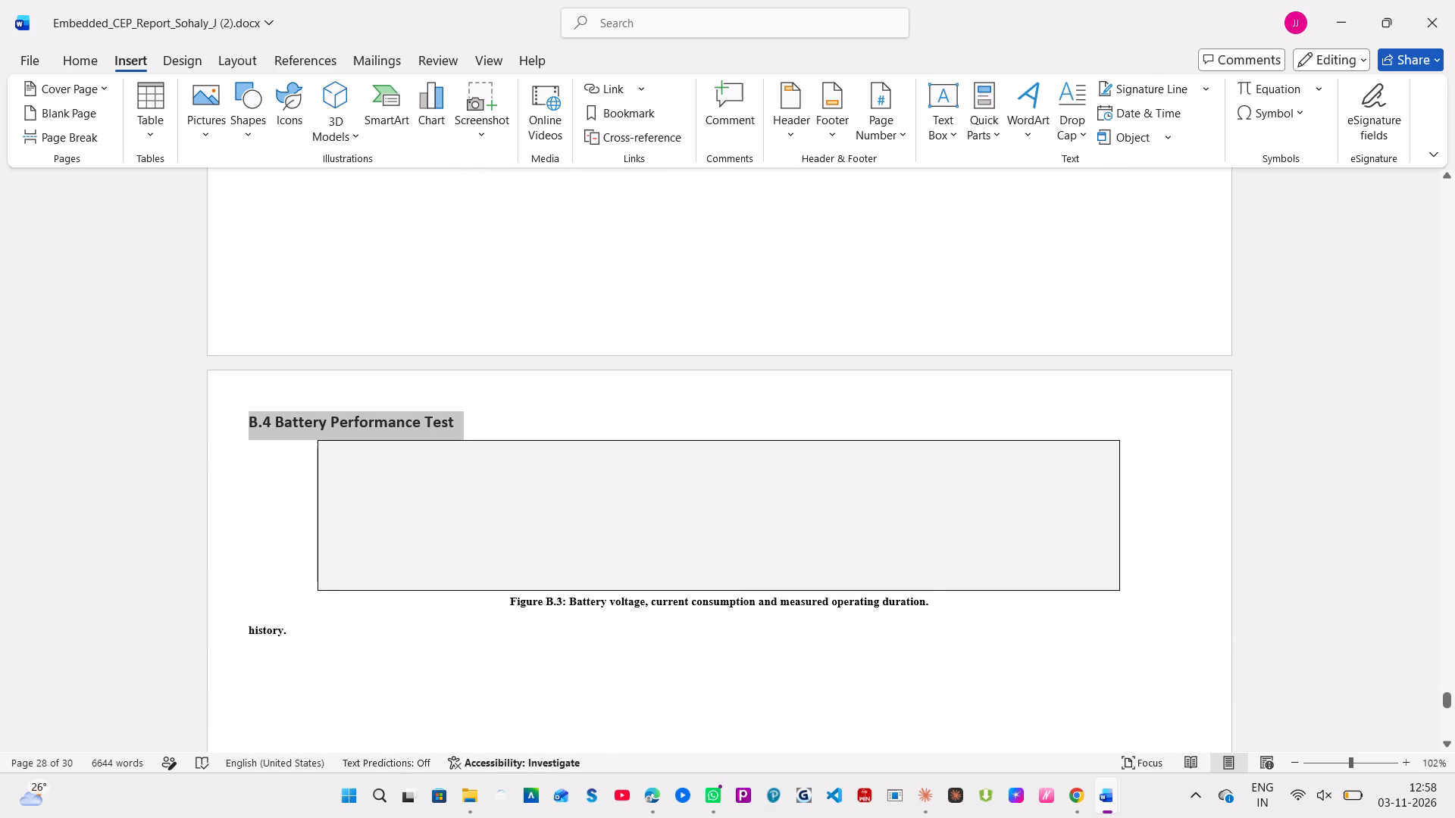
pyautogui.moveTo(443, 483); pyautogui.dragTo(512, 688)
pyautogui.press('BackSpace')
# Place the cursor inside the empty Figure B.1 box under B.2 ECG Measurement Output.
pyautogui.scroll(2, 512, 688)
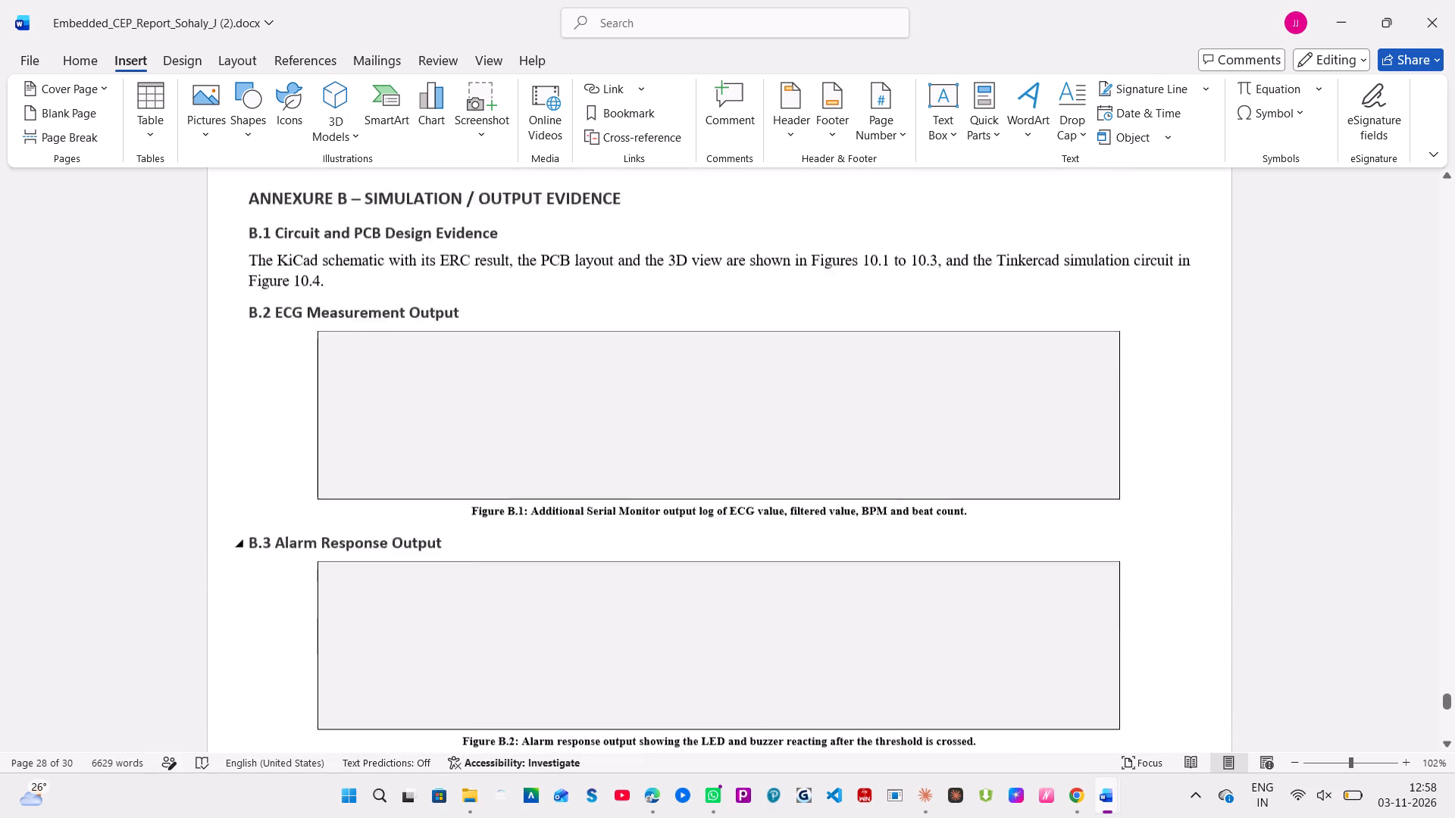
pyautogui.scroll(1, 512, 688)
pyautogui.scroll(-1, 422, 670)
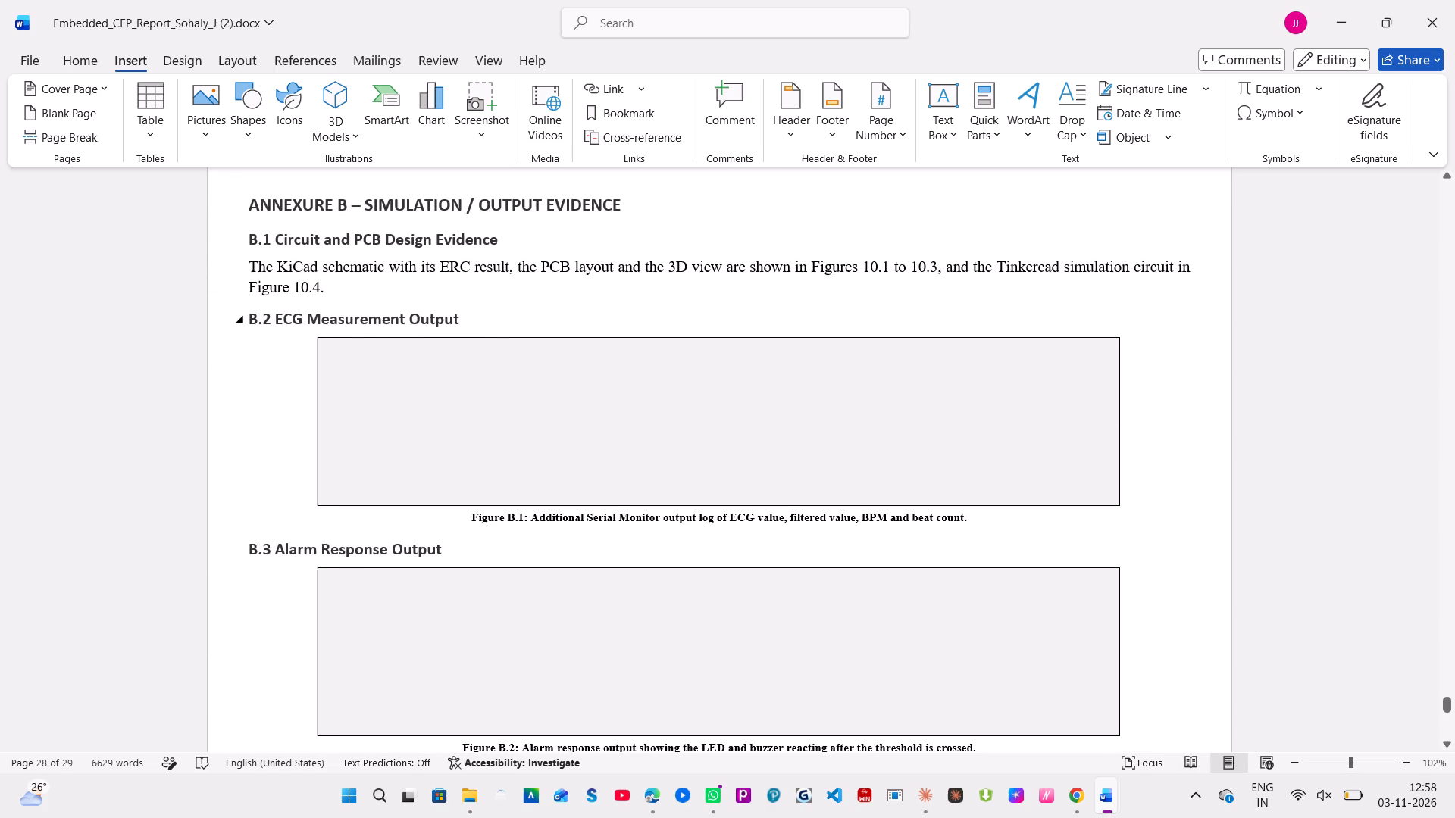
pyautogui.click(482, 438)
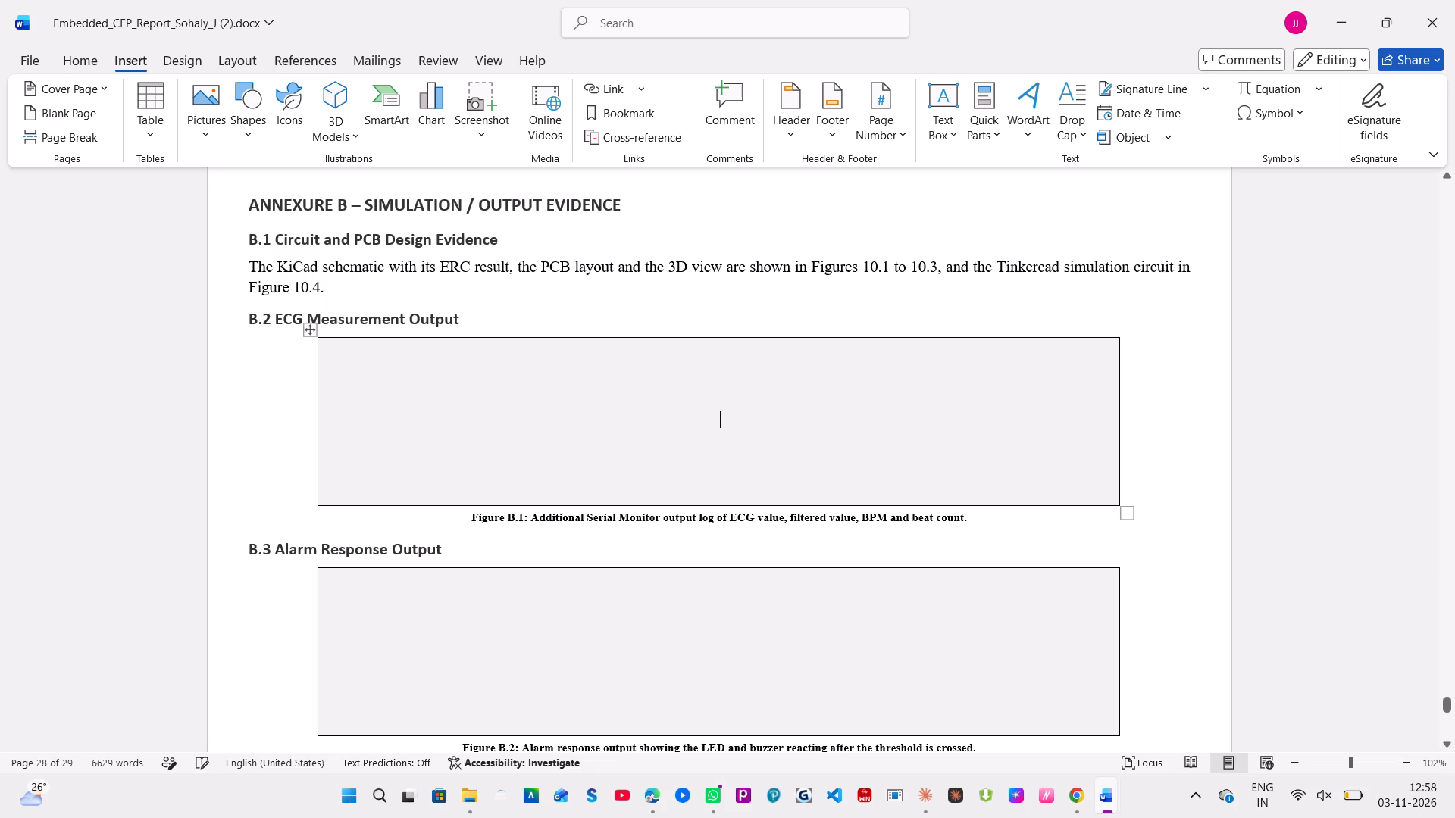
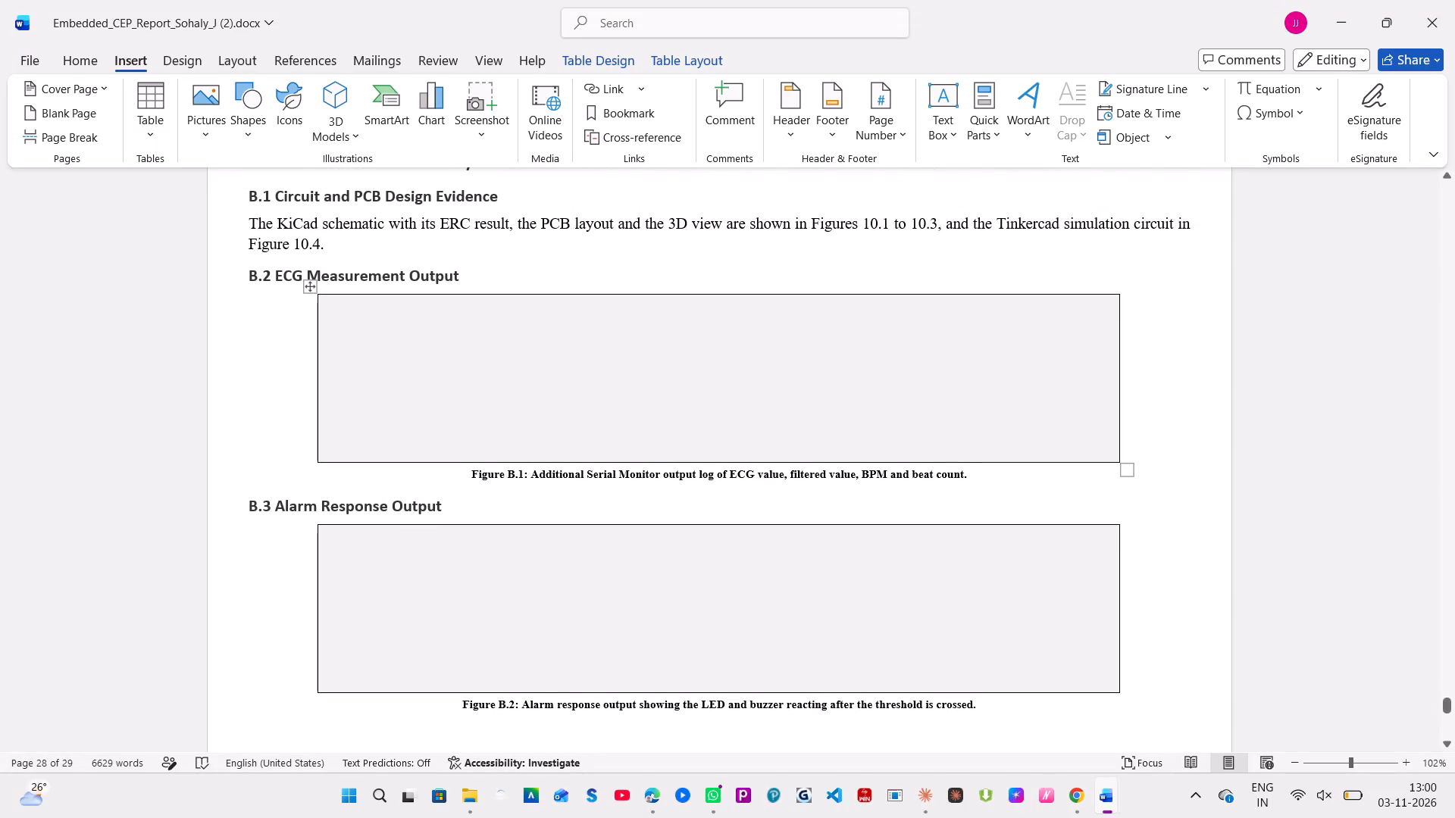
# Paste the copied Arduino circuit simulation screenshot into the empty Figure B.1 box under B.2 ECG Measurement Output.
pyautogui.scroll(1, 445, 448)
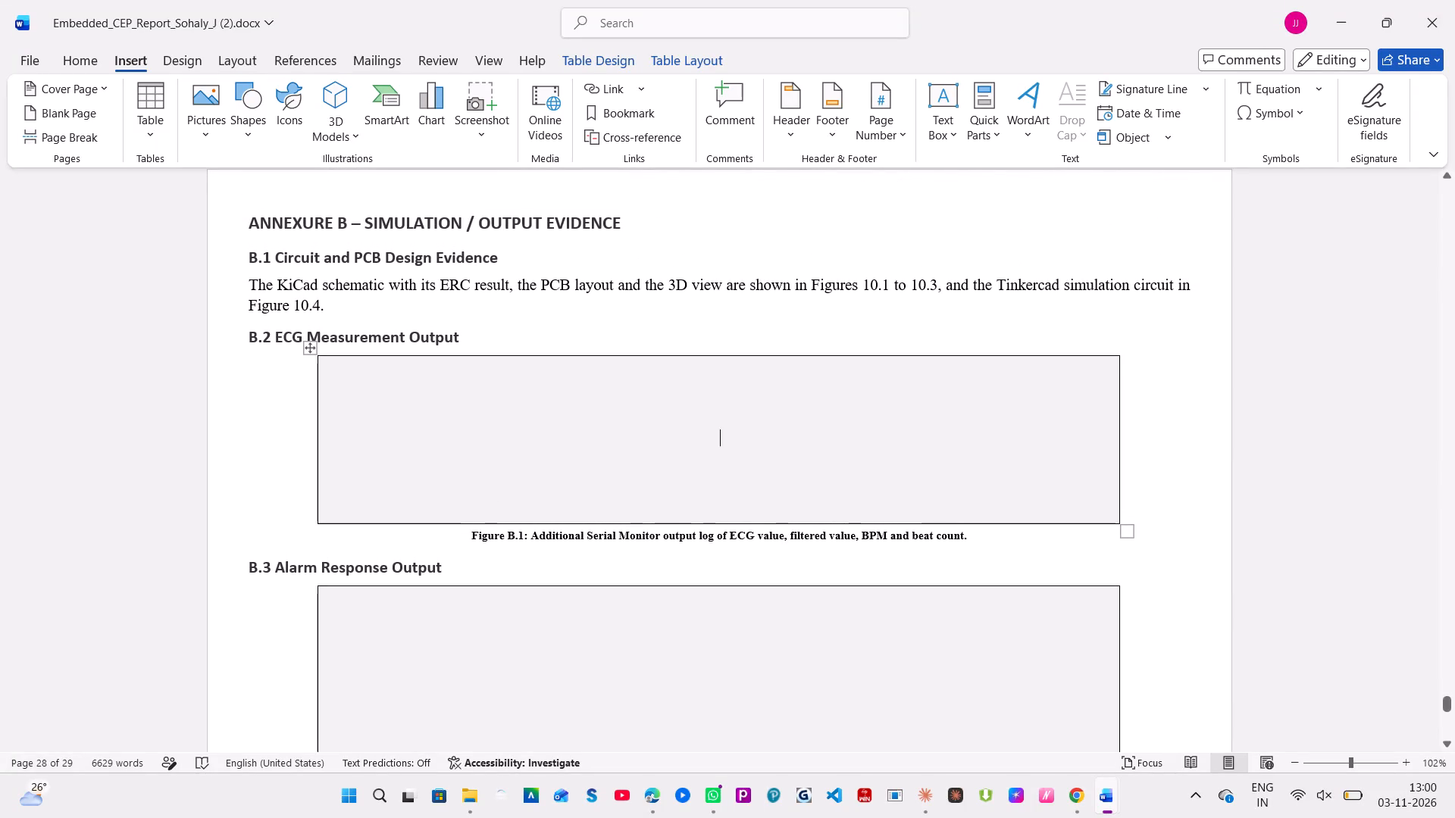
pyautogui.hotkey('ctrl', 'v')
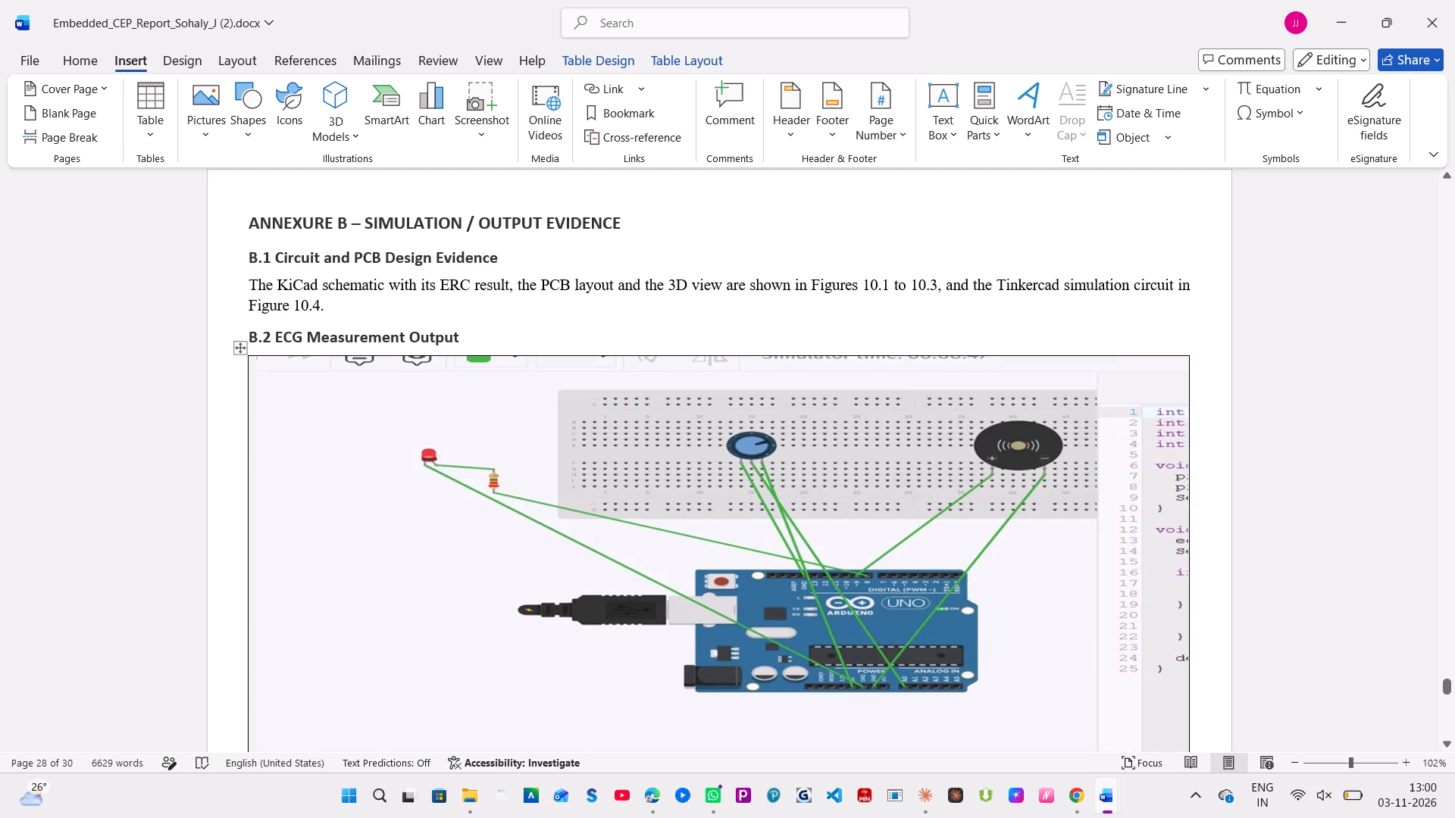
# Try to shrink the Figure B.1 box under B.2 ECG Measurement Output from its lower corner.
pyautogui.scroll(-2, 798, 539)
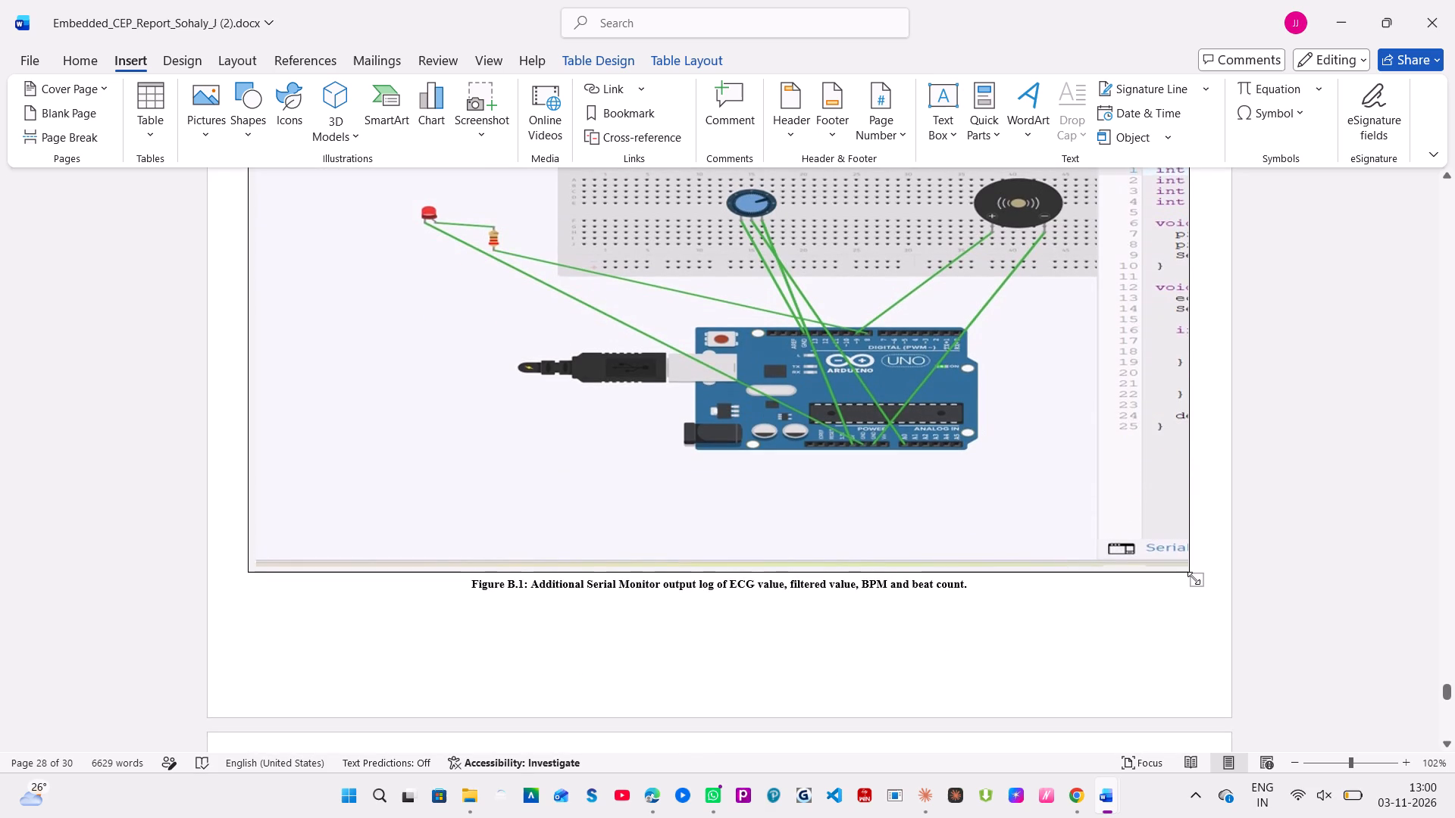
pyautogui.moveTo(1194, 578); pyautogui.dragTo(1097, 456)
# Delete the B.3 Alarm Response Output heading together with its empty box and the Figure B.2 caption.
pyautogui.scroll(-1, 1103, 514)
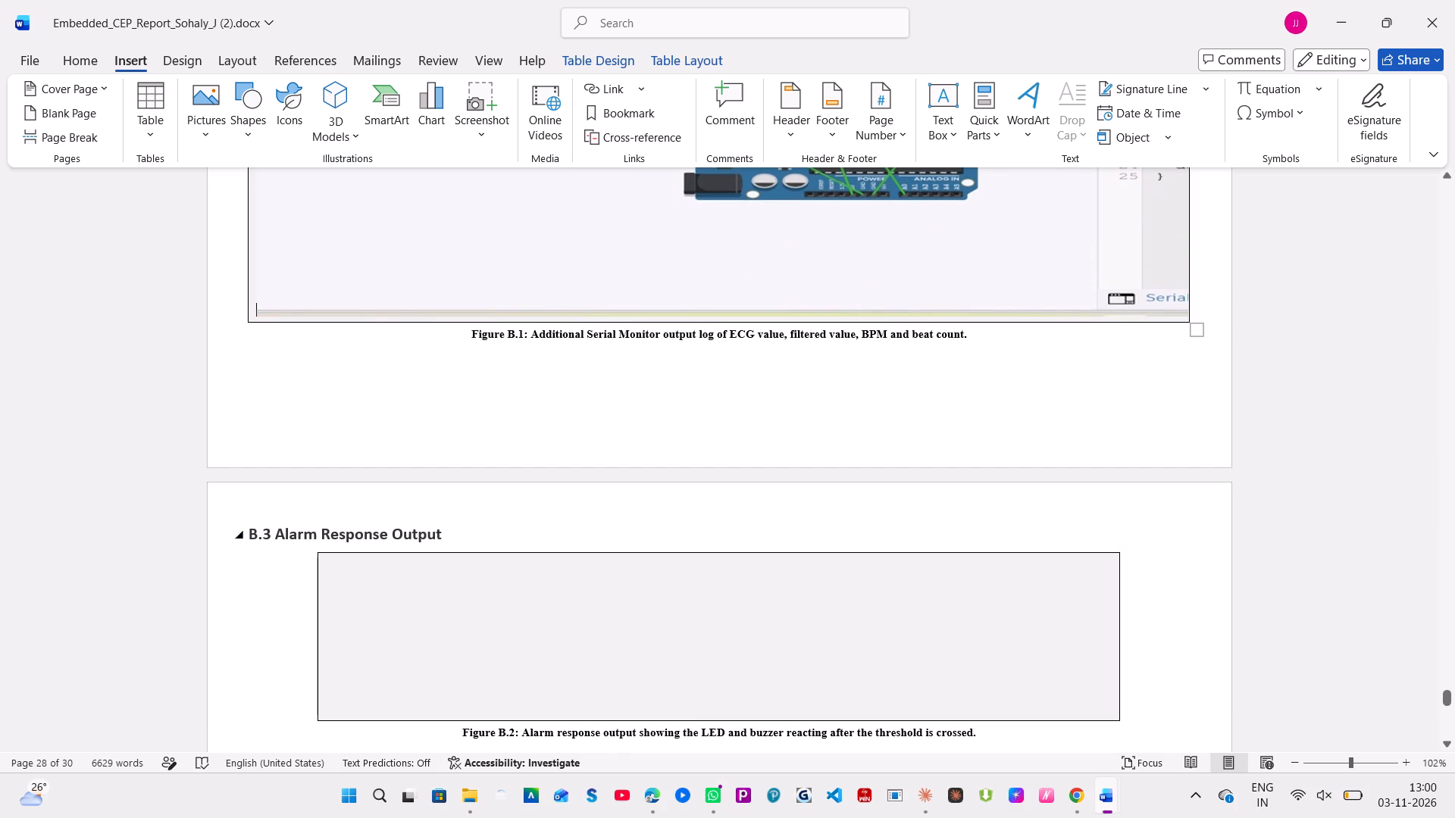
pyautogui.moveTo(249, 533); pyautogui.dragTo(1071, 734)
pyautogui.press('BackSpace')
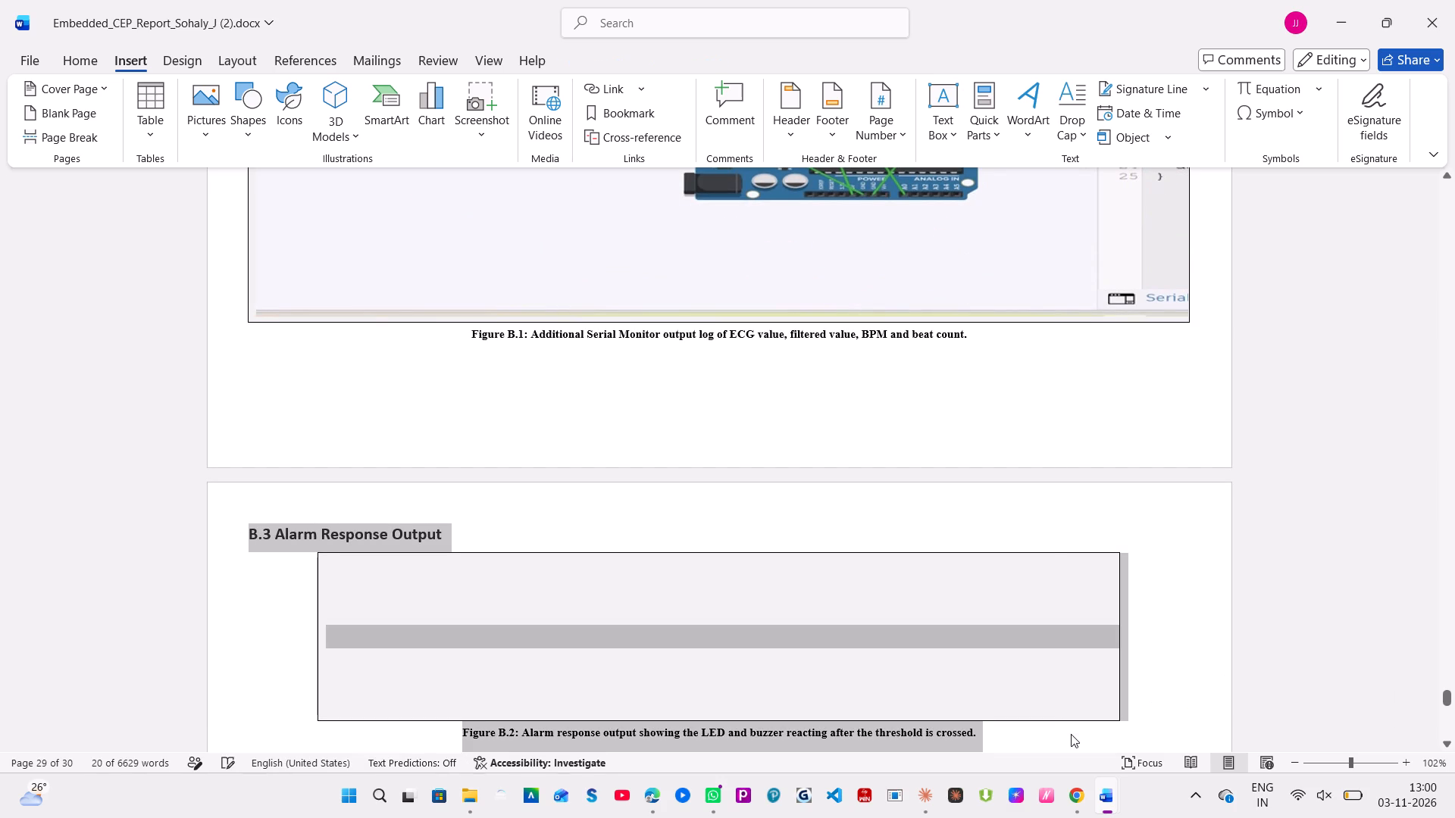
# Set the text wrapping of the circuit simulation picture in the Figure B.1 box to Square.
pyautogui.scroll(2, 1049, 568)
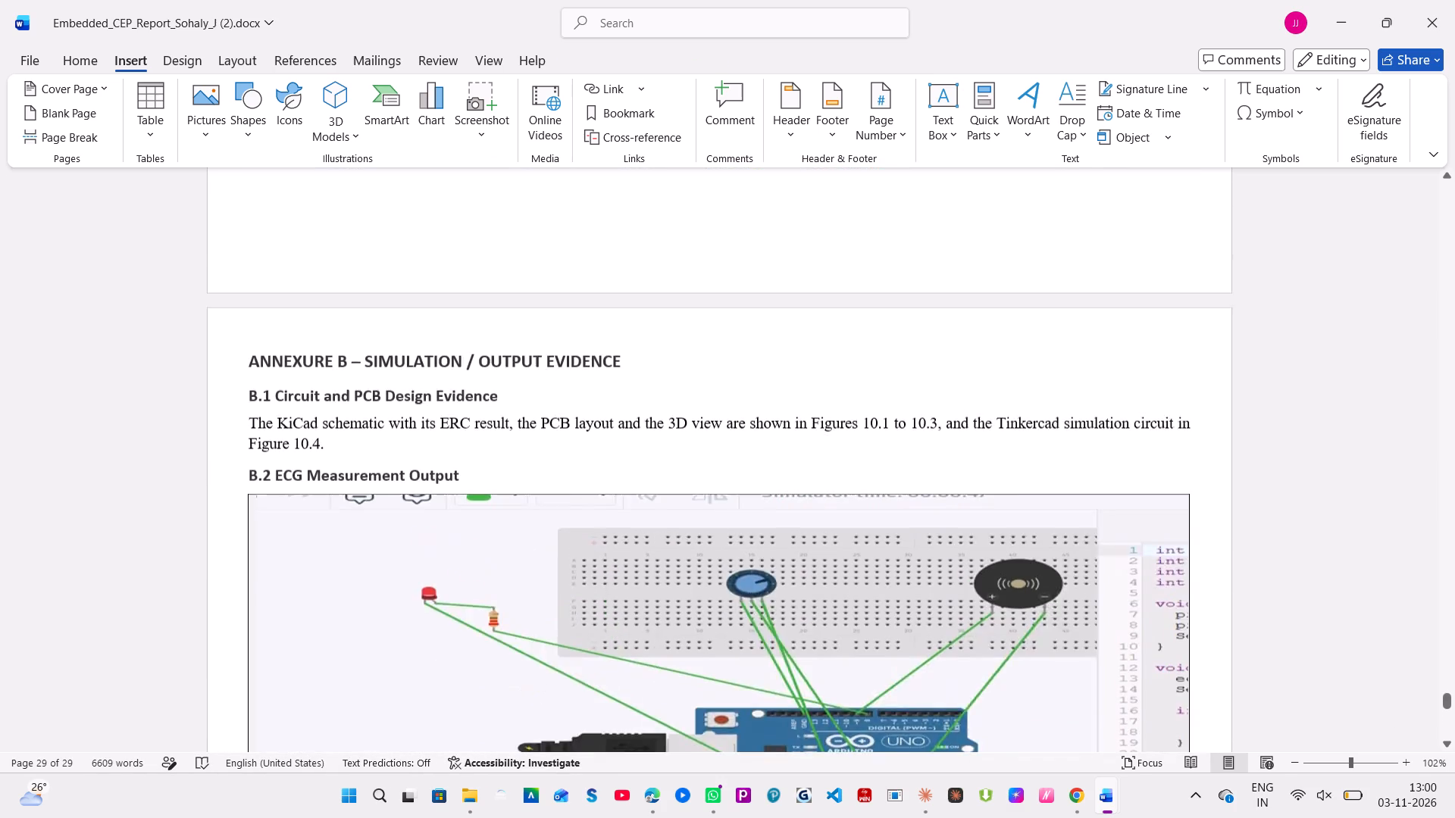
pyautogui.scroll(1, 1049, 568)
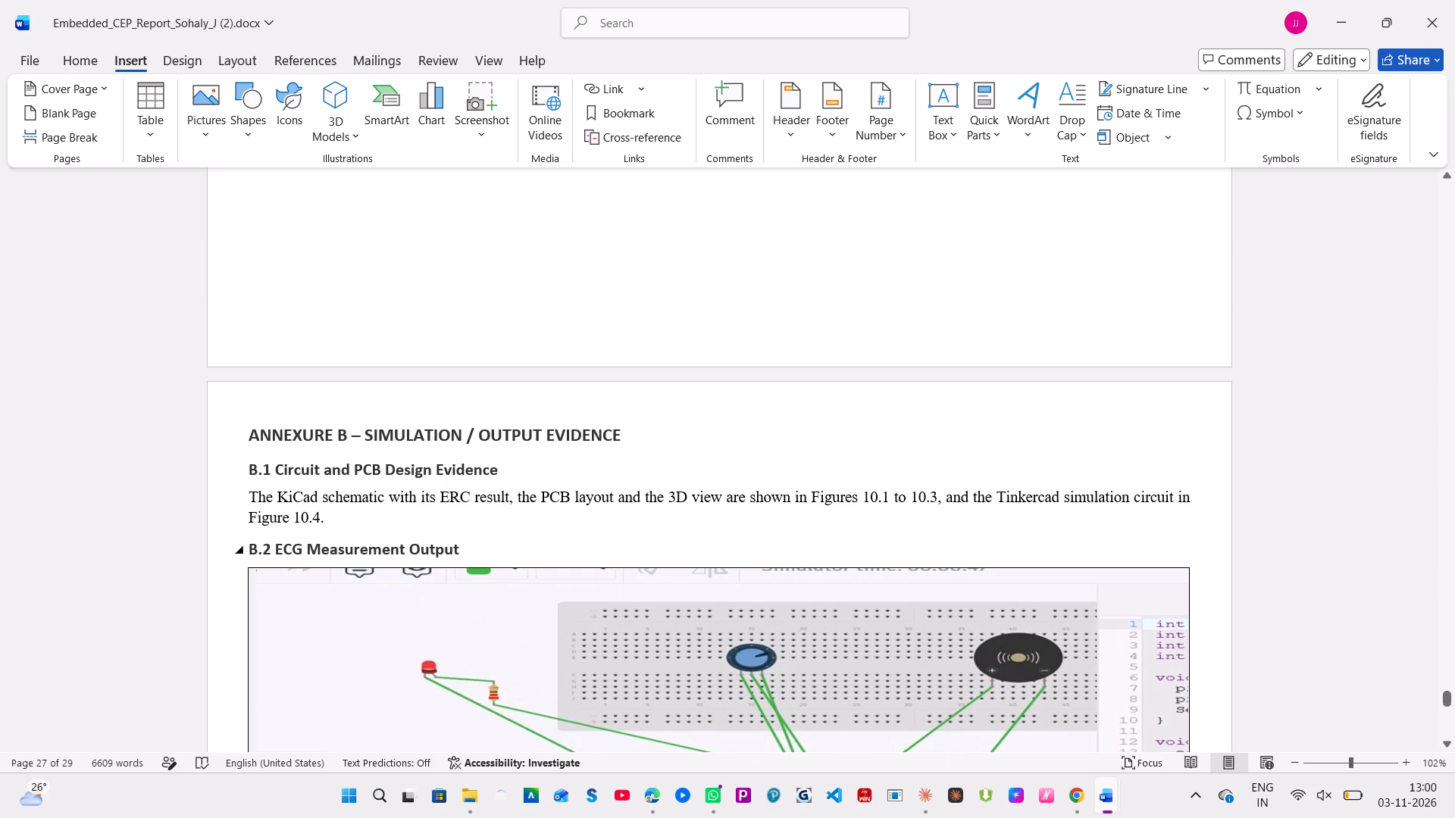
pyautogui.scroll(-2, 505, 554)
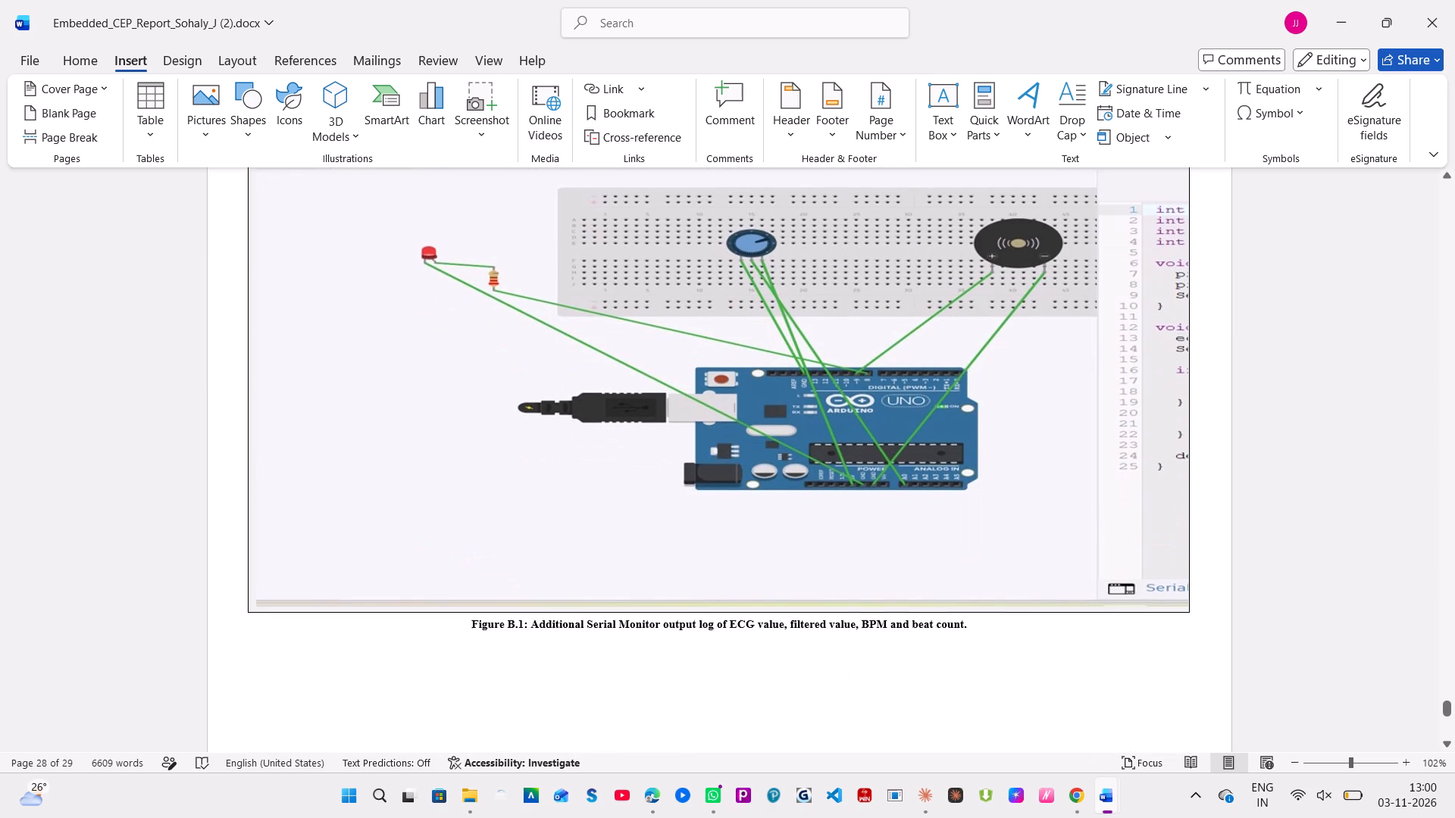
pyautogui.click(949, 497)
pyautogui.scroll(1, 949, 497)
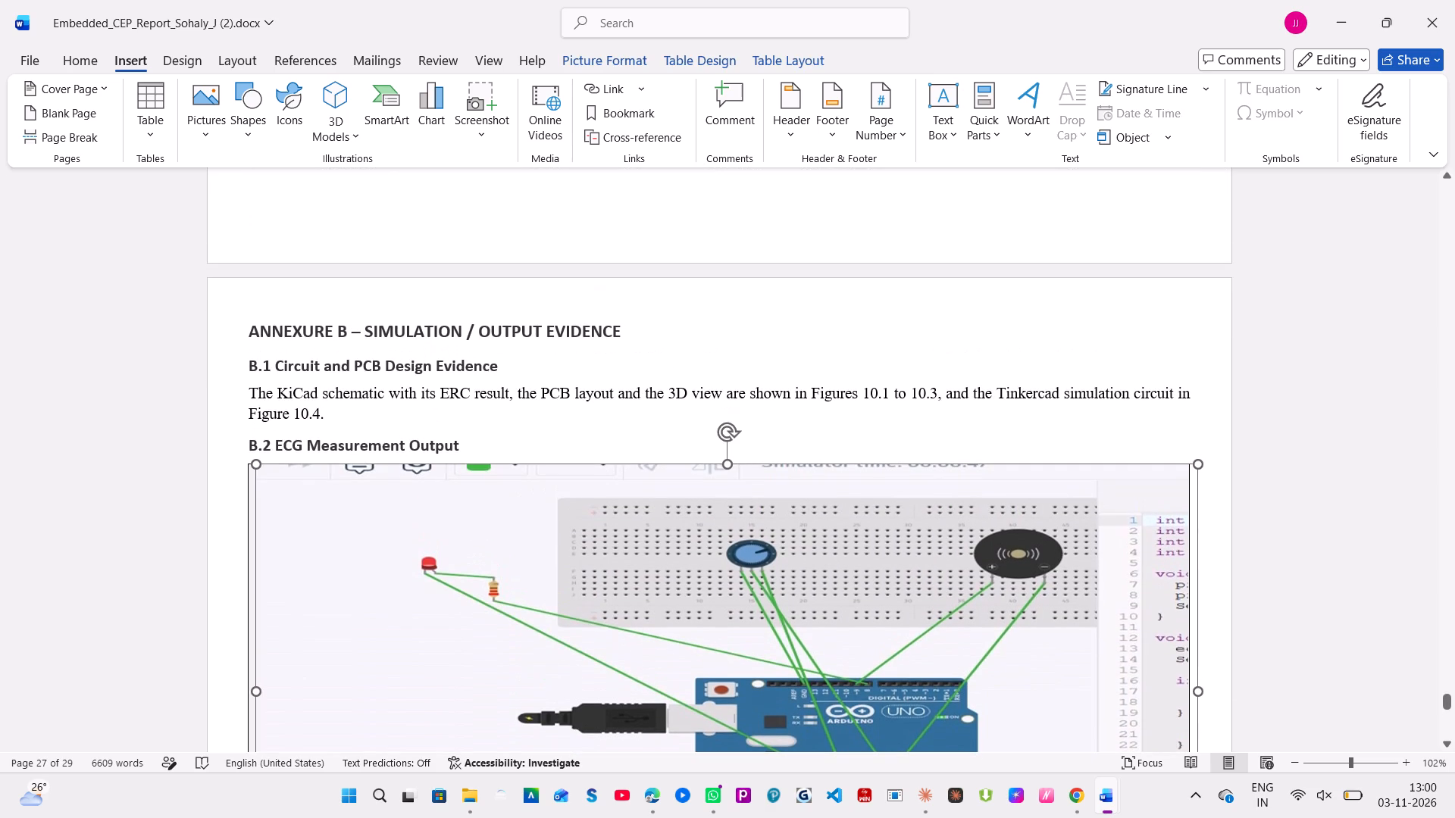
pyautogui.click(1217, 475)
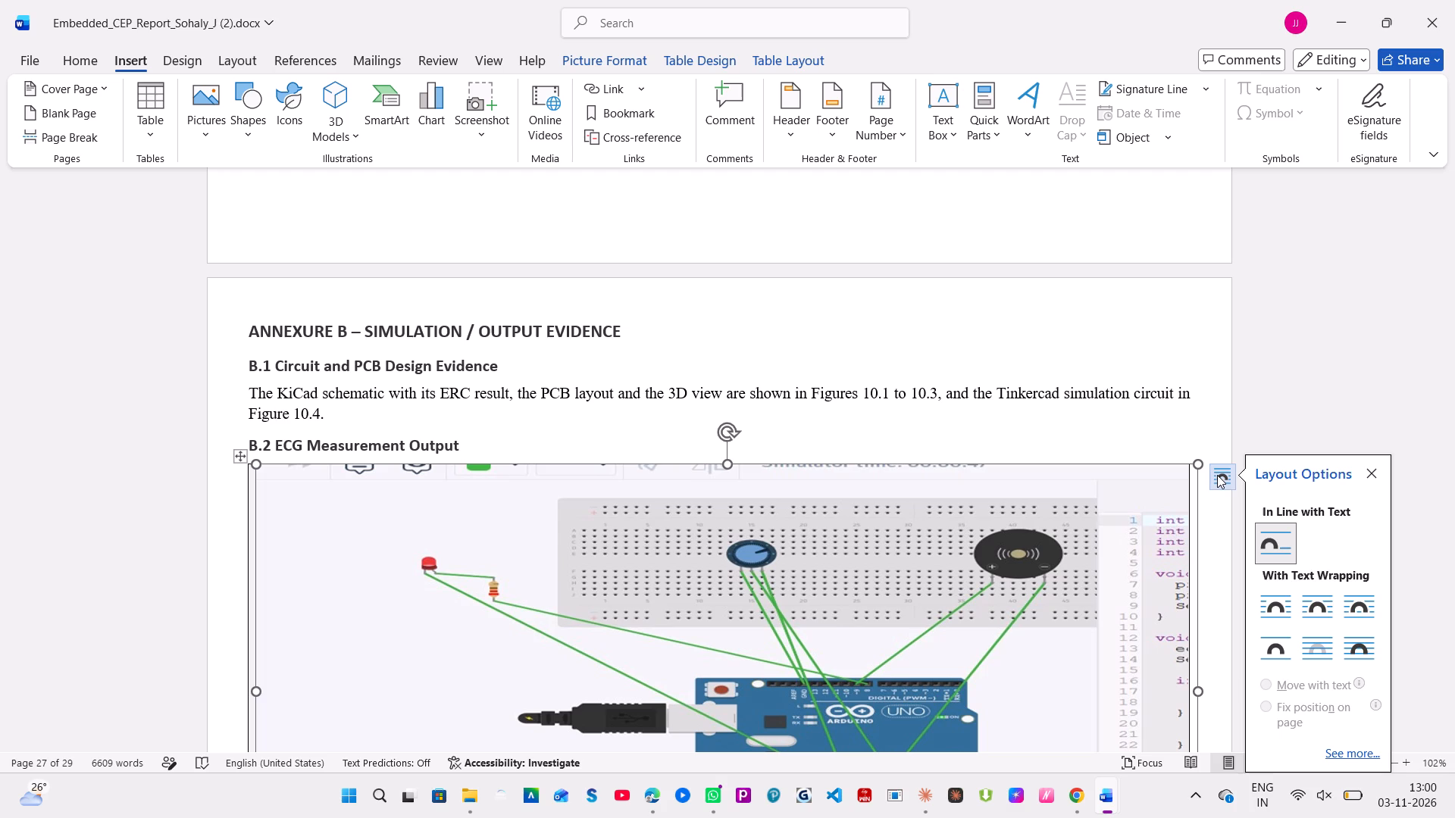
pyautogui.click(1279, 605)
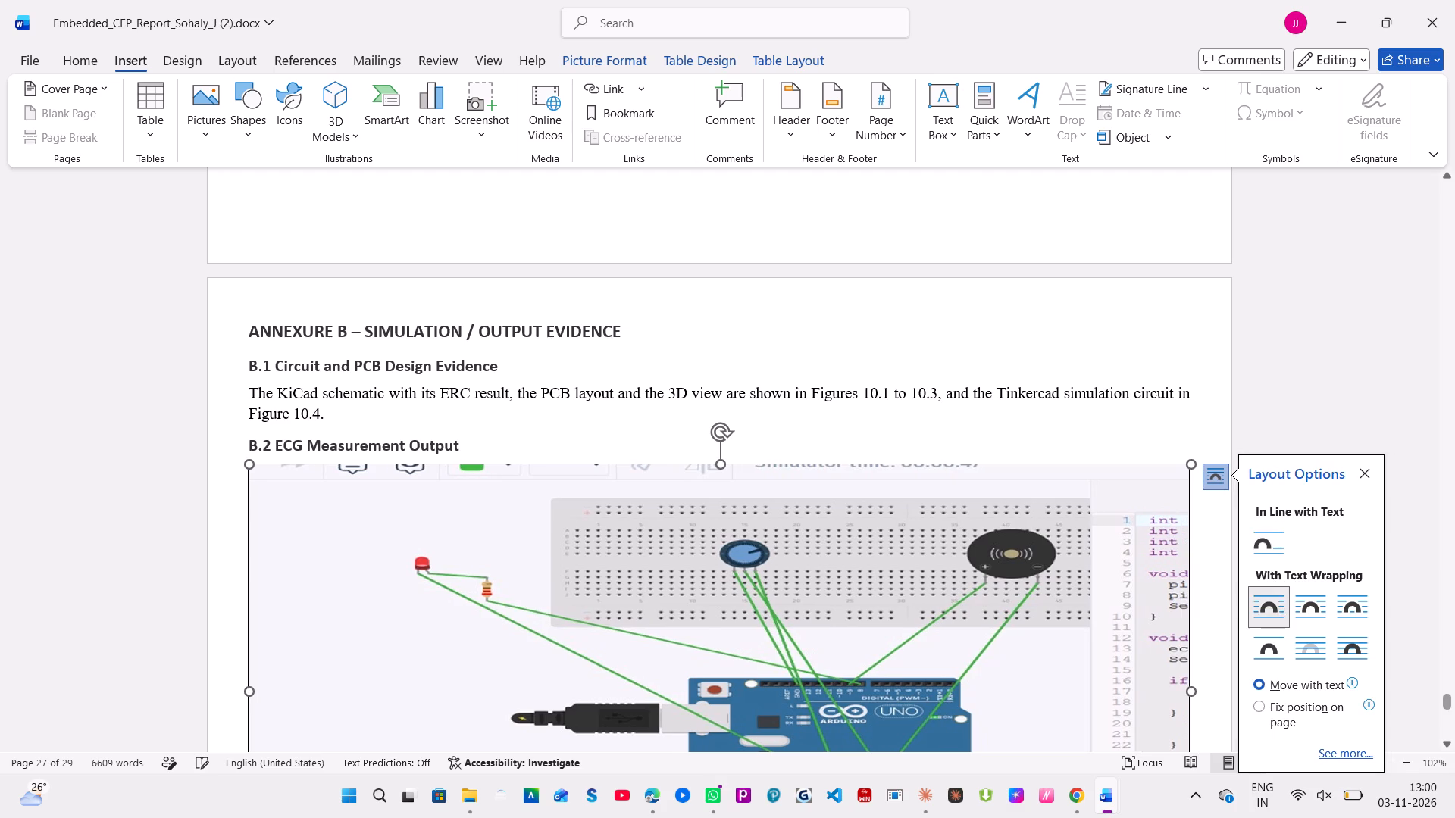
# Shrink the Figure B.1 circuit picture and adjust its sides and height so it fits within its box above the caption.
pyautogui.scroll(-2, 1082, 511)
pyautogui.scroll(1, 1082, 511)
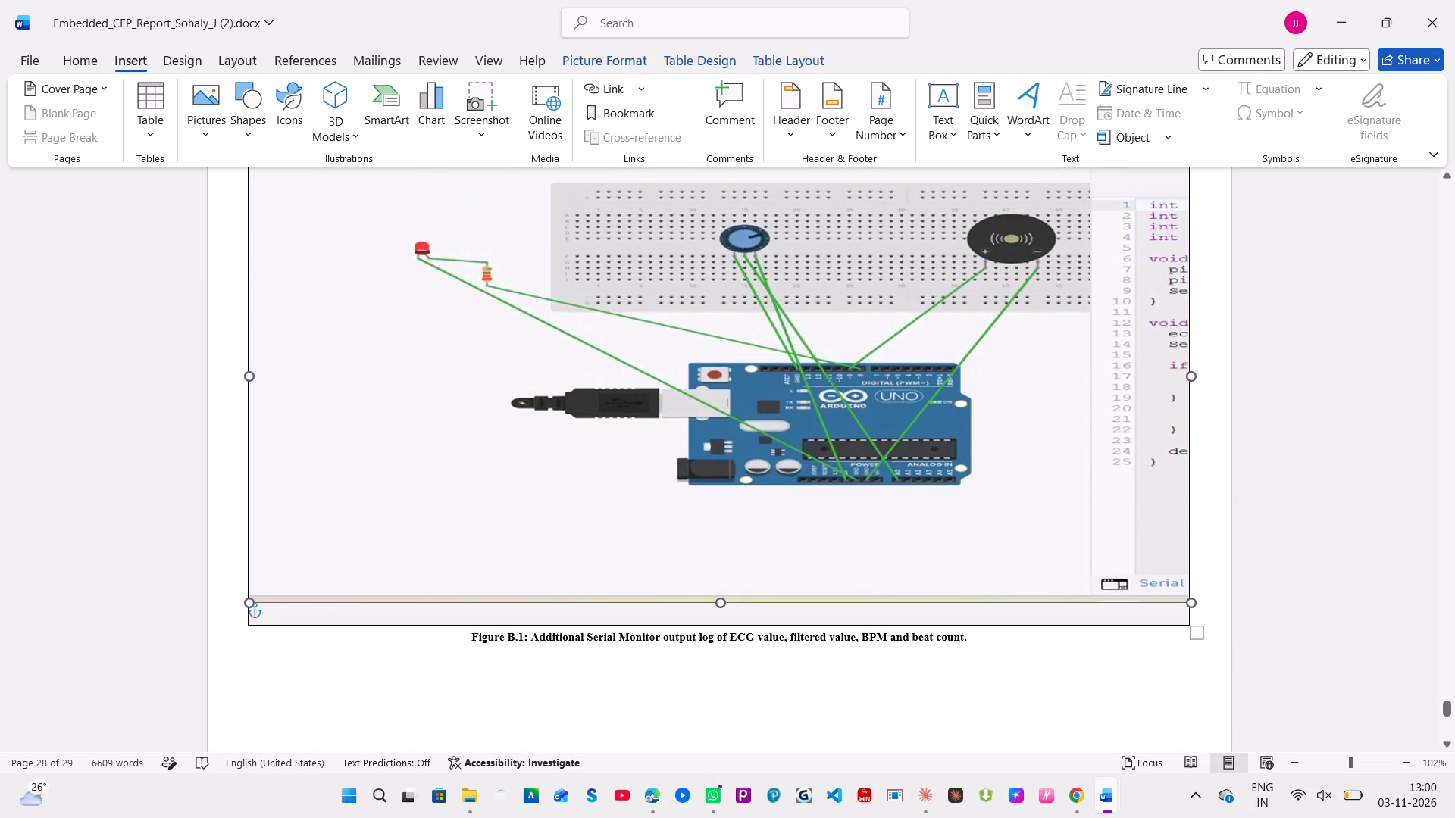
pyautogui.moveTo(1194, 603); pyautogui.dragTo(1086, 482)
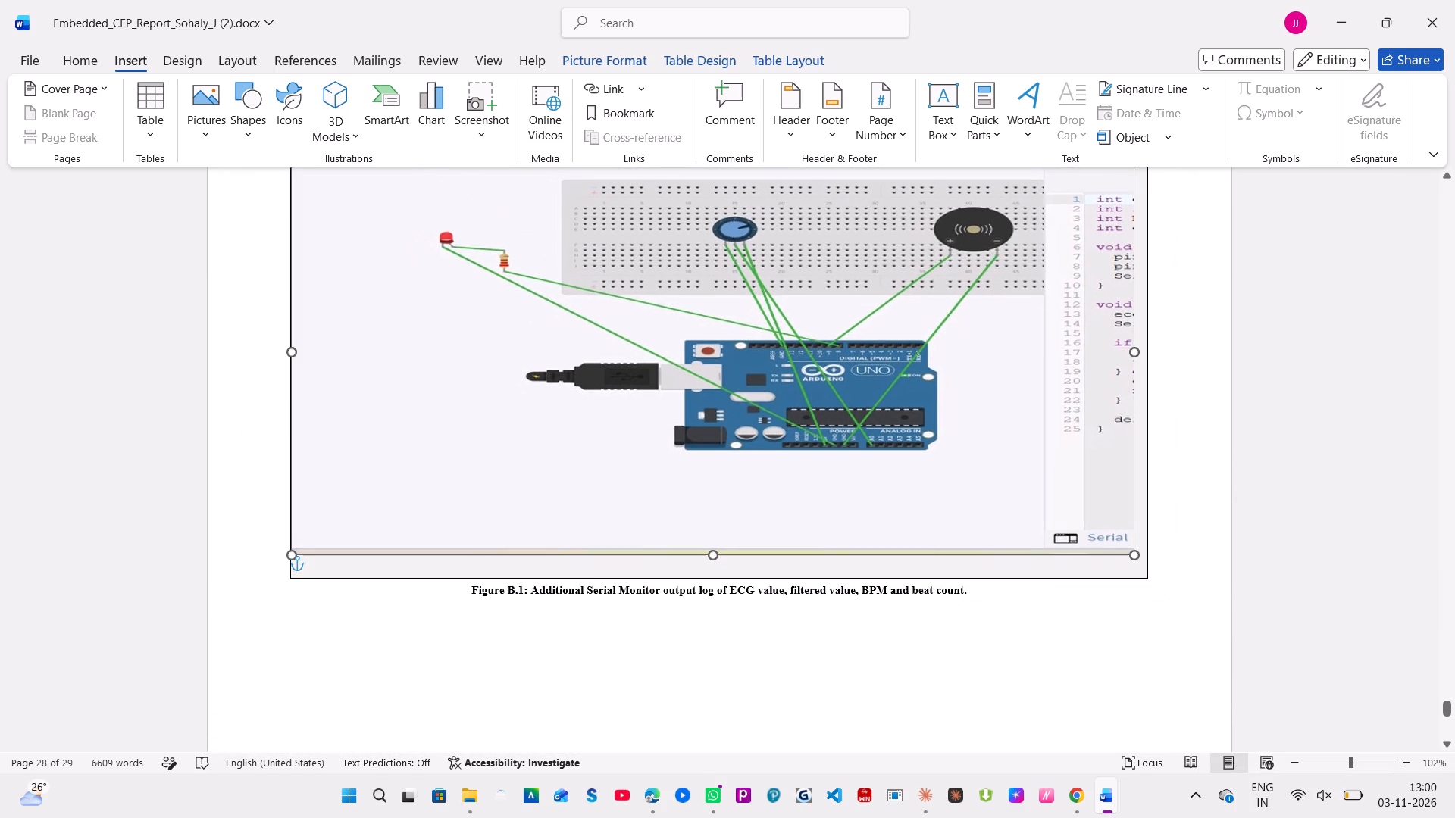
pyautogui.moveTo(1086, 482); pyautogui.dragTo(1060, 441)
pyautogui.scroll(1, 1060, 441)
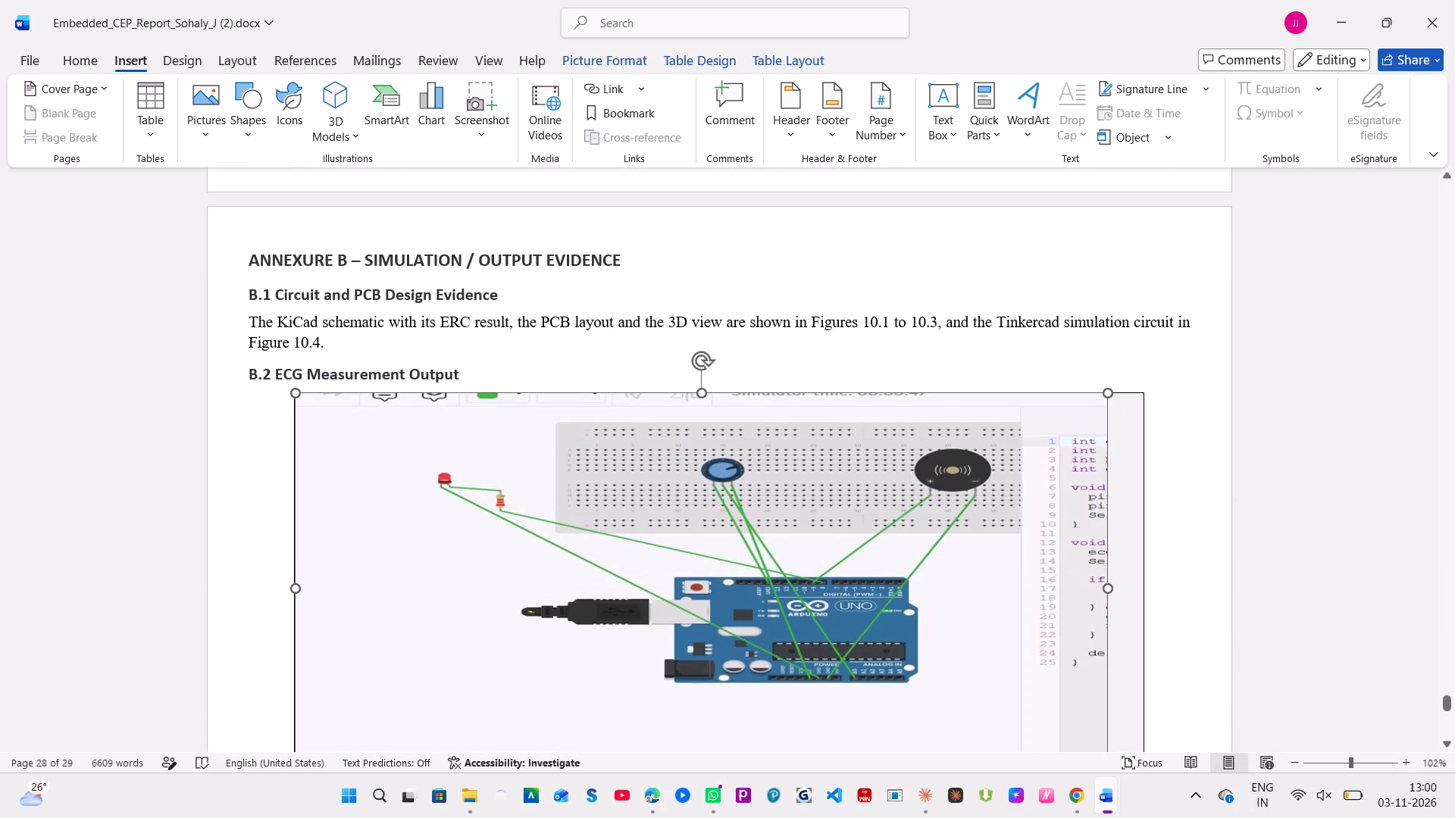
pyautogui.scroll(-1, 1069, 491)
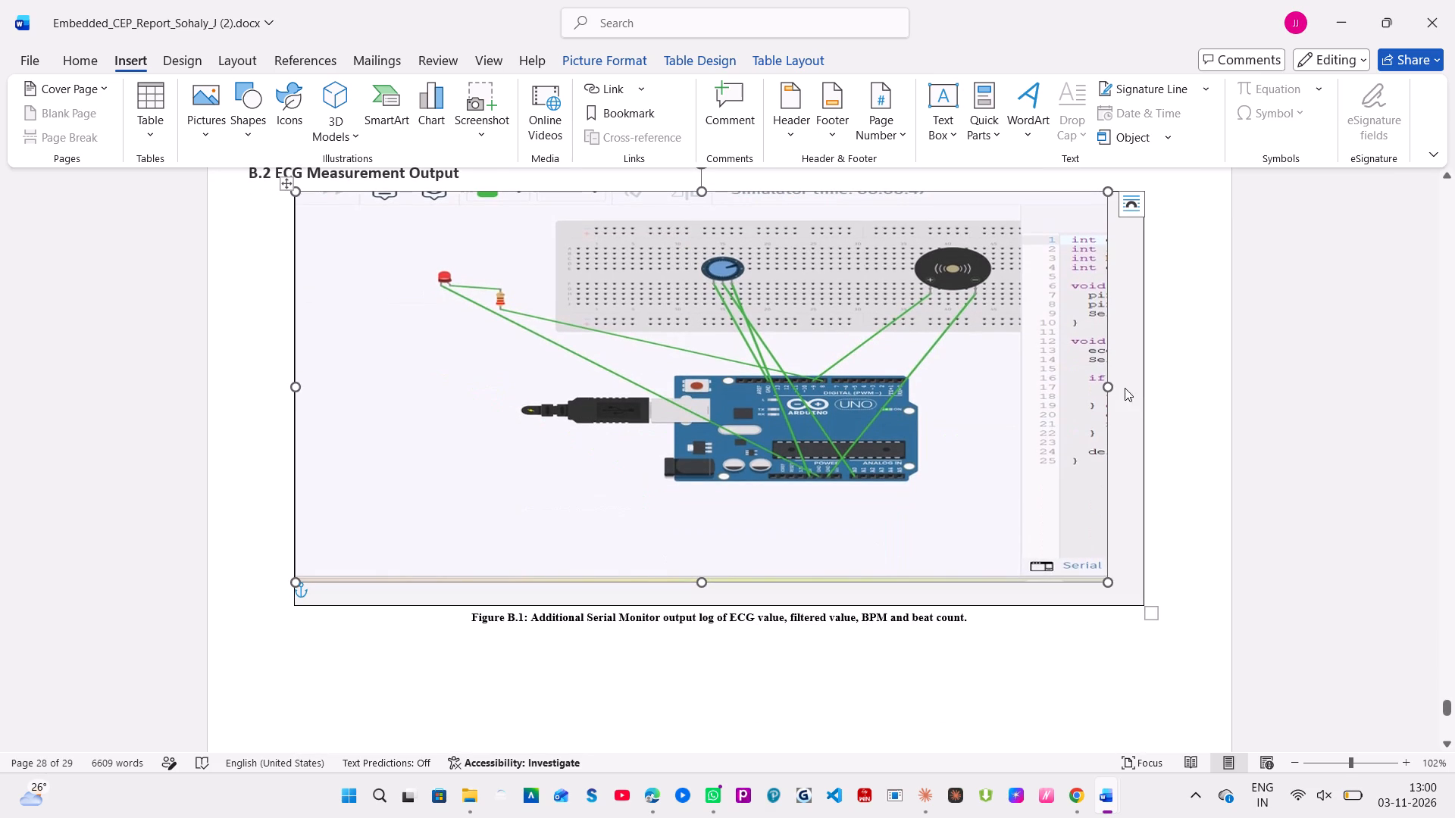
pyautogui.moveTo(1103, 389); pyautogui.dragTo(1144, 393)
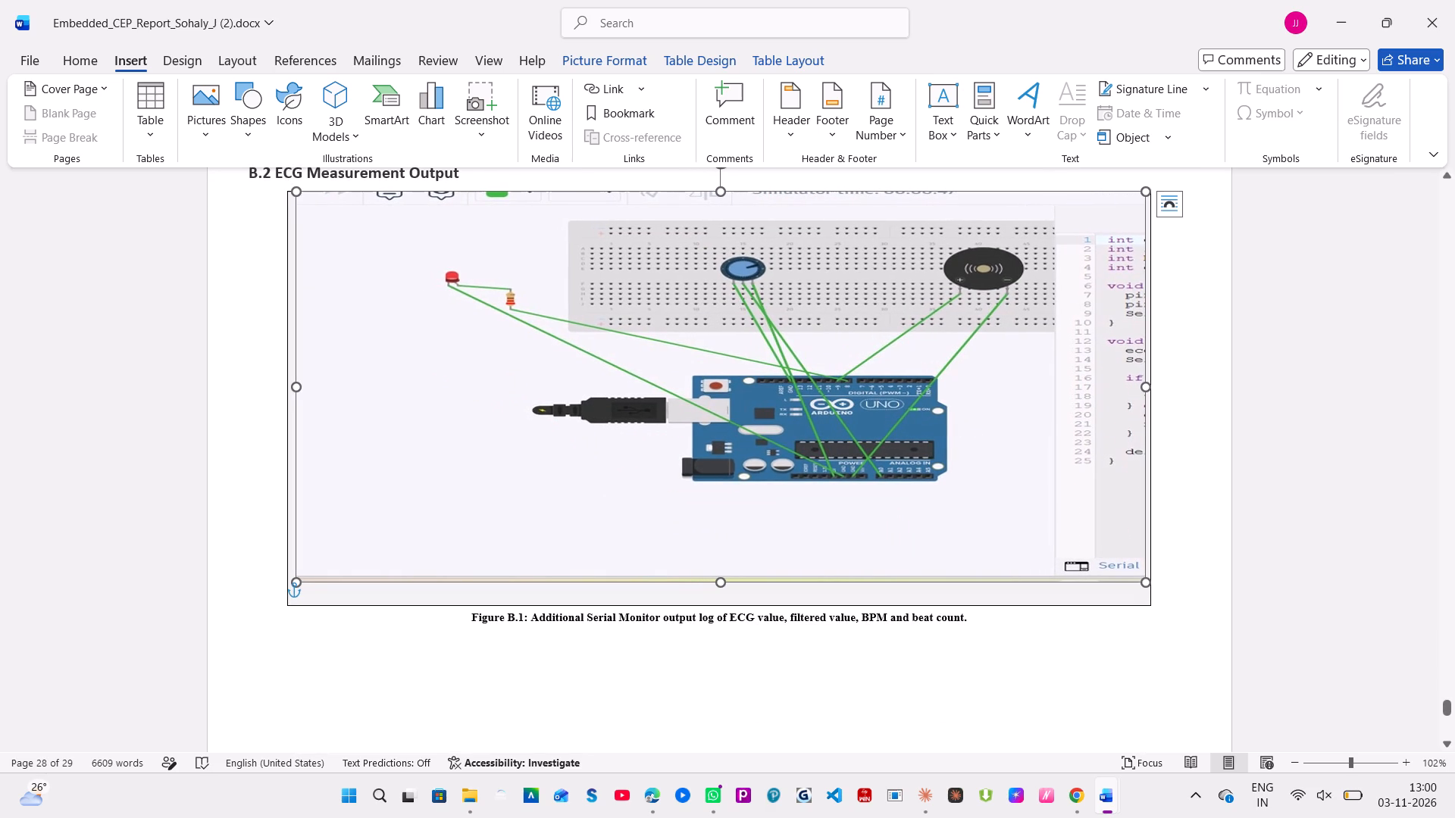
pyautogui.moveTo(296, 389); pyautogui.dragTo(294, 389)
pyautogui.moveTo(294, 389); pyautogui.dragTo(285, 386)
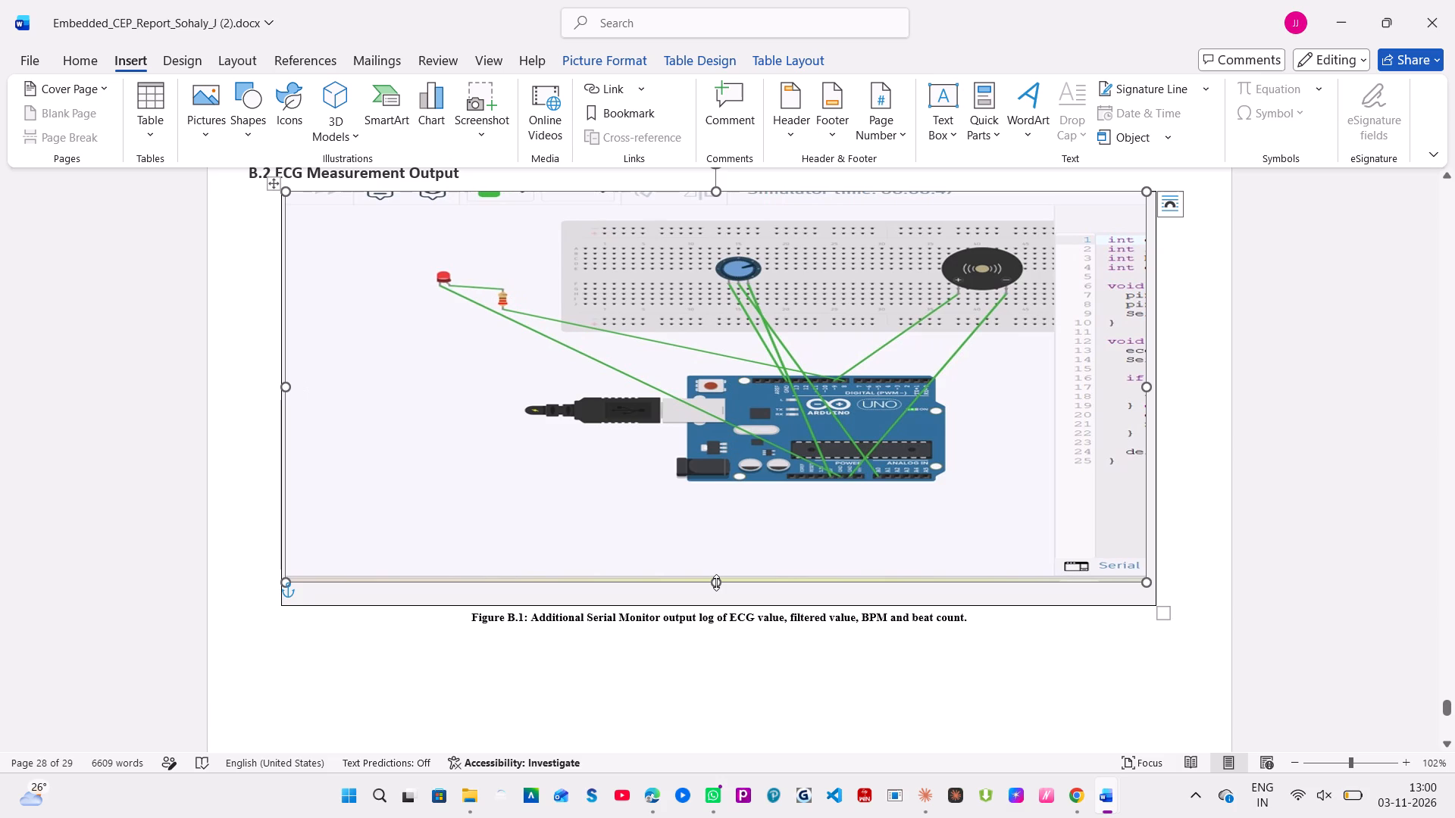
pyautogui.moveTo(715, 581); pyautogui.dragTo(733, 545)
pyautogui.click(953, 676)
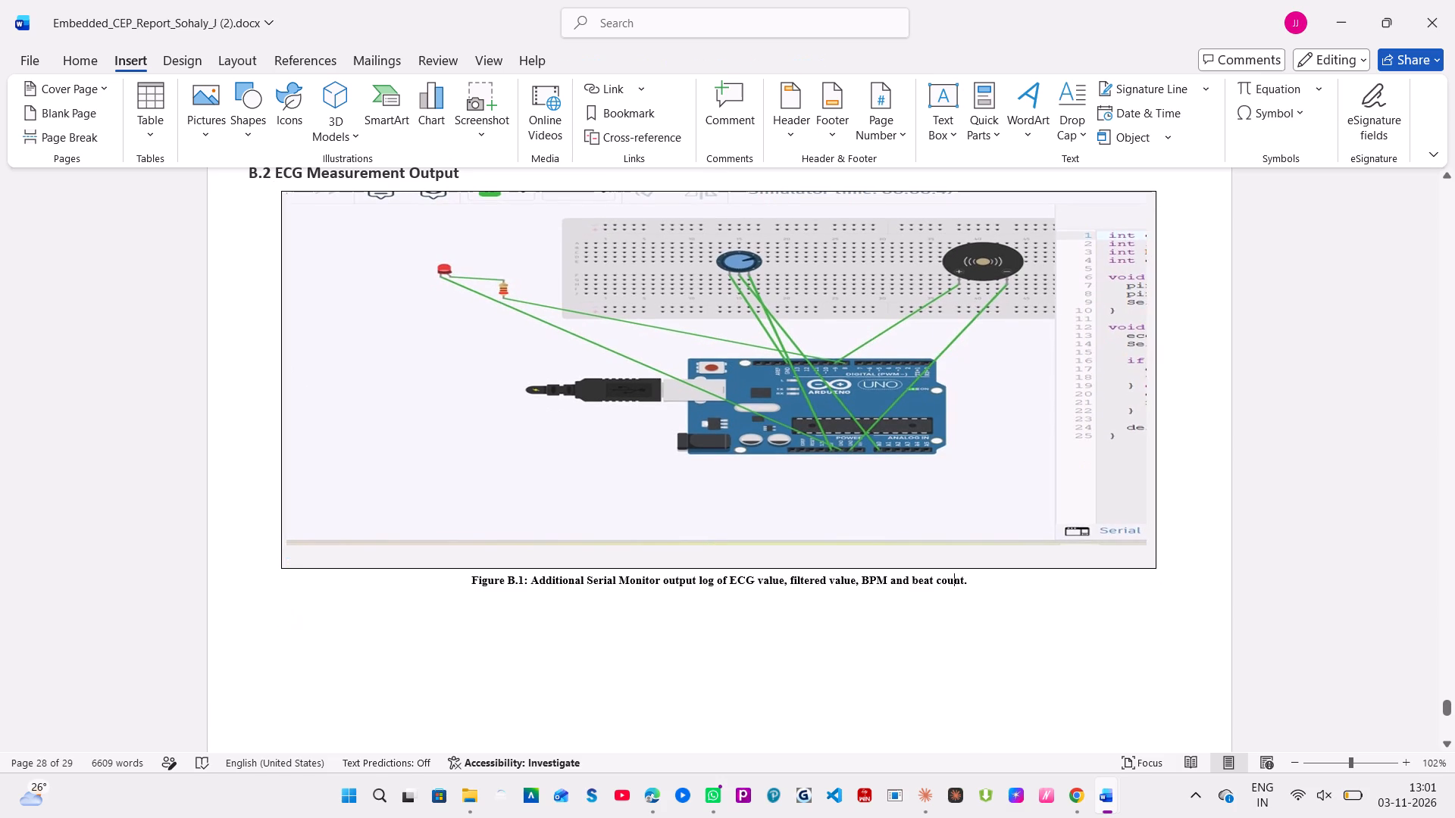
# Delete references [4] and [5] from the References section, including the leftover access-date text, so the list ends at [3].
pyautogui.scroll(5, 859, 598)
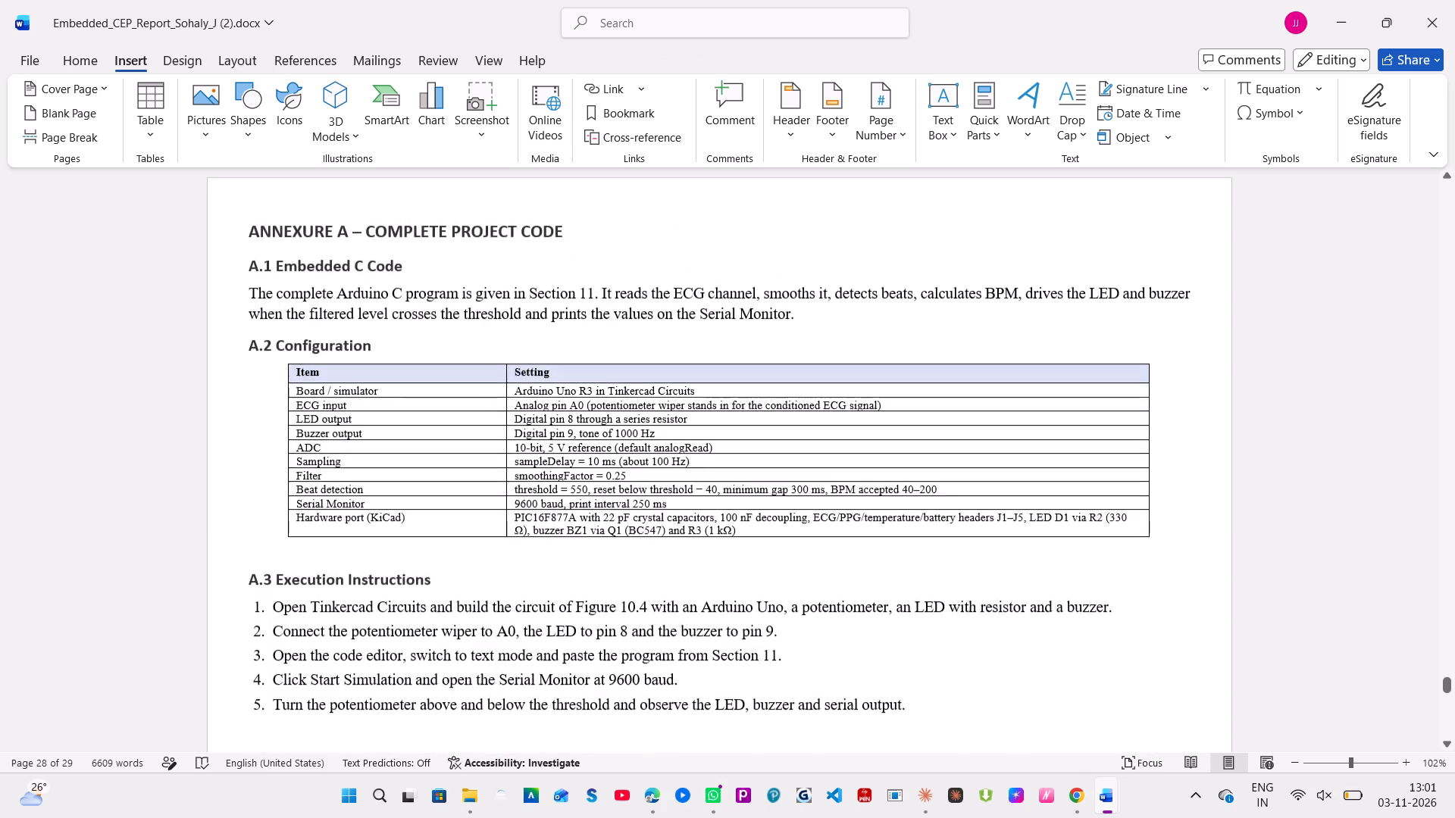
pyautogui.scroll(4, 859, 598)
pyautogui.scroll(-3, 859, 598)
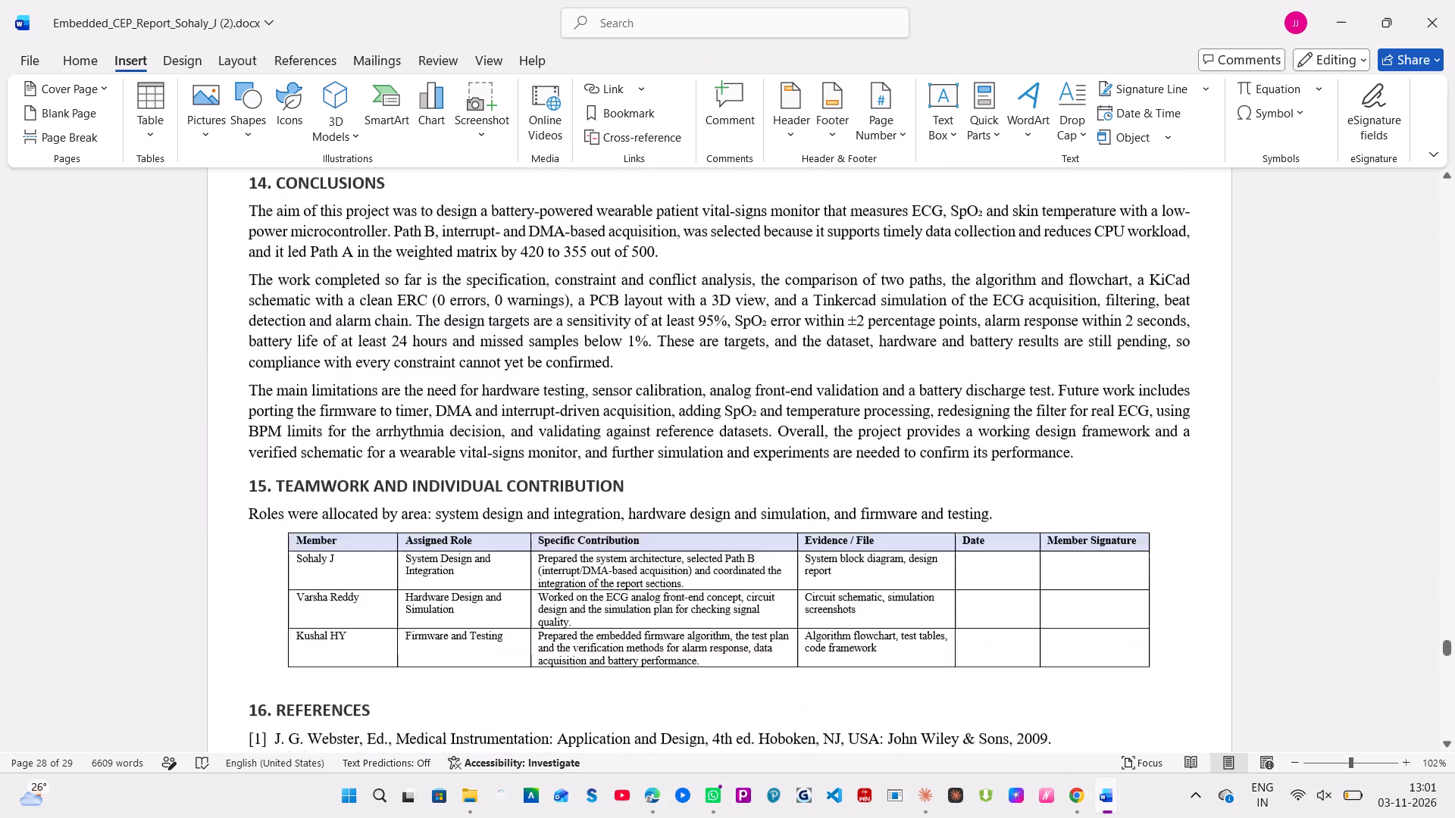
pyautogui.scroll(-2, 859, 598)
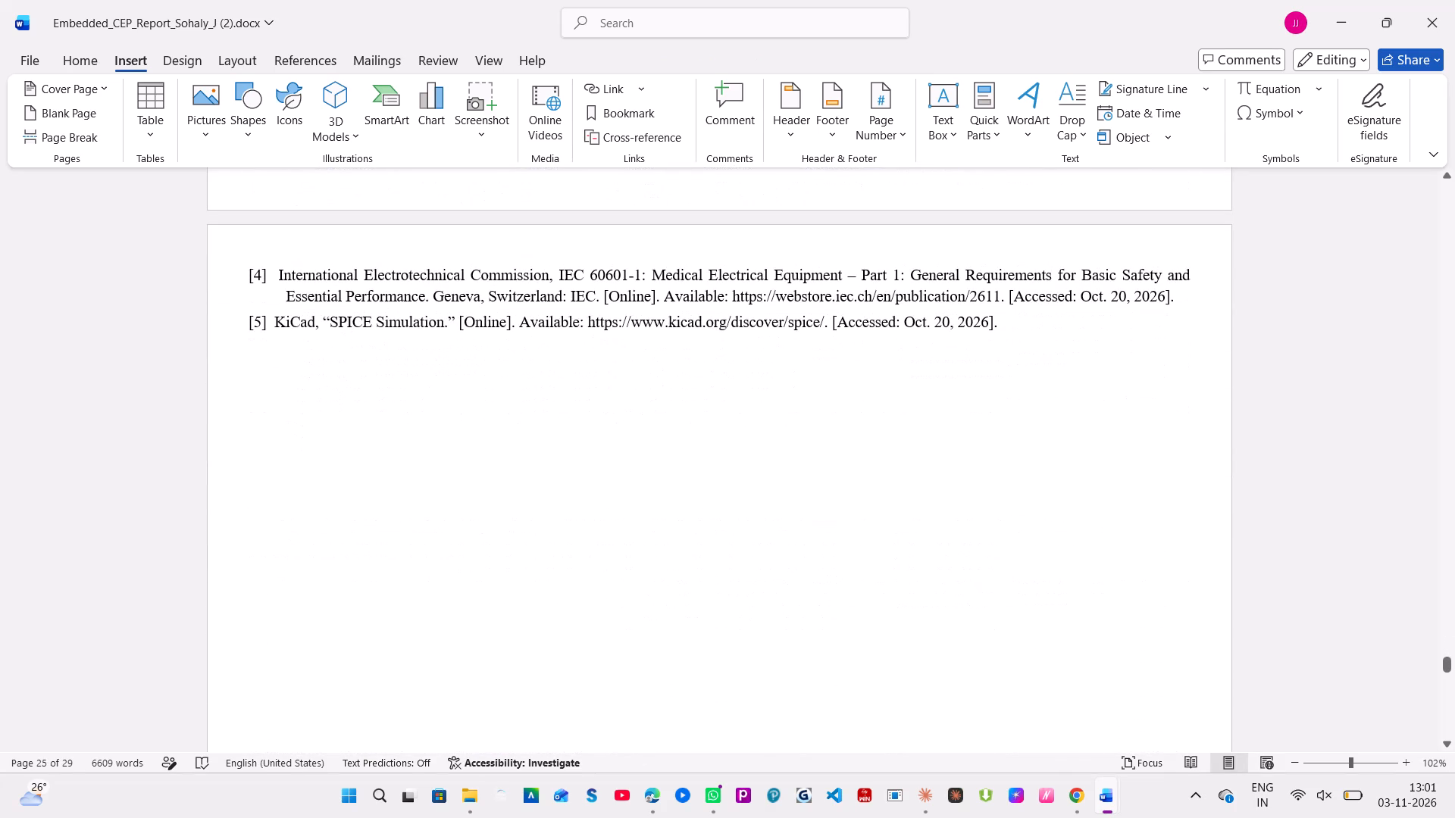
pyautogui.moveTo(245, 267); pyautogui.dragTo(956, 636)
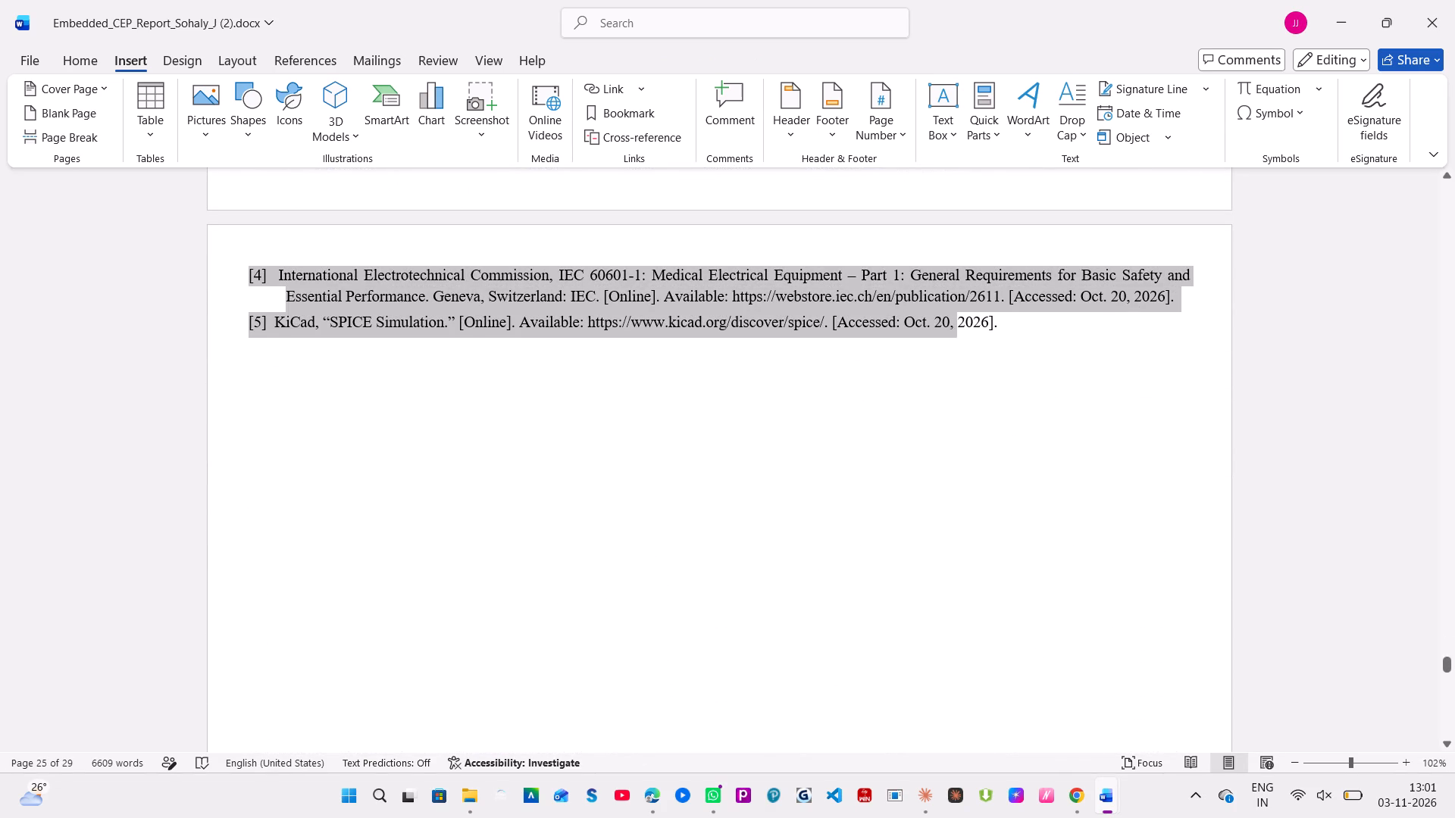
pyautogui.moveTo(956, 636); pyautogui.dragTo(839, 224)
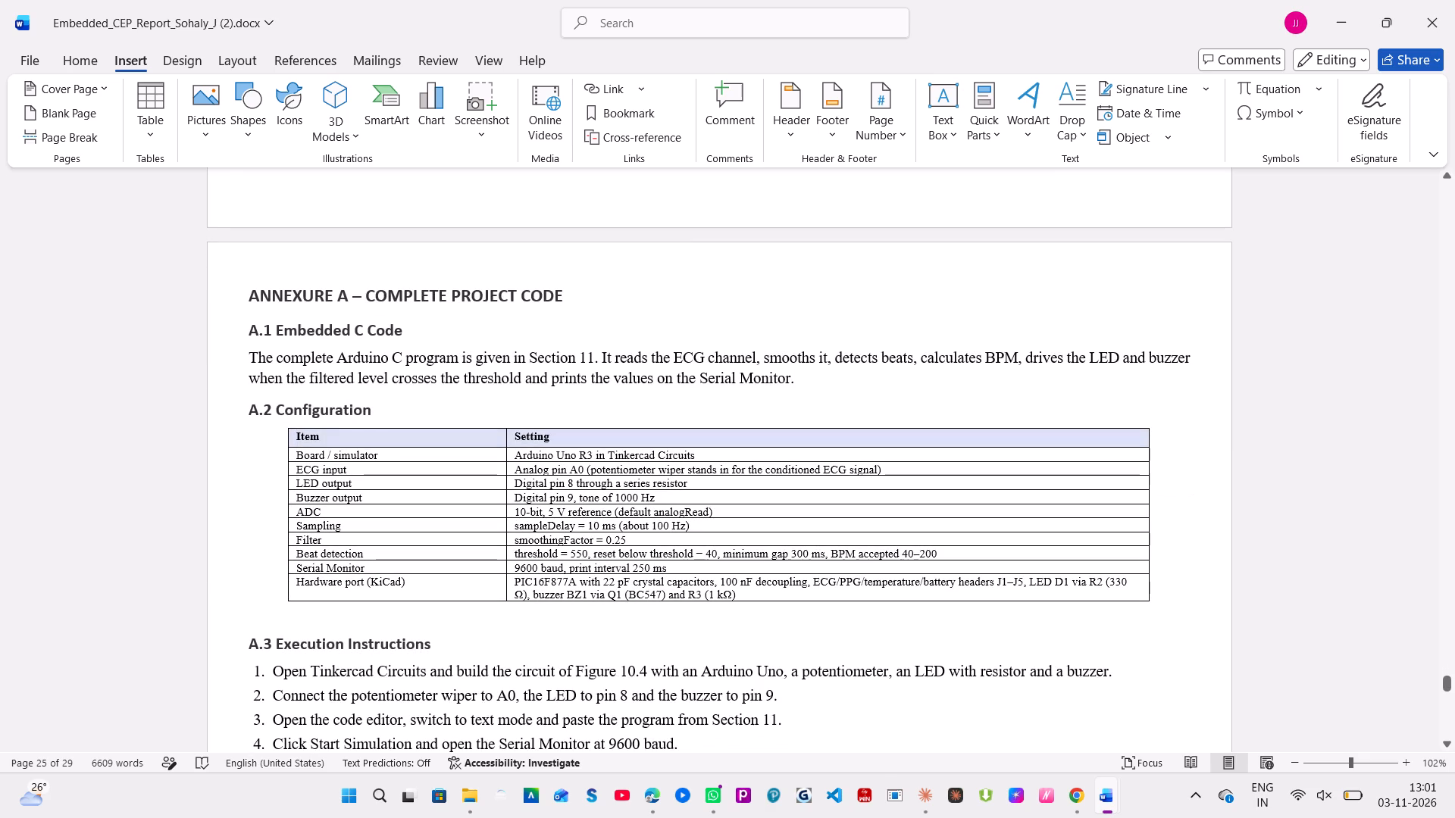
pyautogui.moveTo(839, 224); pyautogui.dragTo(825, 183)
pyautogui.press('BackSpace')
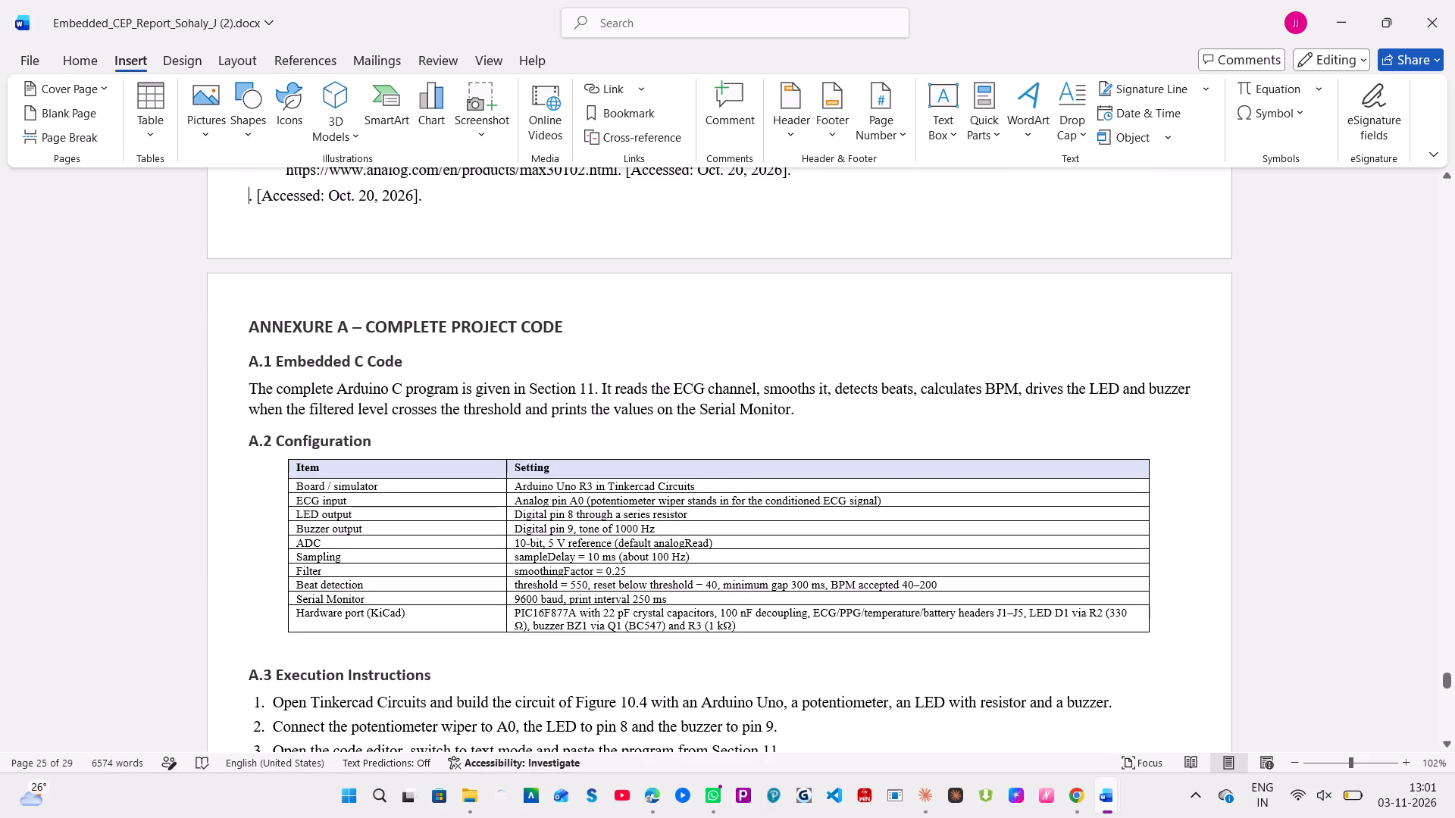
pyautogui.scroll(1, 639, 425)
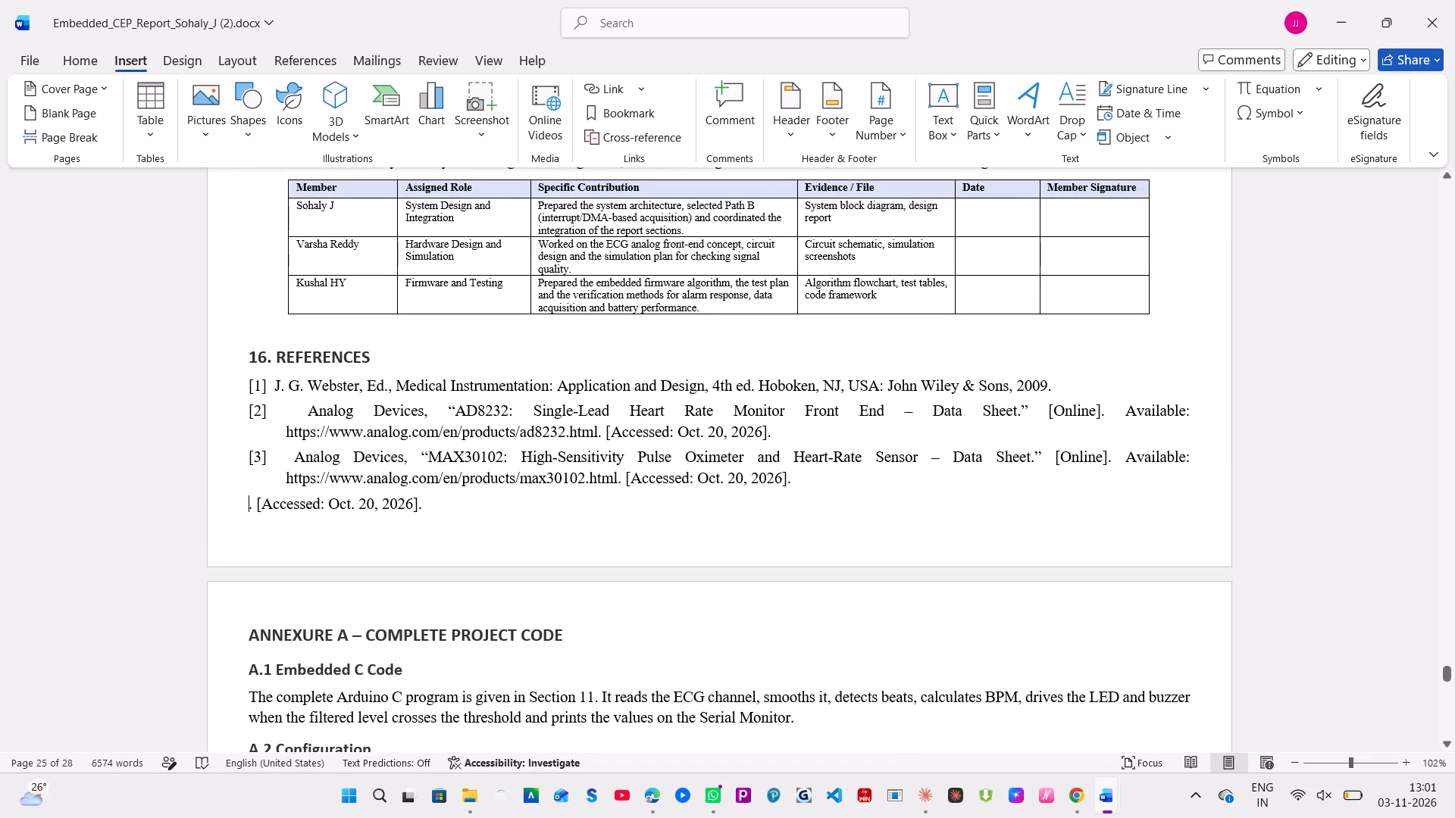
pyautogui.moveTo(435, 501); pyautogui.dragTo(342, 505)
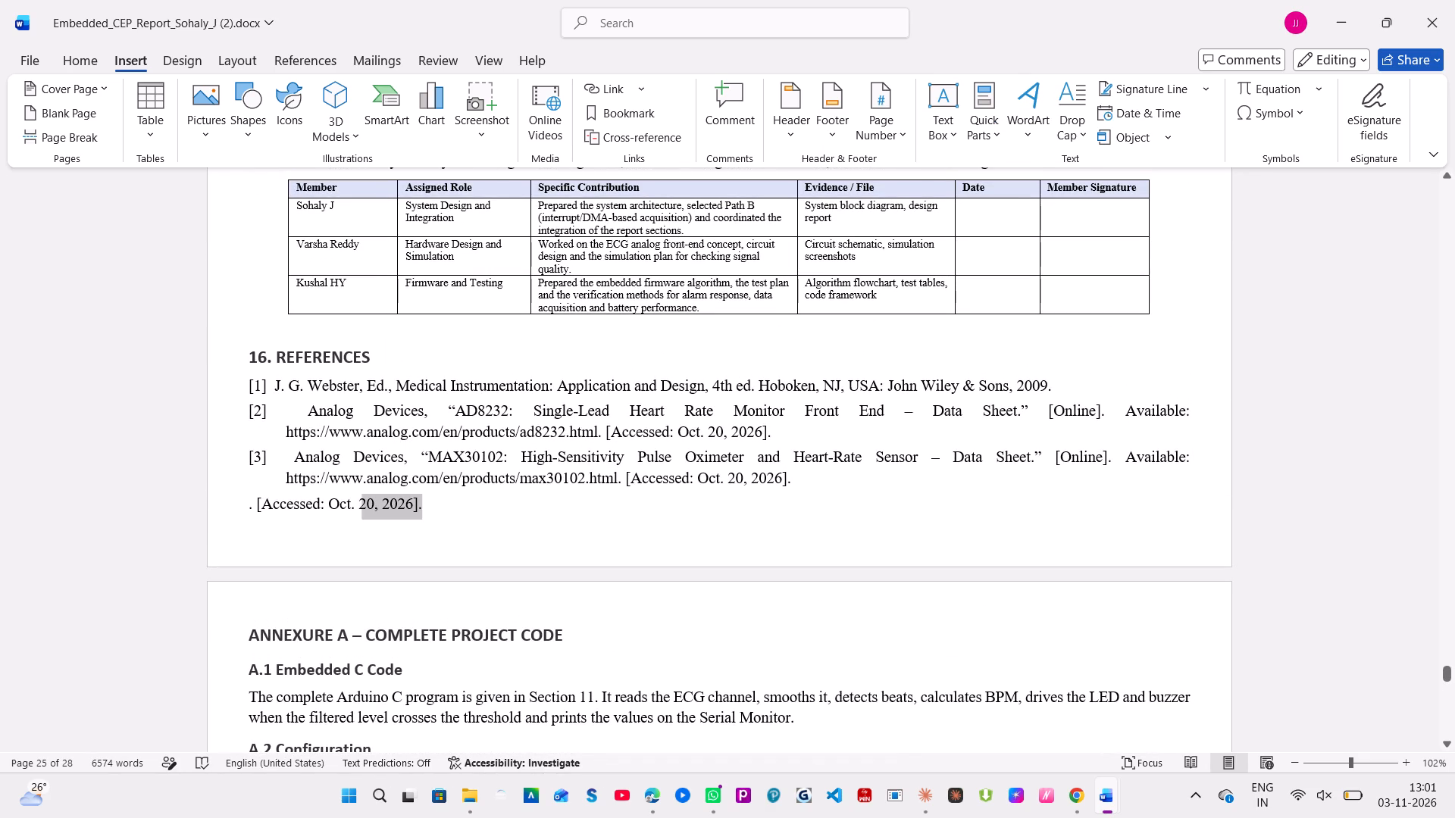
pyautogui.moveTo(342, 505); pyautogui.dragTo(252, 506)
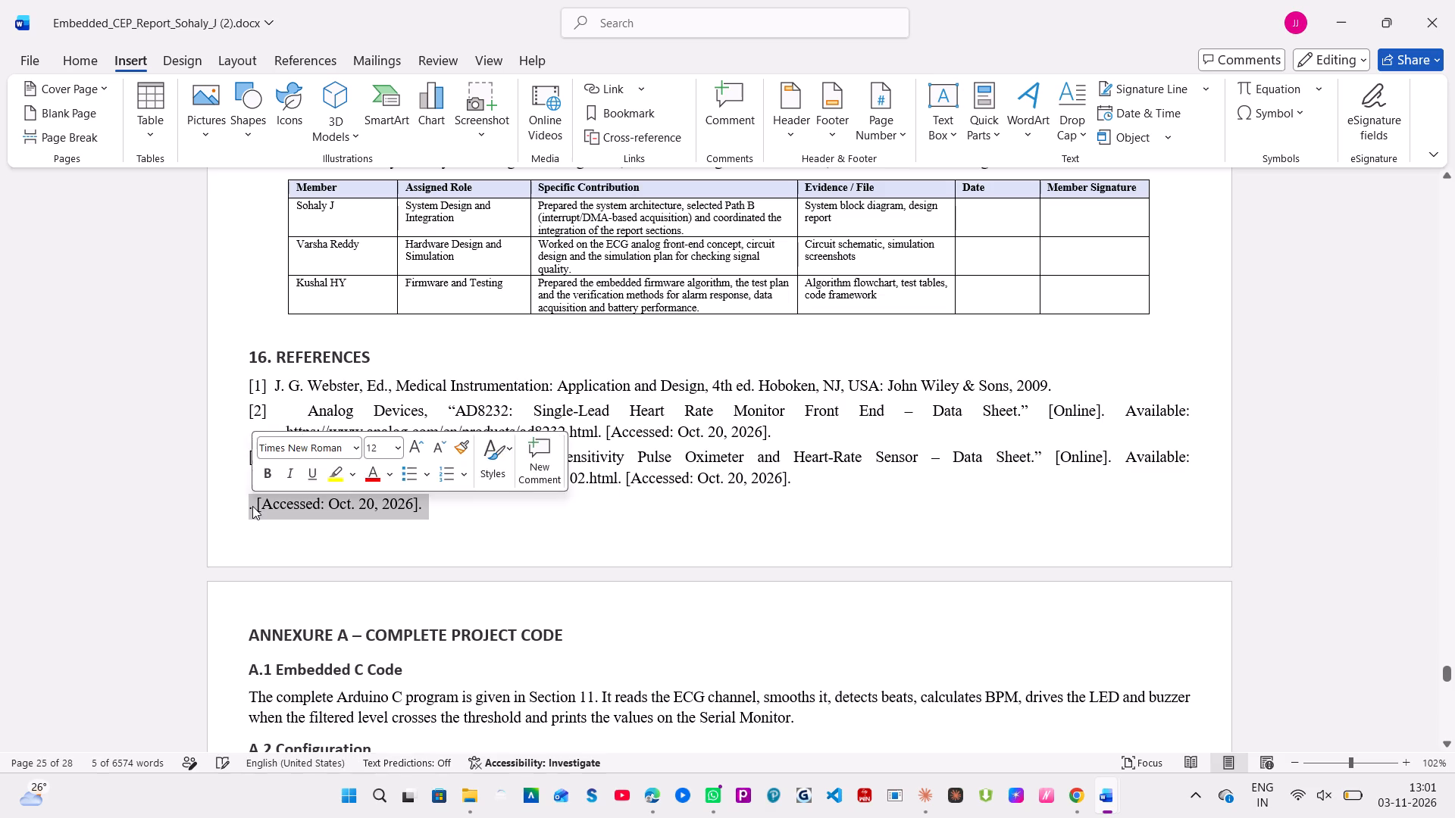
pyautogui.press('BackSpace')
# Reduce the PCB layout picture in the Figure 12.2 box to roughly half its height, pulling its box up beneath Figure 12.1.
pyautogui.scroll(-8, 653, 539)
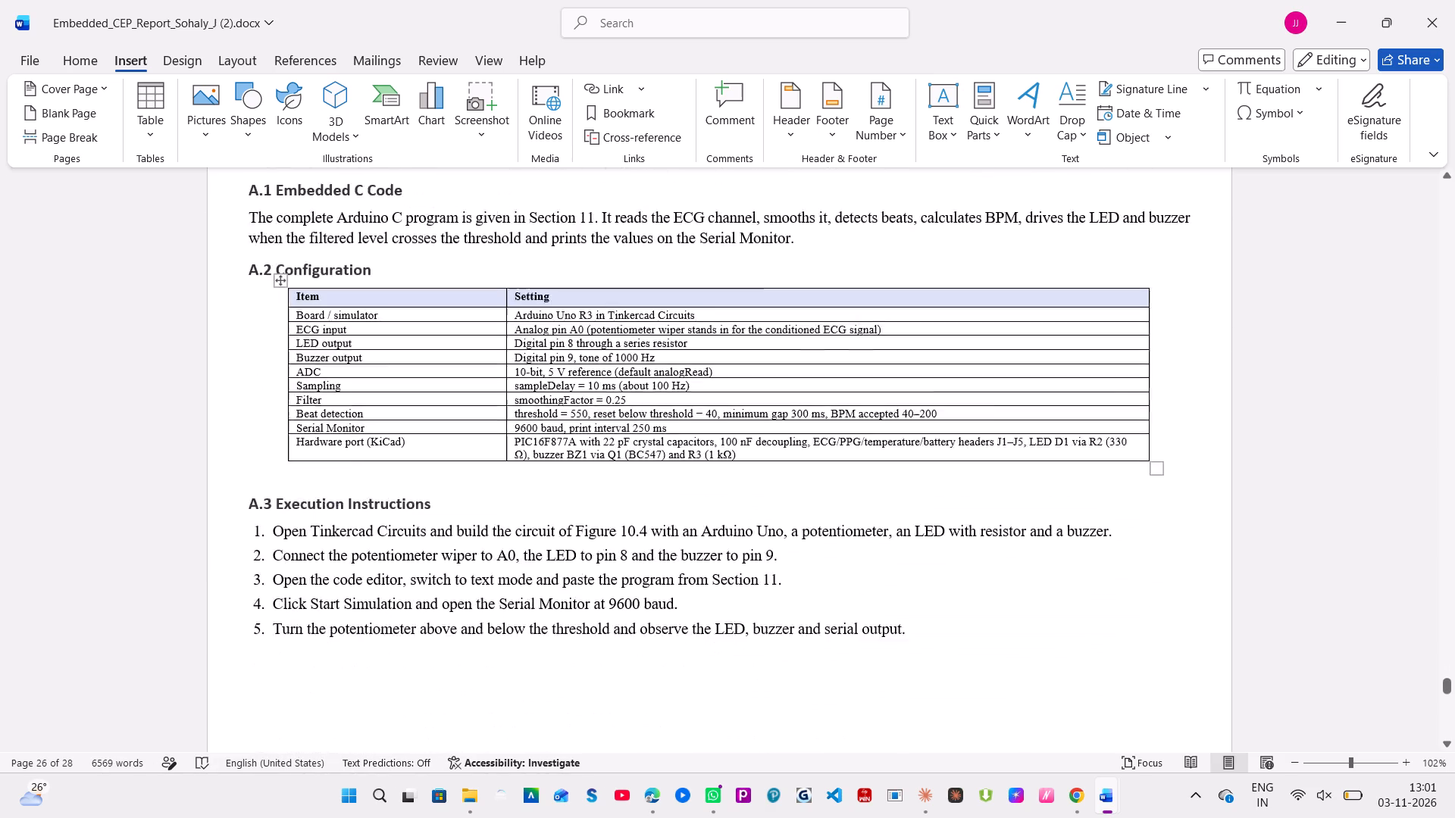
pyautogui.scroll(-11, 653, 539)
pyautogui.scroll(2, 653, 539)
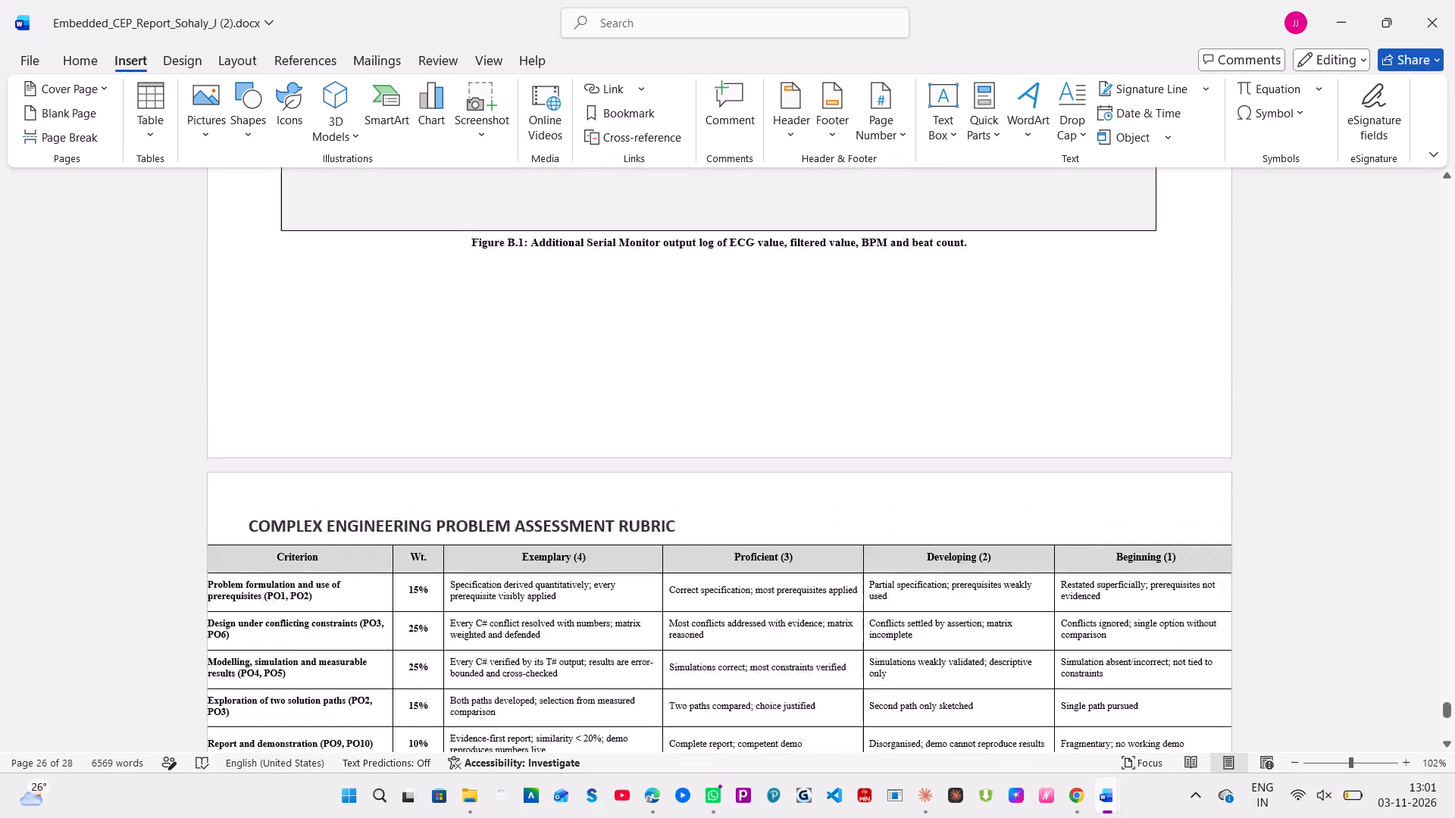
pyautogui.scroll(4, 653, 539)
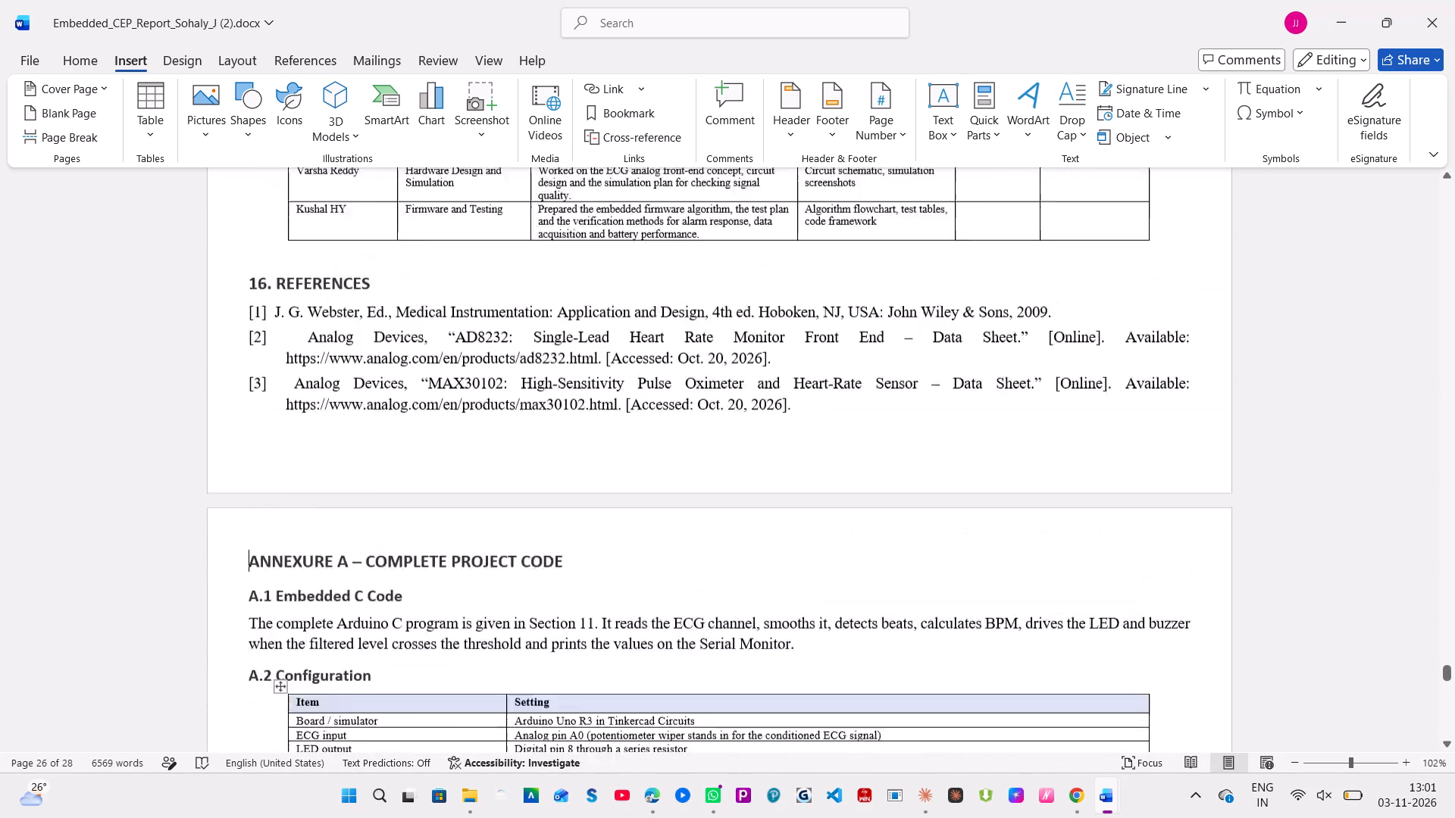
pyautogui.scroll(5, 653, 539)
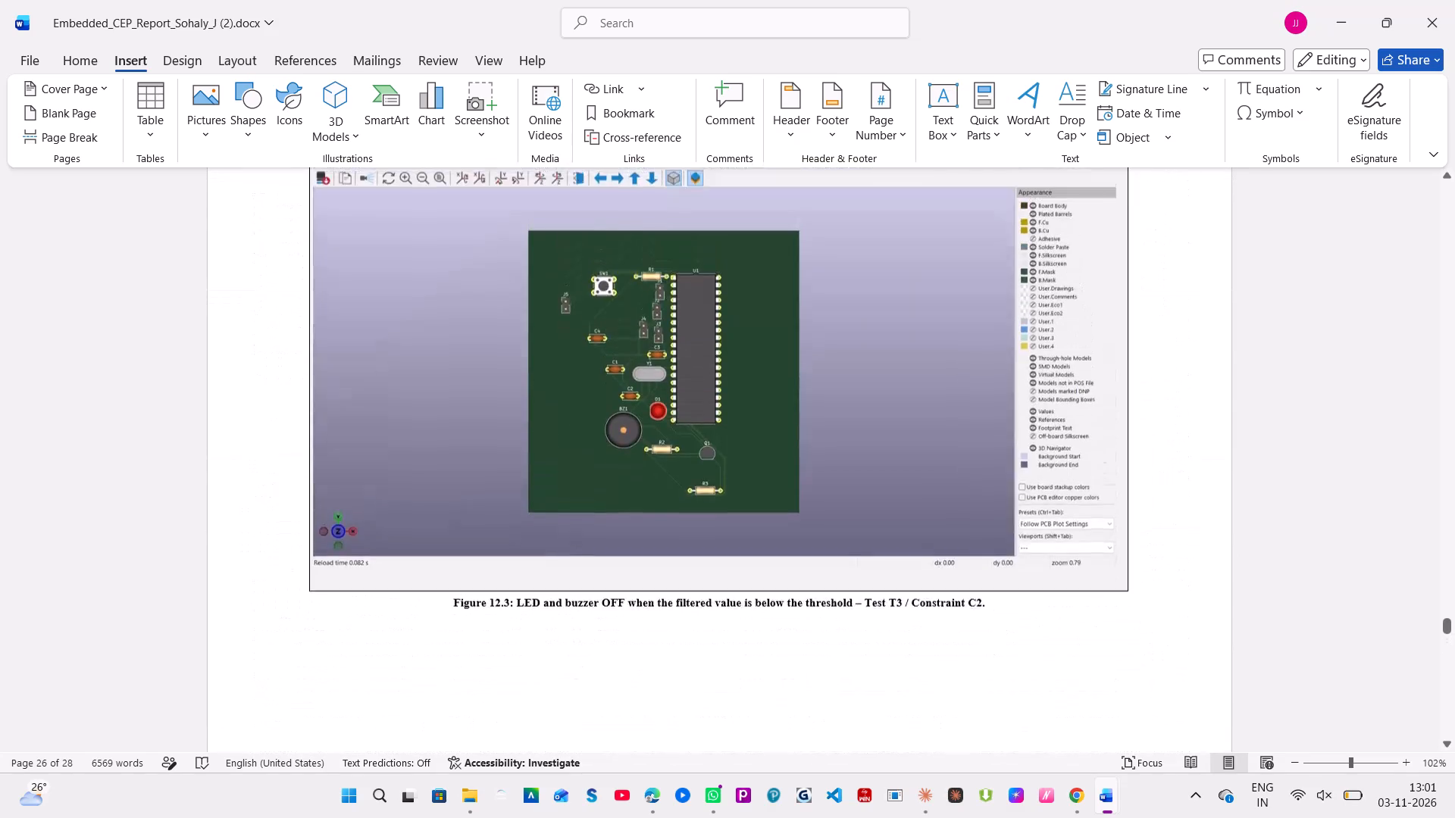
pyautogui.scroll(4, 653, 539)
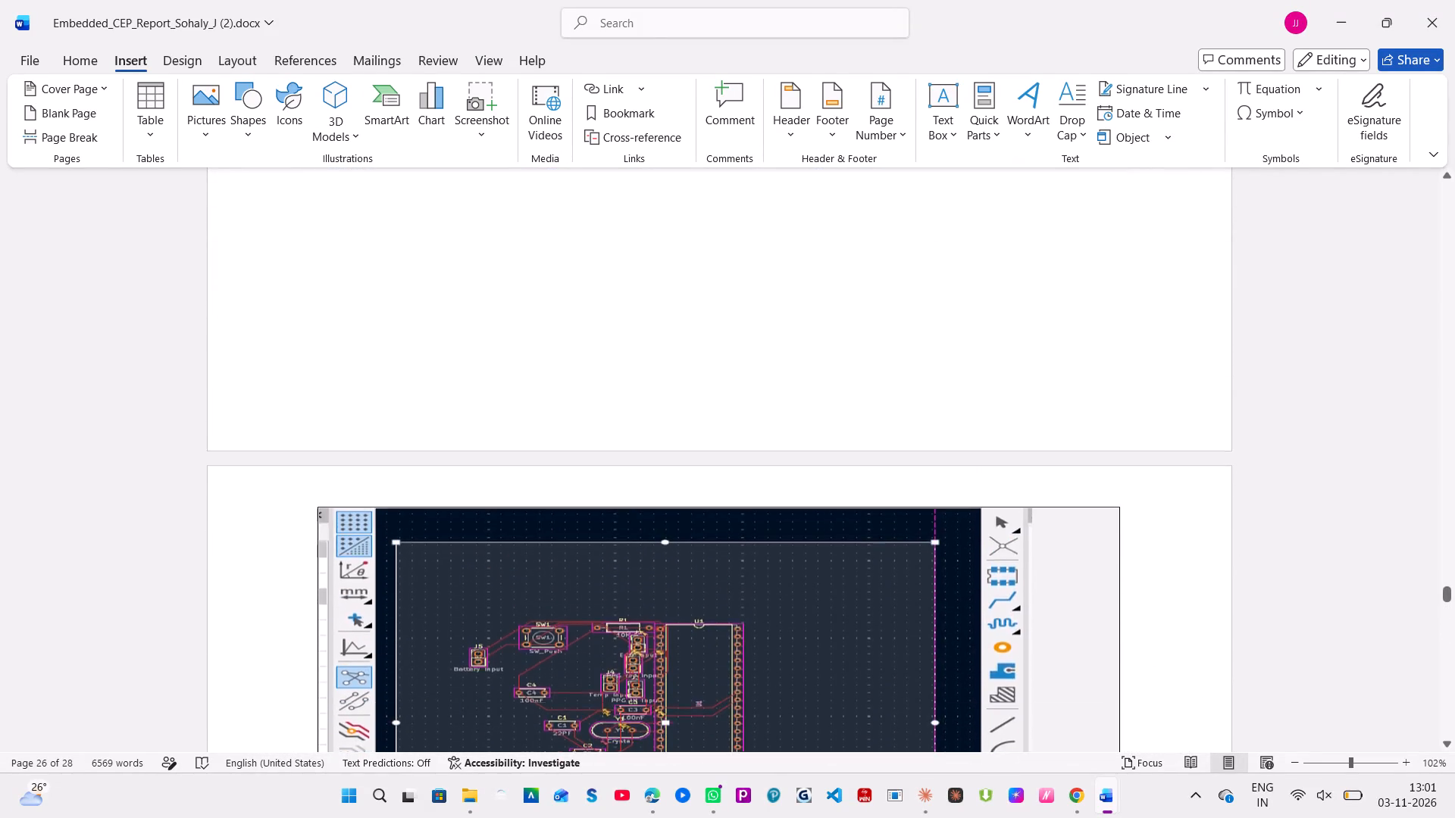
pyautogui.scroll(2, 653, 539)
pyautogui.scroll(-2, 653, 539)
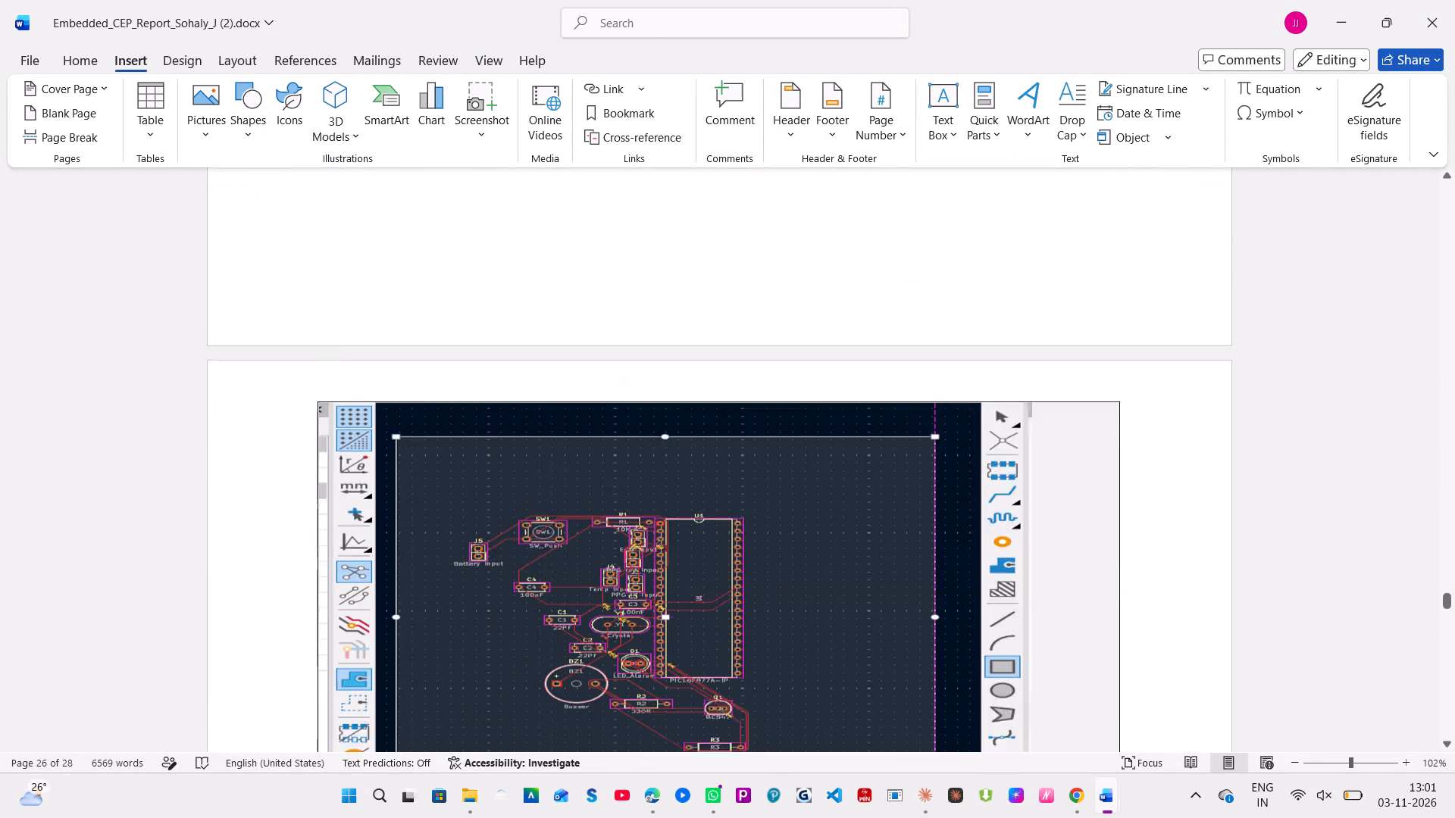
pyautogui.scroll(-2, 653, 539)
pyautogui.click(734, 488)
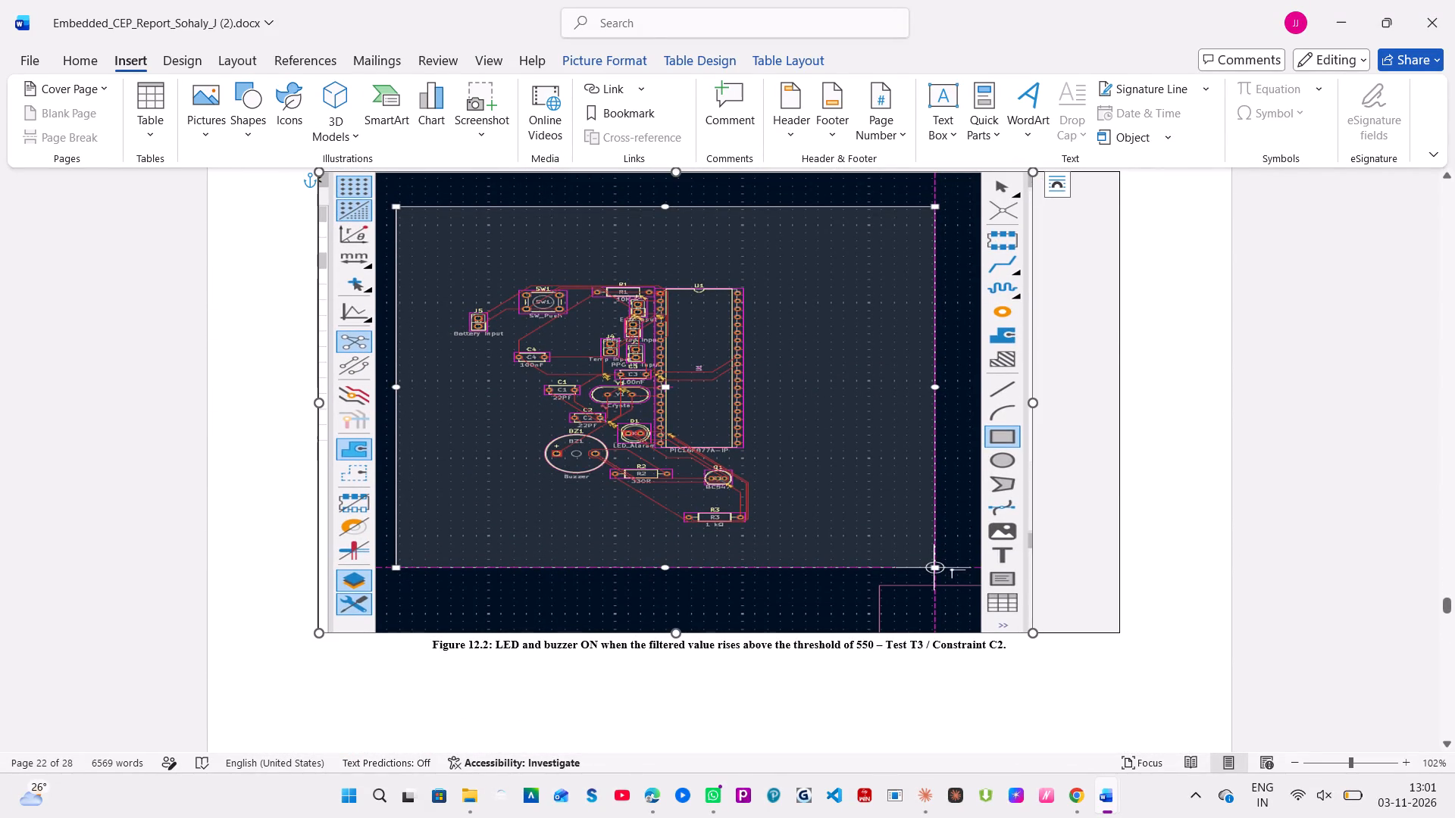
pyautogui.moveTo(675, 630); pyautogui.dragTo(668, 427)
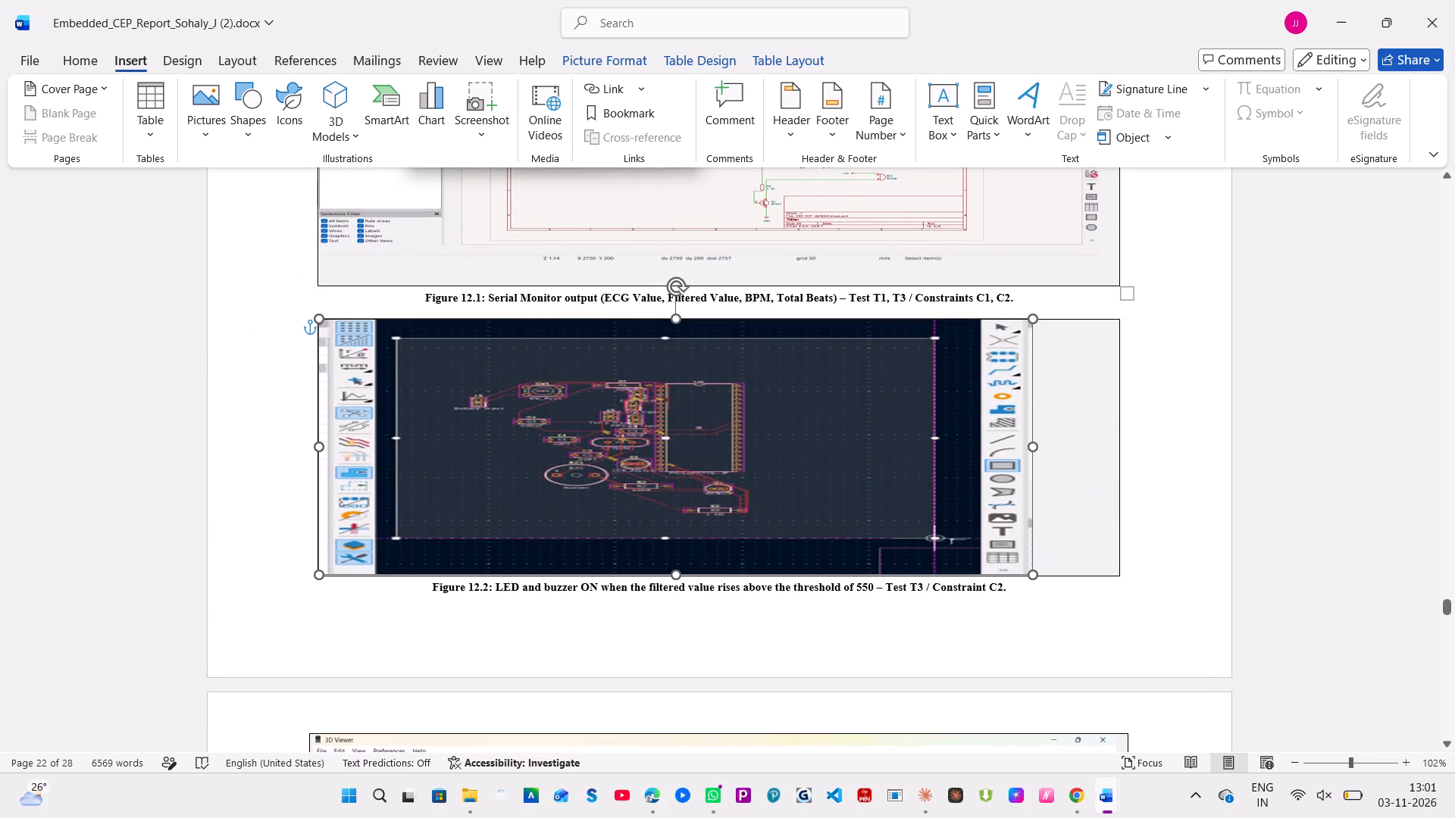
# Increase the height of the PCB layout picture in the Figure 12.2 box by extending its lower edge.
pyautogui.moveTo(676, 573); pyautogui.dragTo(679, 591)
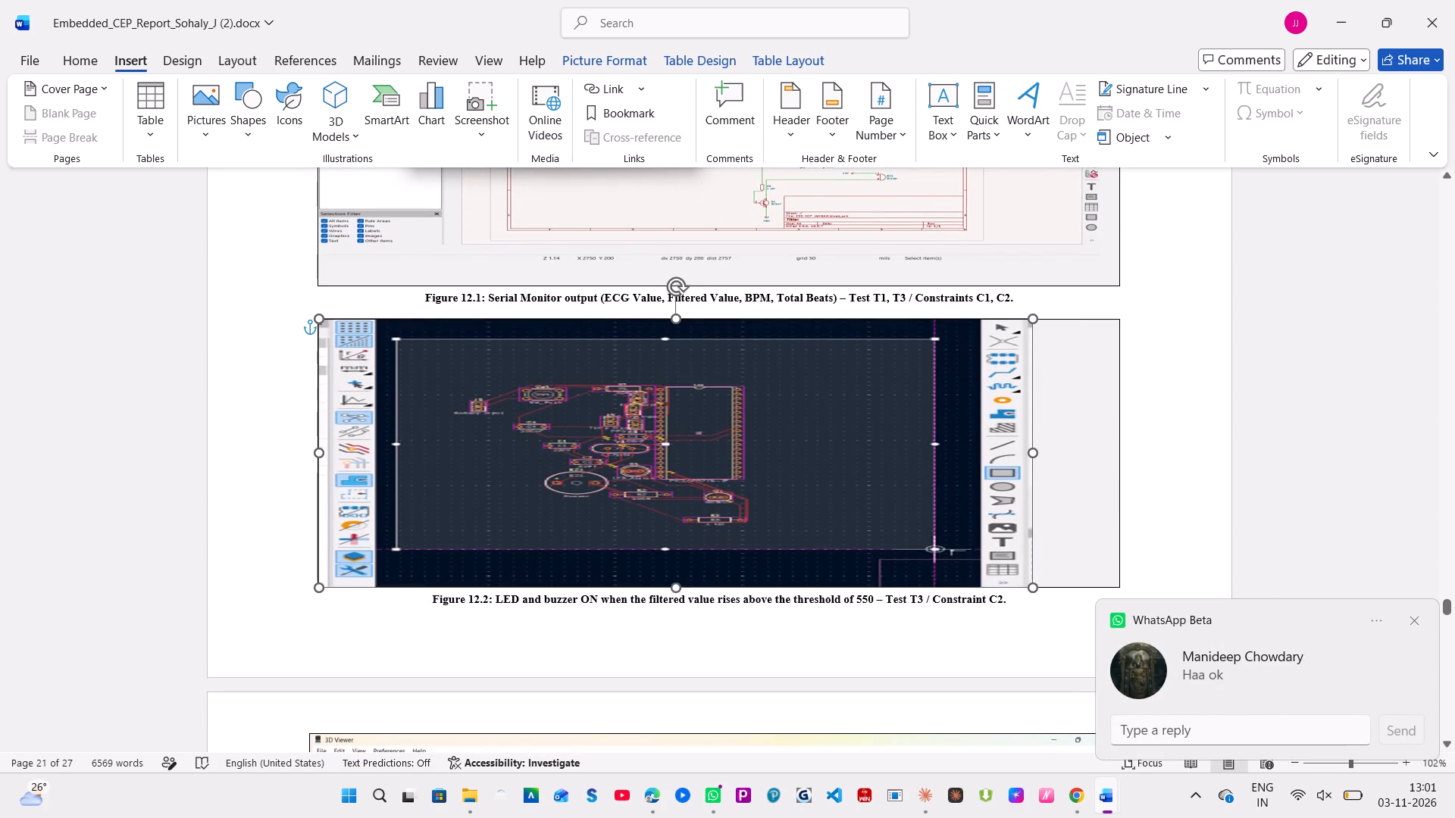
pyautogui.moveTo(679, 591); pyautogui.dragTo(683, 620)
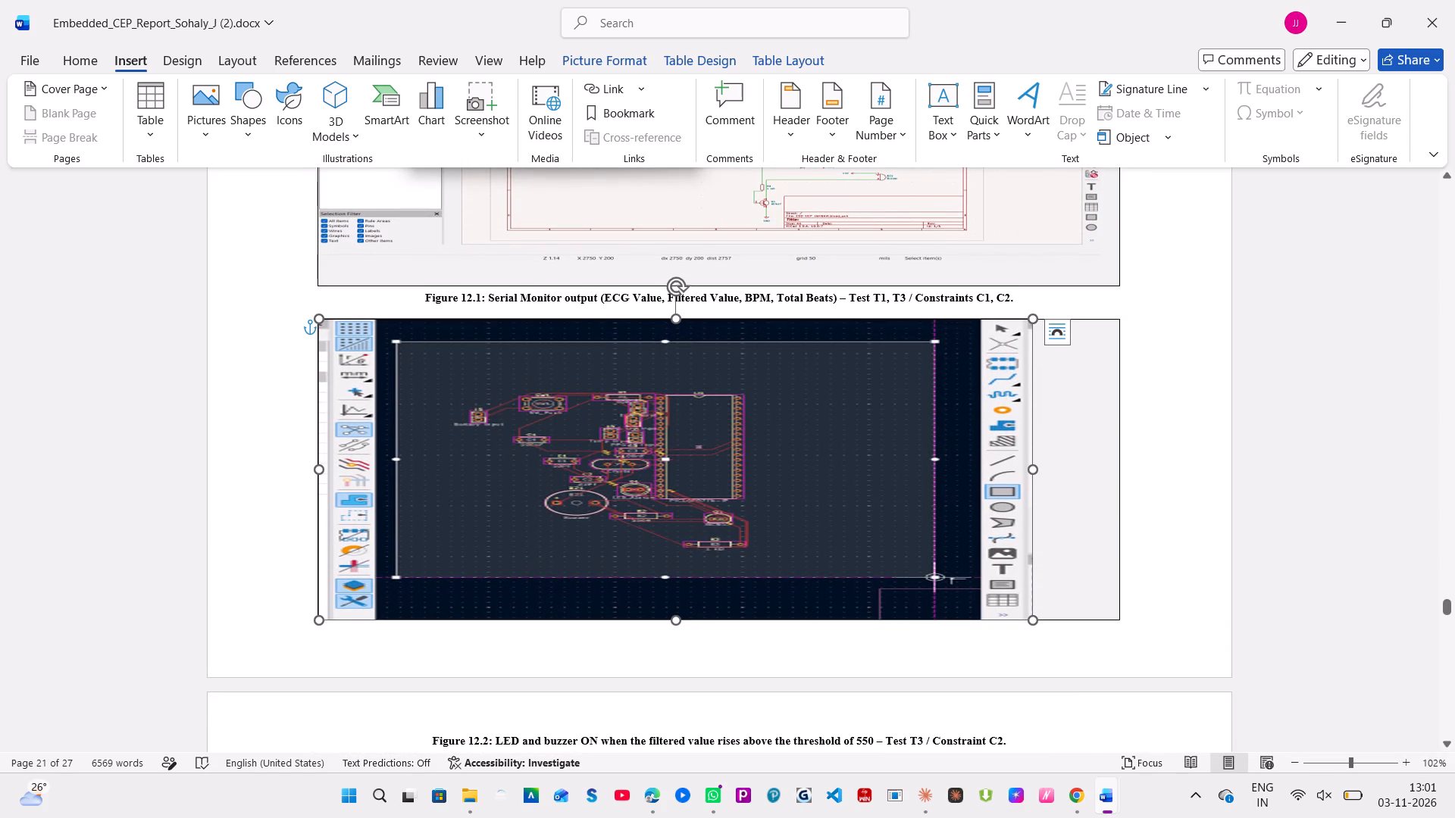
pyautogui.scroll(1, 665, 482)
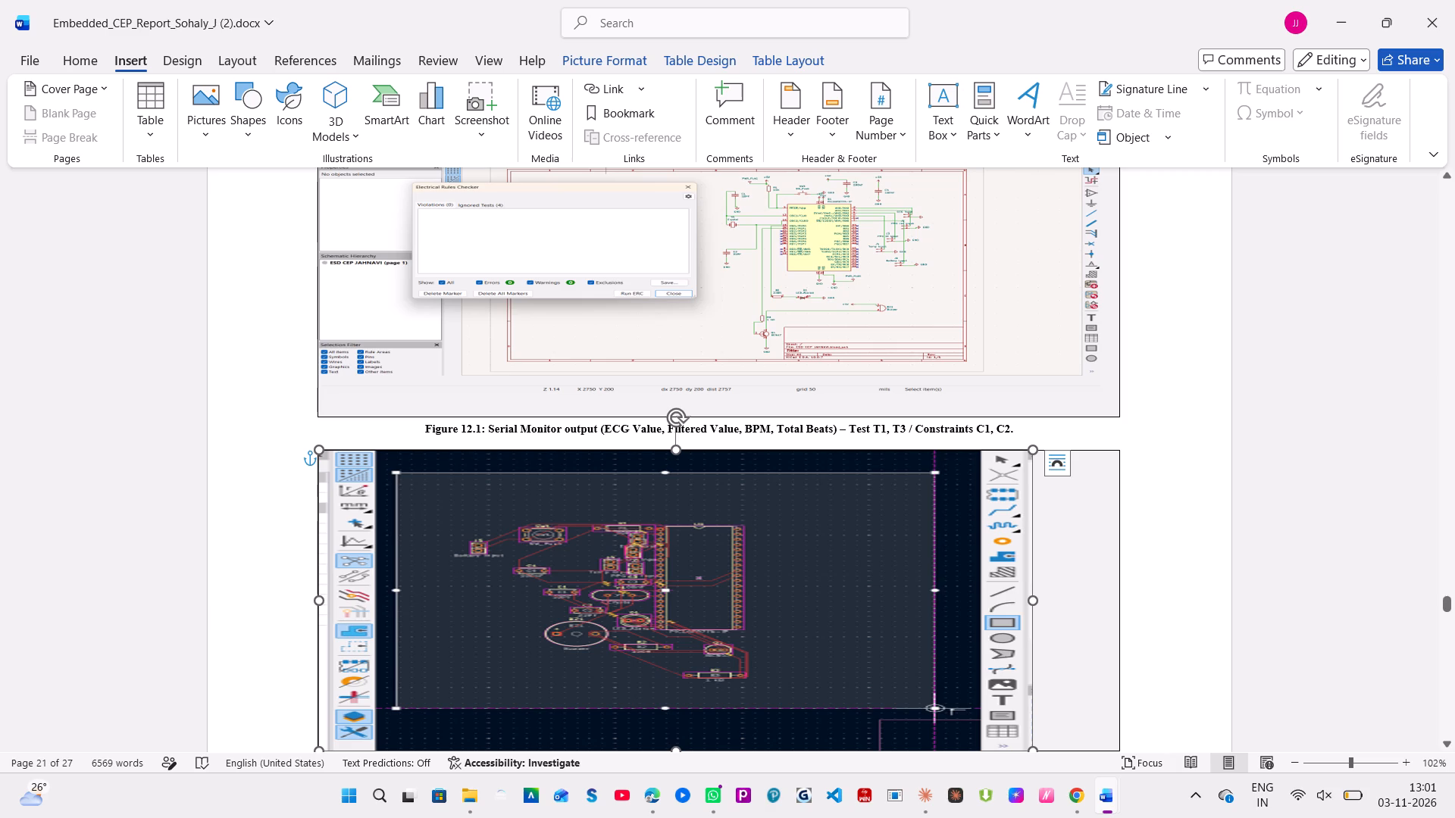
# Slightly reduce the height of the 3D viewer picture in the Figure 12.3 box from its lower edge.
pyautogui.scroll(-4, 734, 587)
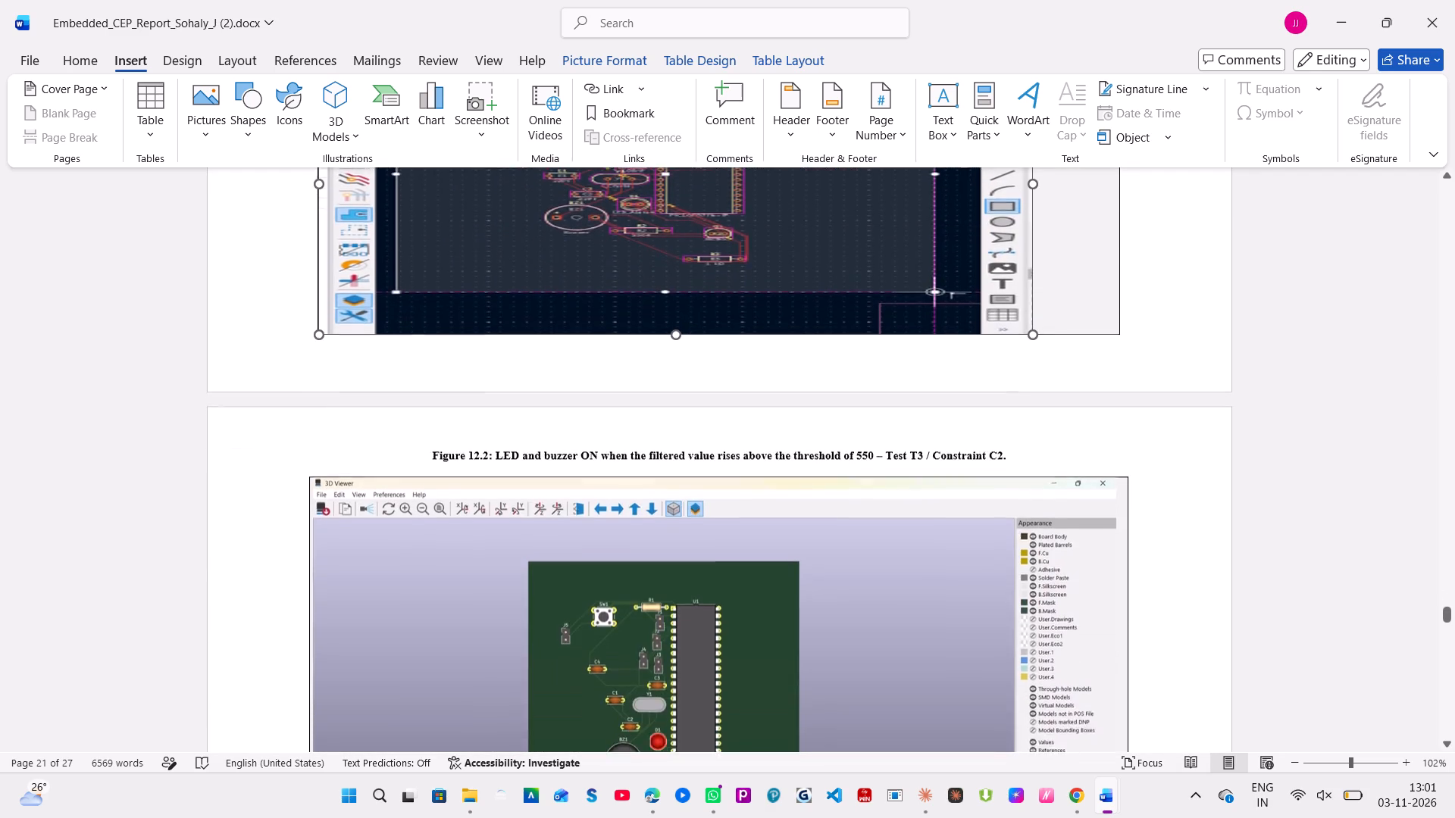
pyautogui.scroll(-2, 734, 587)
pyautogui.scroll(1, 734, 587)
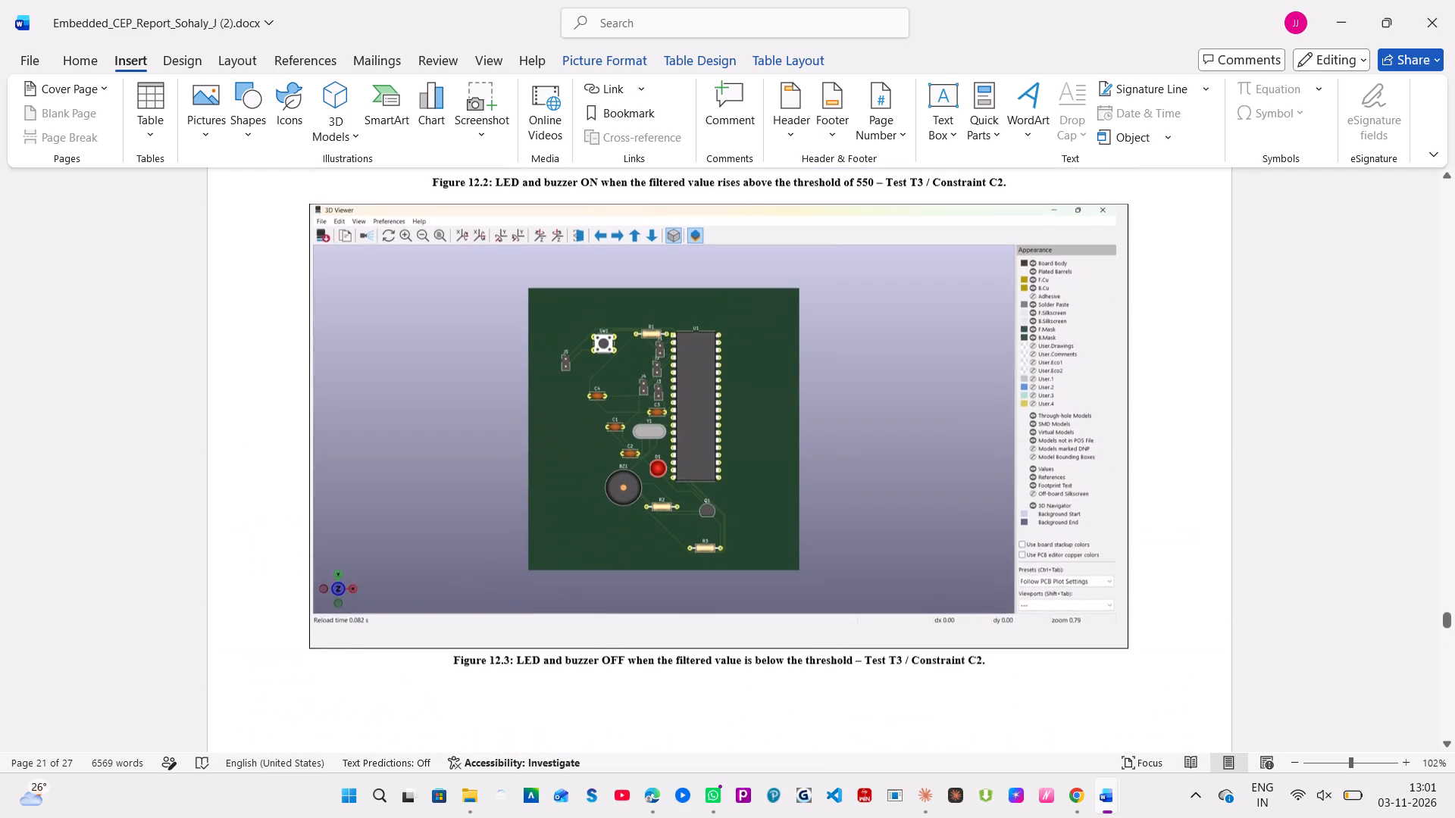
pyautogui.scroll(1, 734, 587)
pyautogui.click(708, 533)
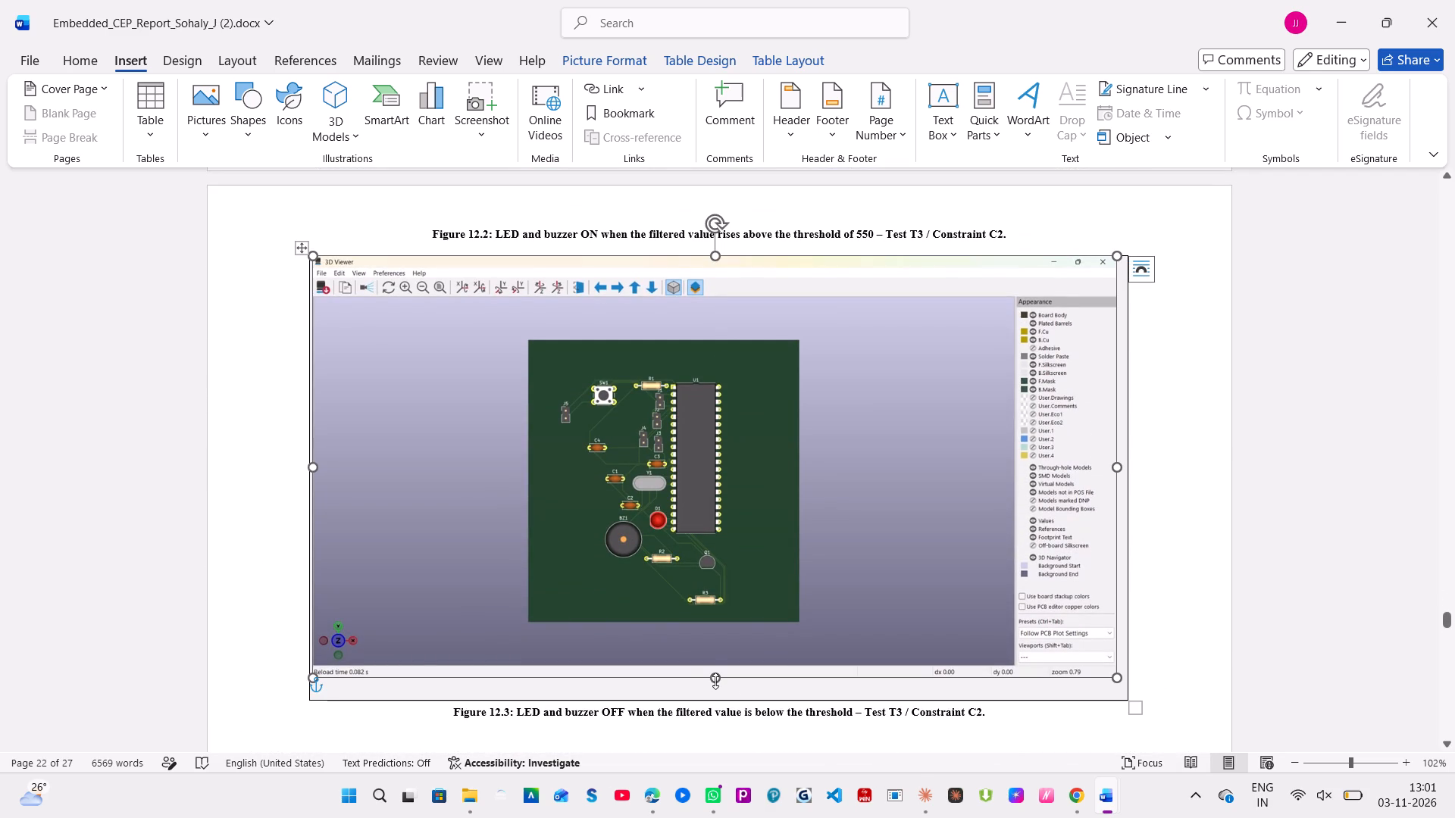
pyautogui.moveTo(715, 681); pyautogui.dragTo(724, 639)
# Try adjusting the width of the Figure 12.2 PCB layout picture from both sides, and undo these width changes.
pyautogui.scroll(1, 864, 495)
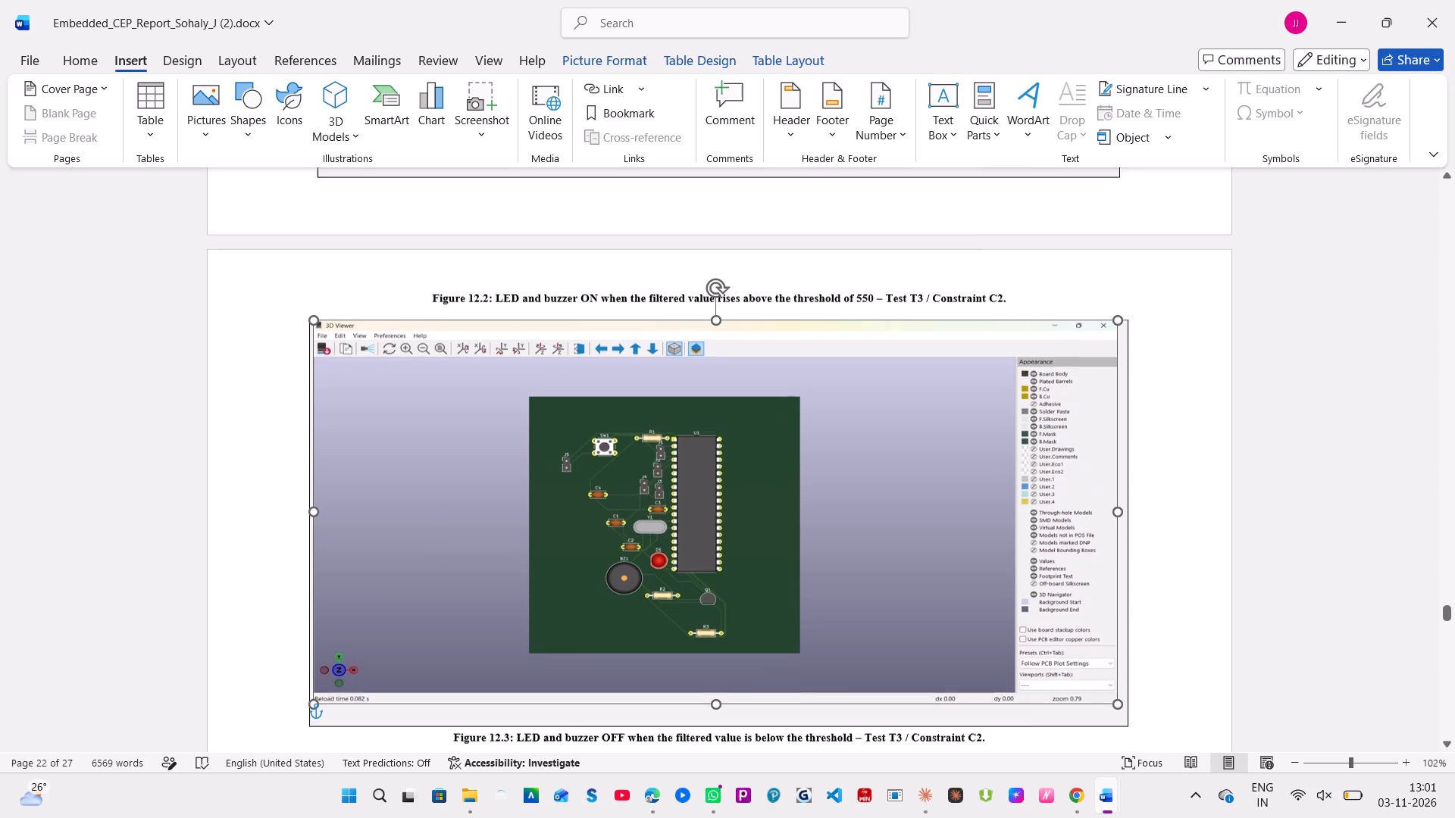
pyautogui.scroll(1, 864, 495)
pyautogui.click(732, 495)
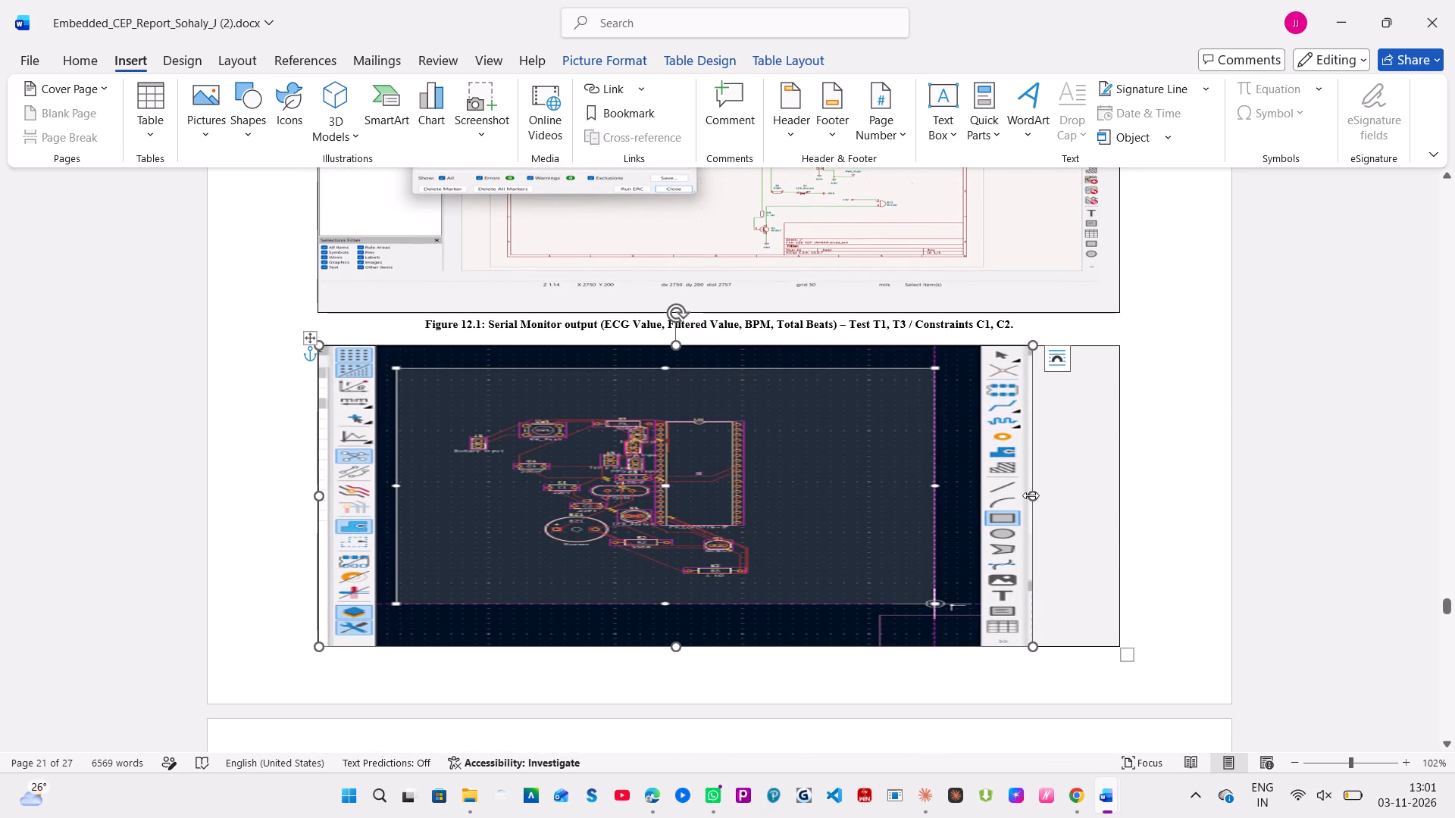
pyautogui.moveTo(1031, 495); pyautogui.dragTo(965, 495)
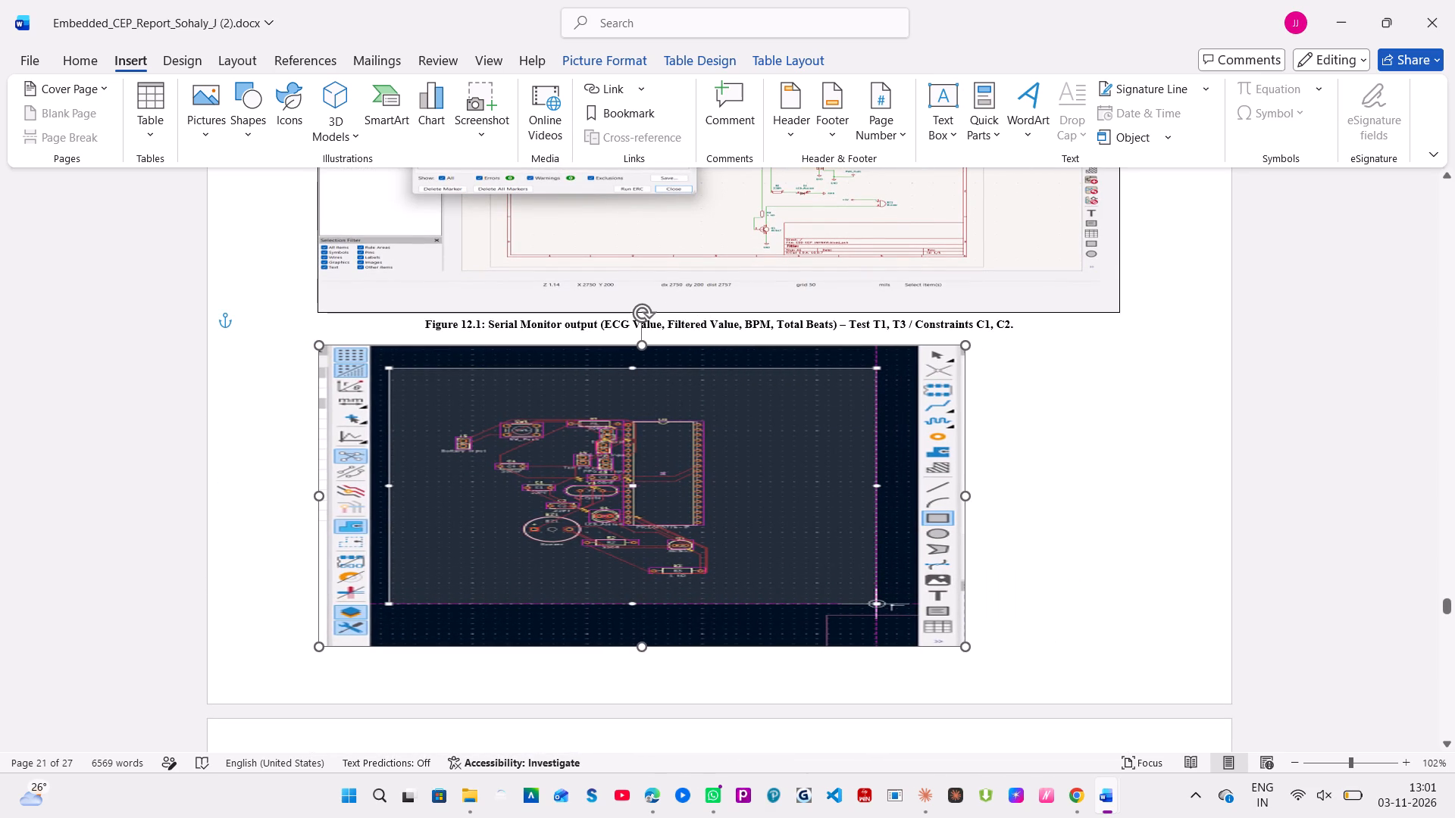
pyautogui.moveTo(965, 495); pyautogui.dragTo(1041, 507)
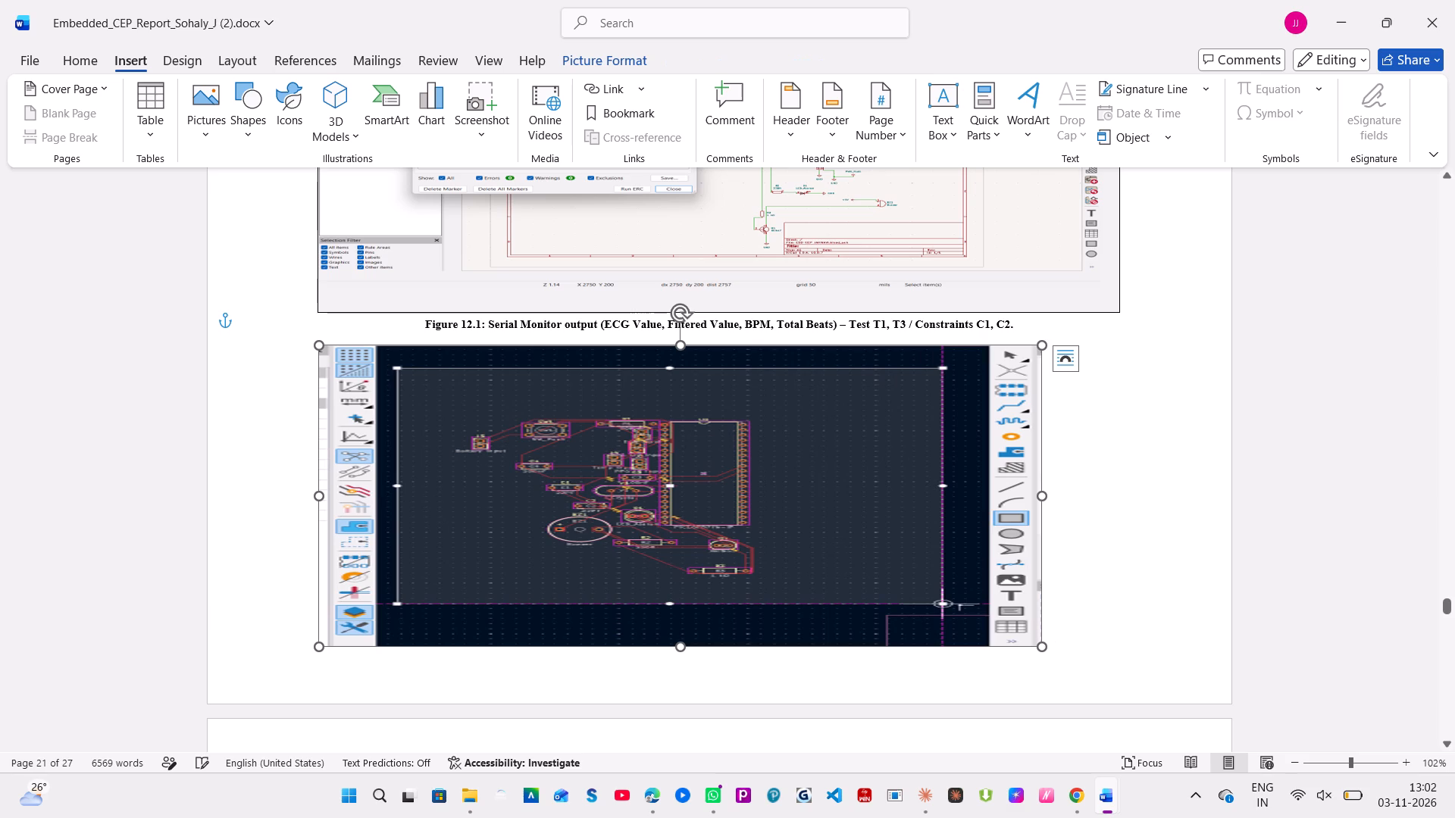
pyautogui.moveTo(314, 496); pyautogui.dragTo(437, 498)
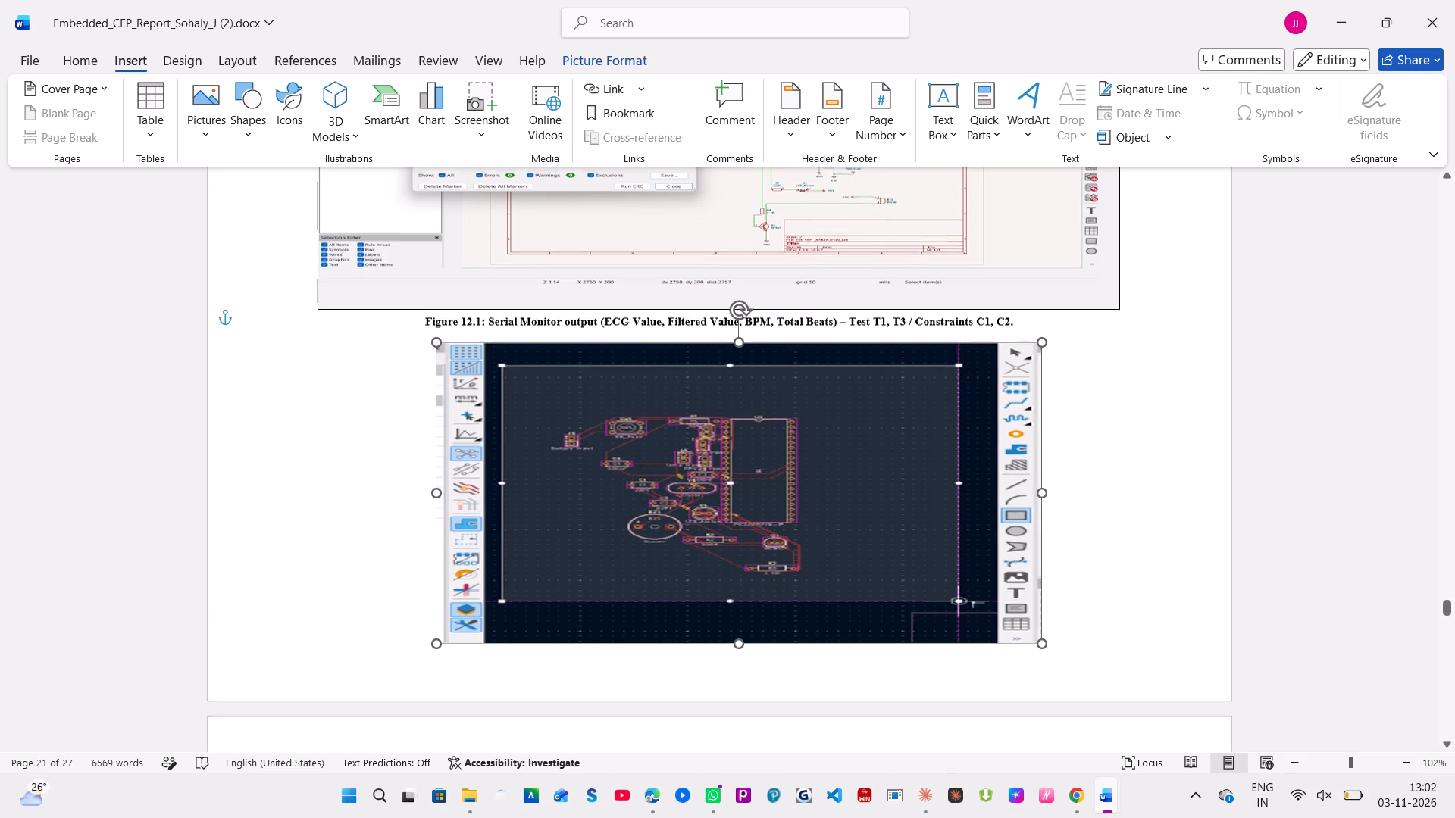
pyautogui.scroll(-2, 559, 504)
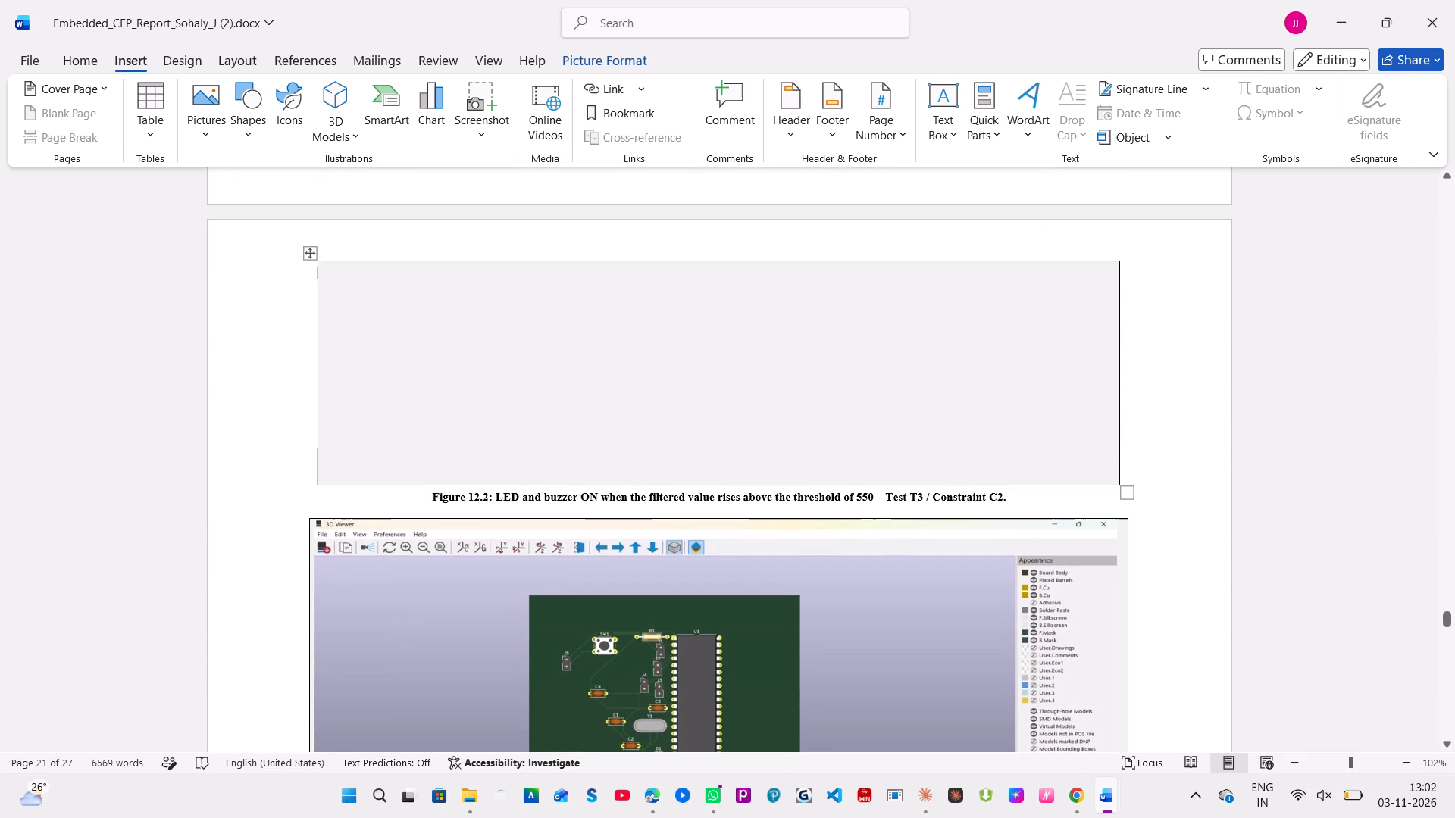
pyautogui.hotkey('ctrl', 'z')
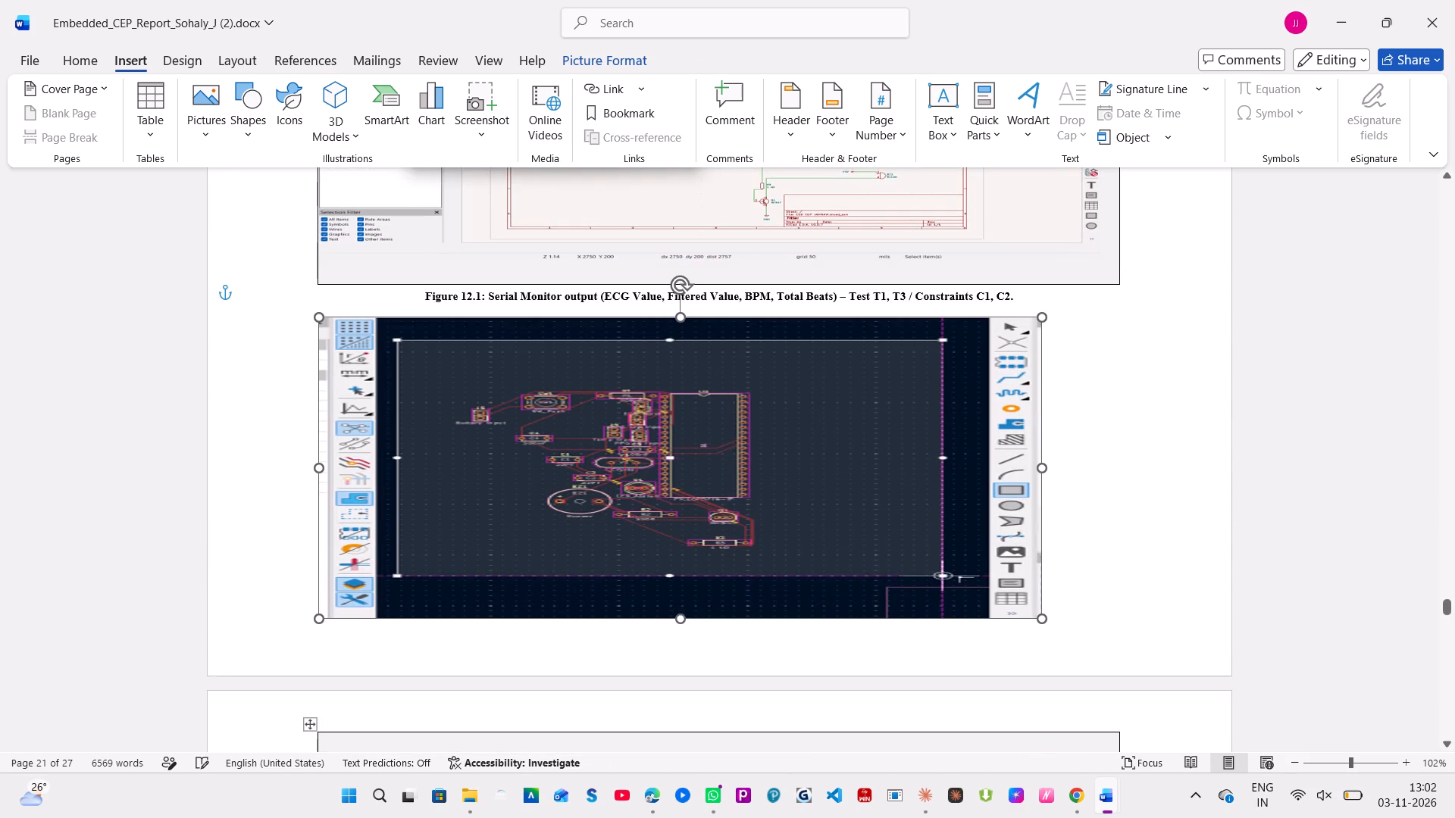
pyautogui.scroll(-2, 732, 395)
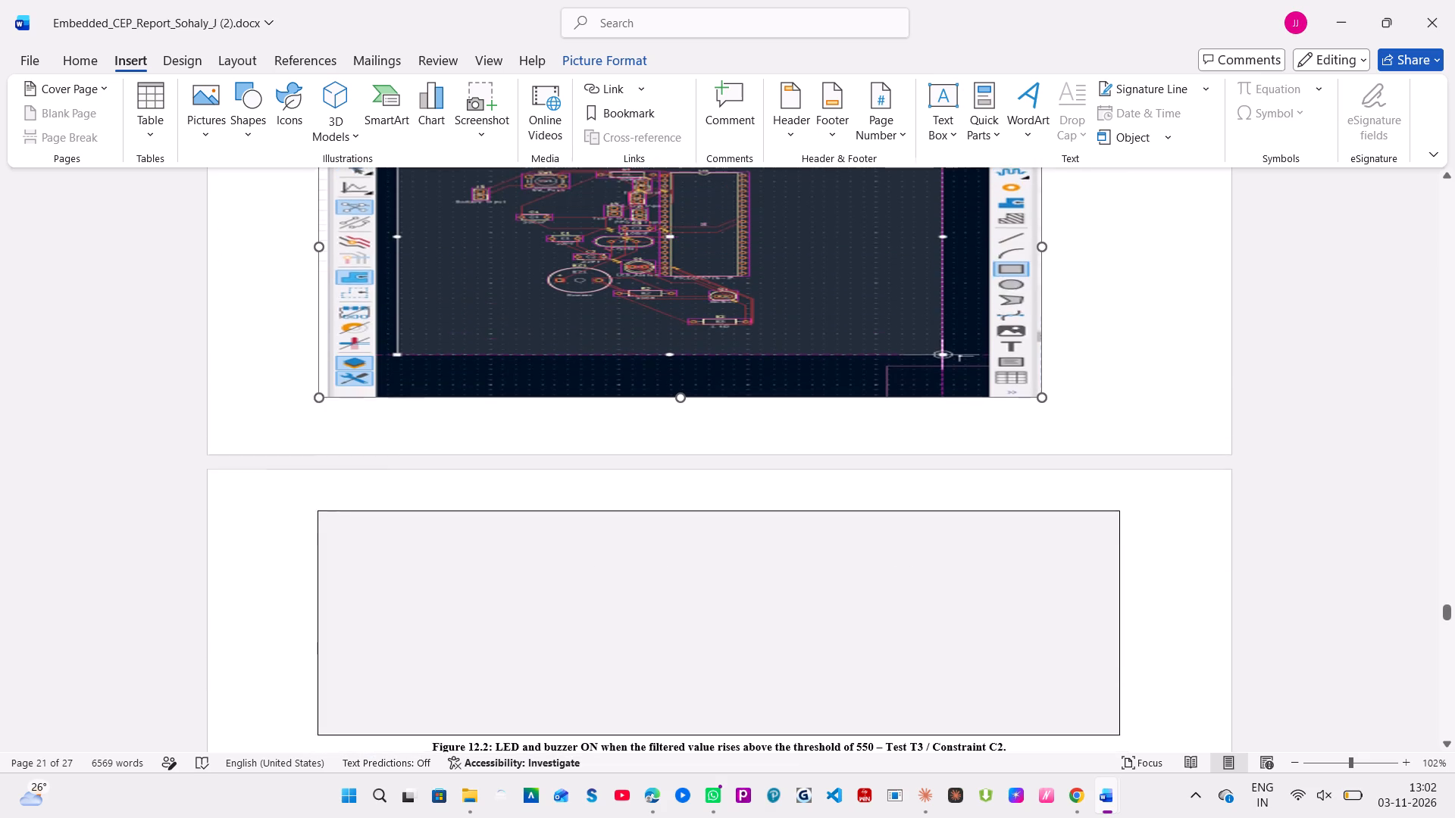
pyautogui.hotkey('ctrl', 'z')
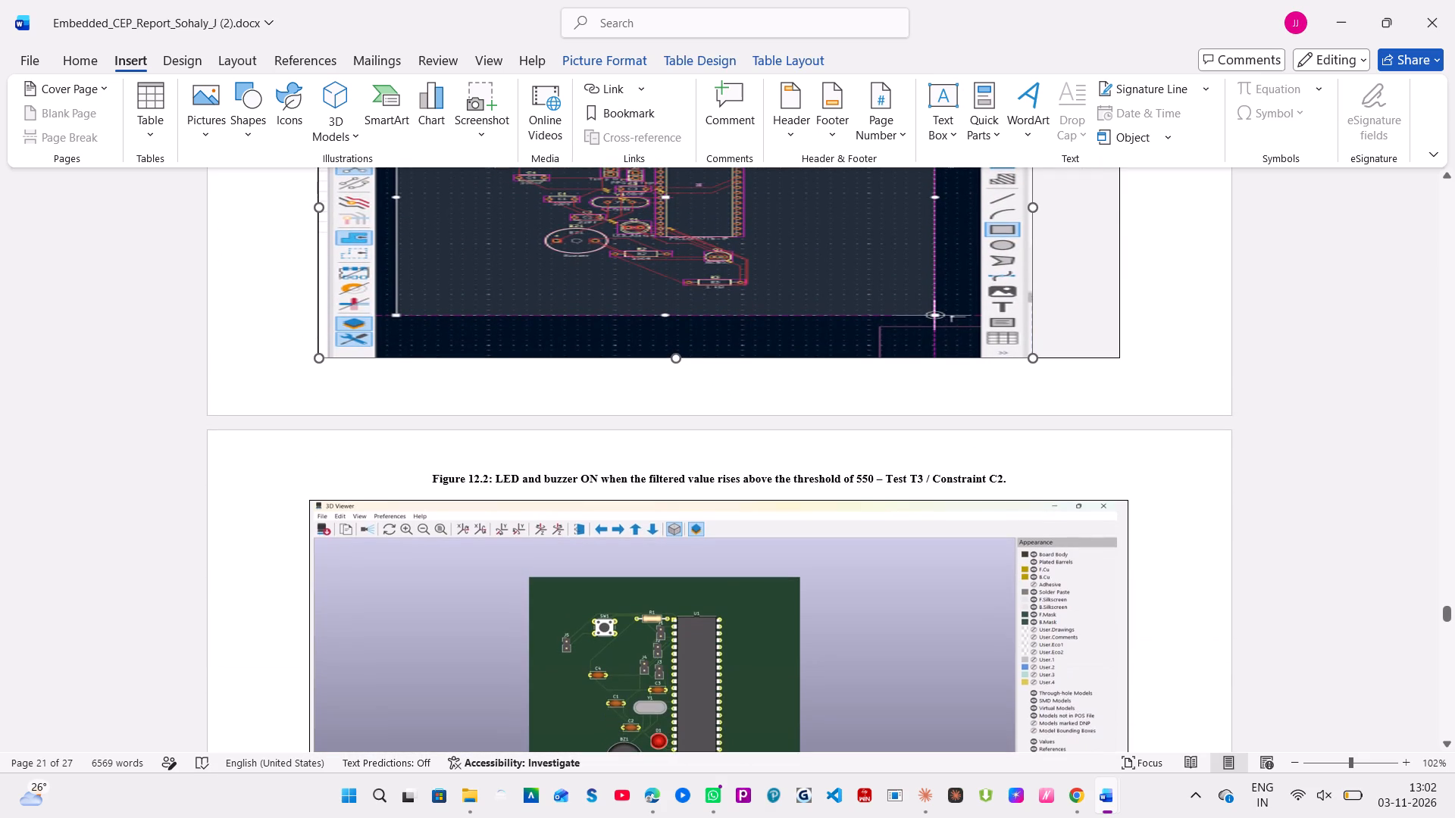
# Refit the Figure 12.2 PCB layout picture, slightly shorter so its caption sits directly beneath on the same page, and slightly wider within its box.
pyautogui.scroll(2, 732, 416)
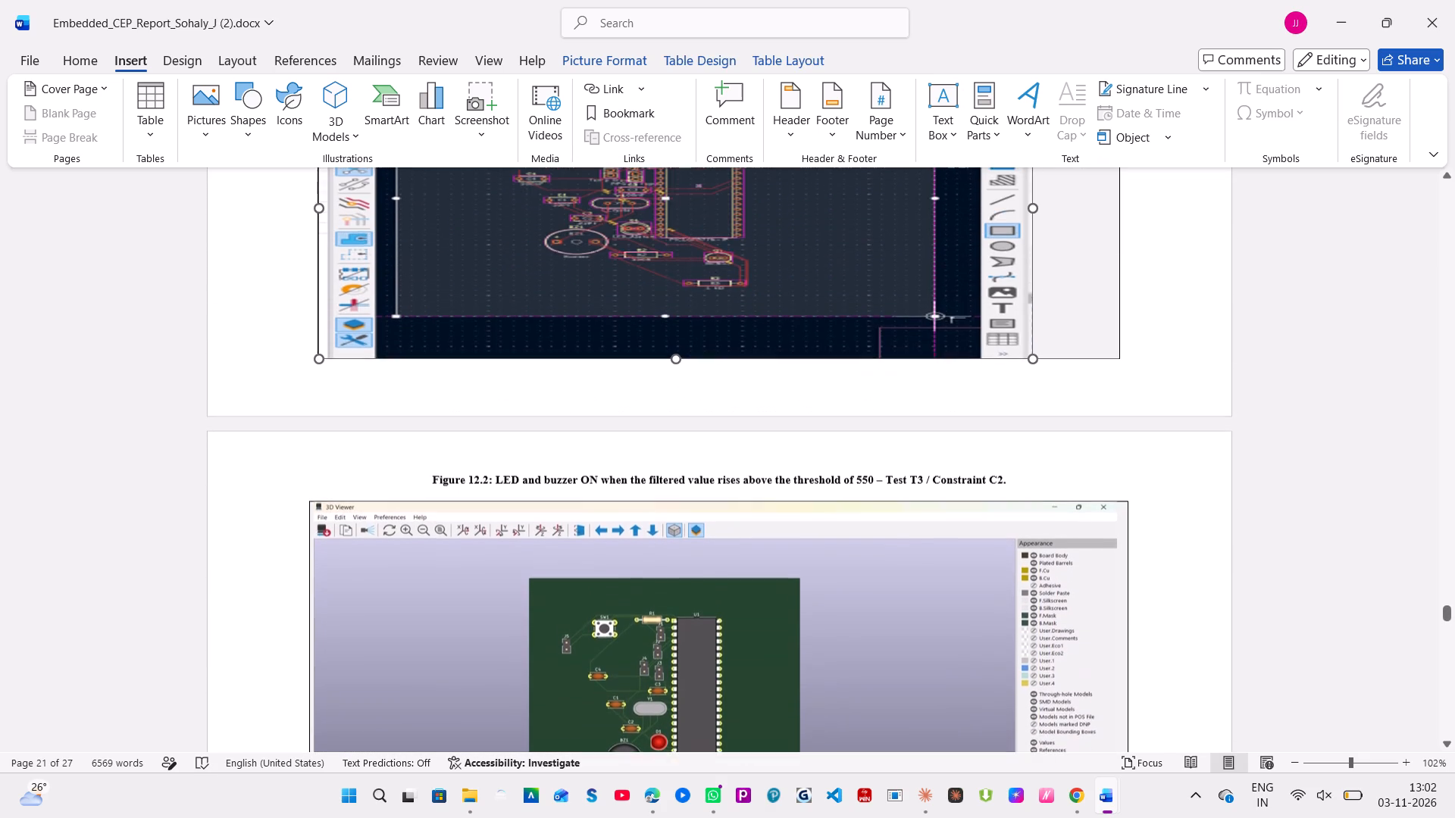
pyautogui.scroll(1, 732, 416)
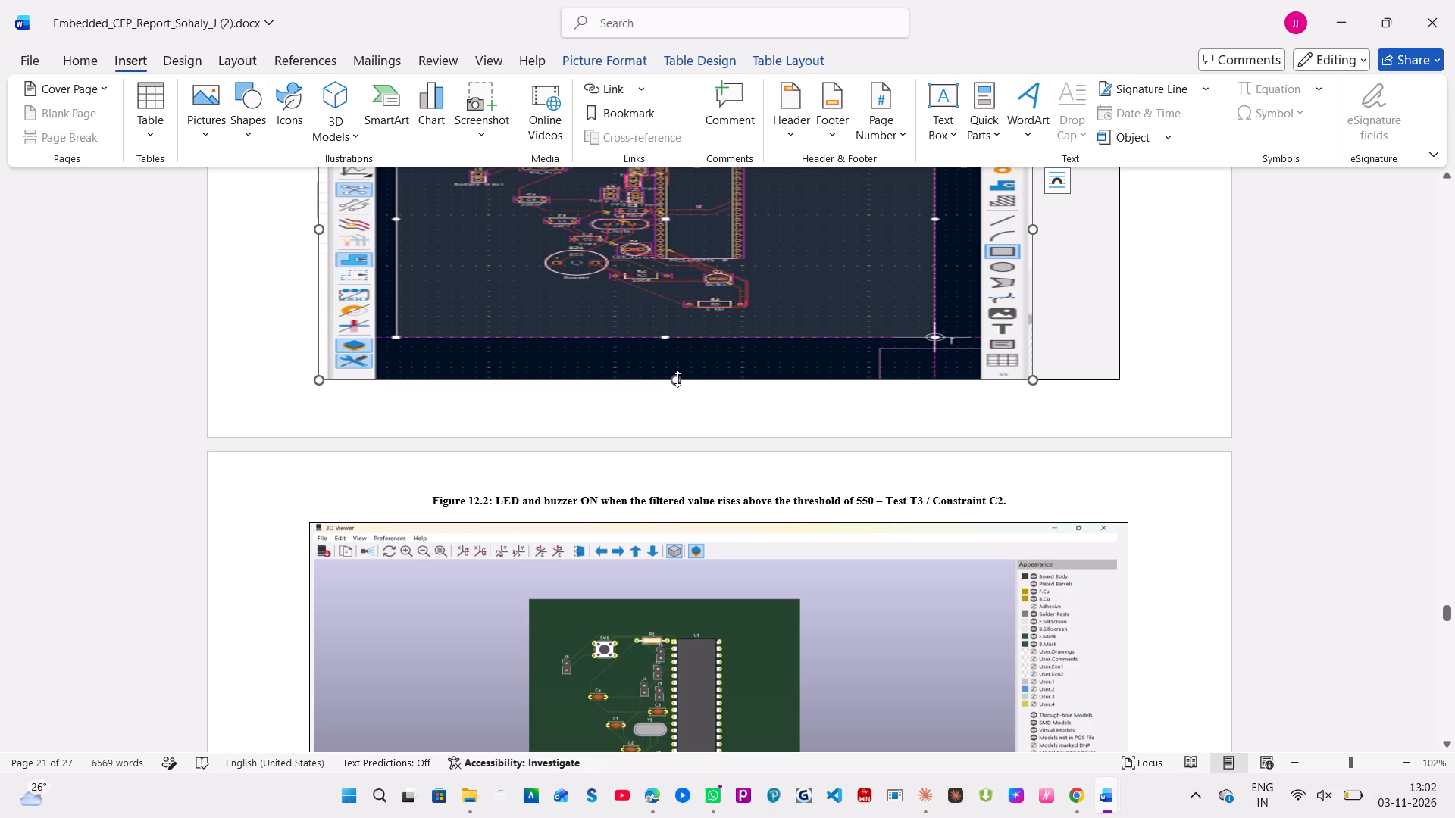
pyautogui.moveTo(677, 379); pyautogui.dragTo(677, 361)
pyautogui.scroll(1, 792, 419)
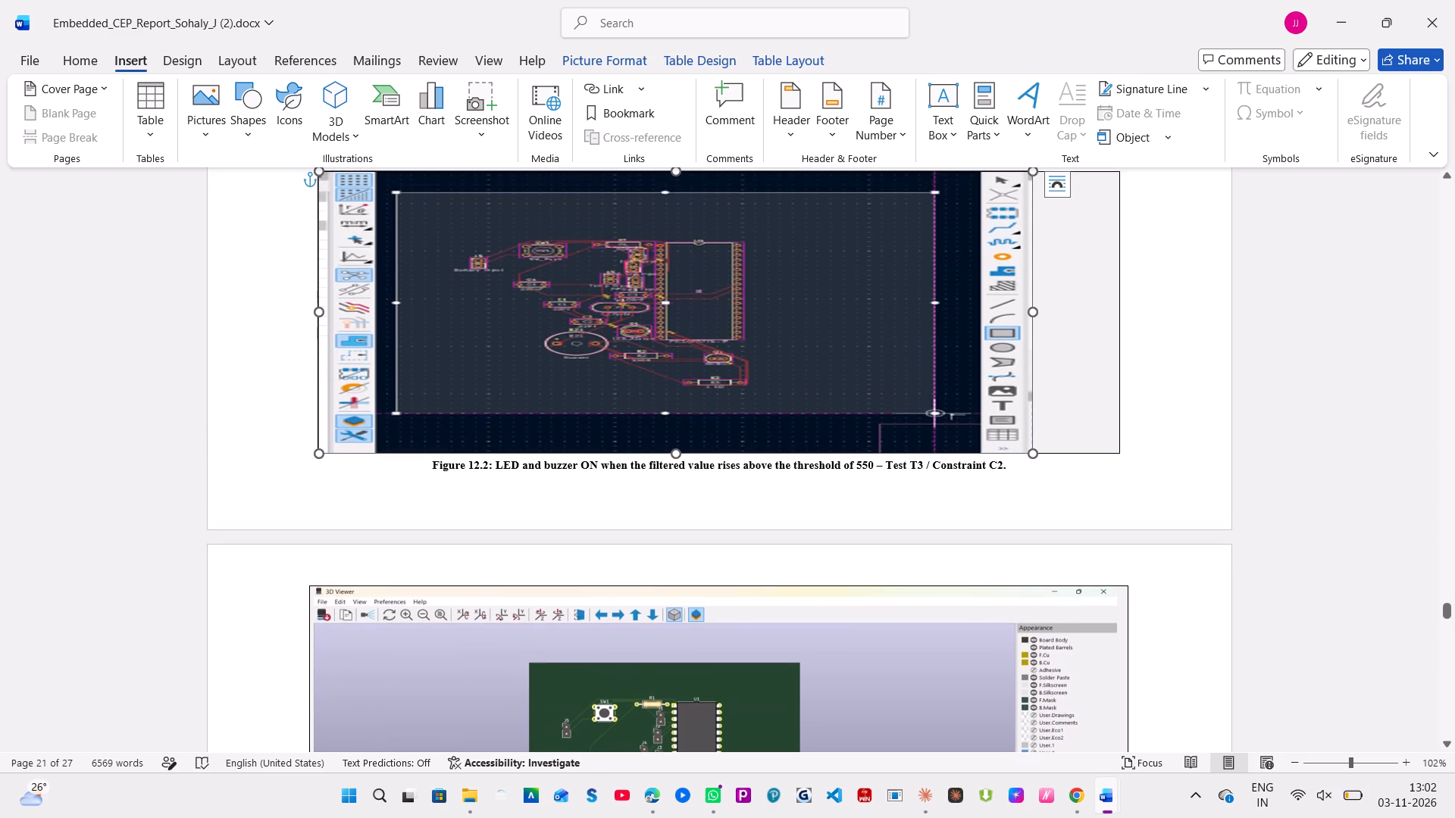
pyautogui.scroll(1, 792, 419)
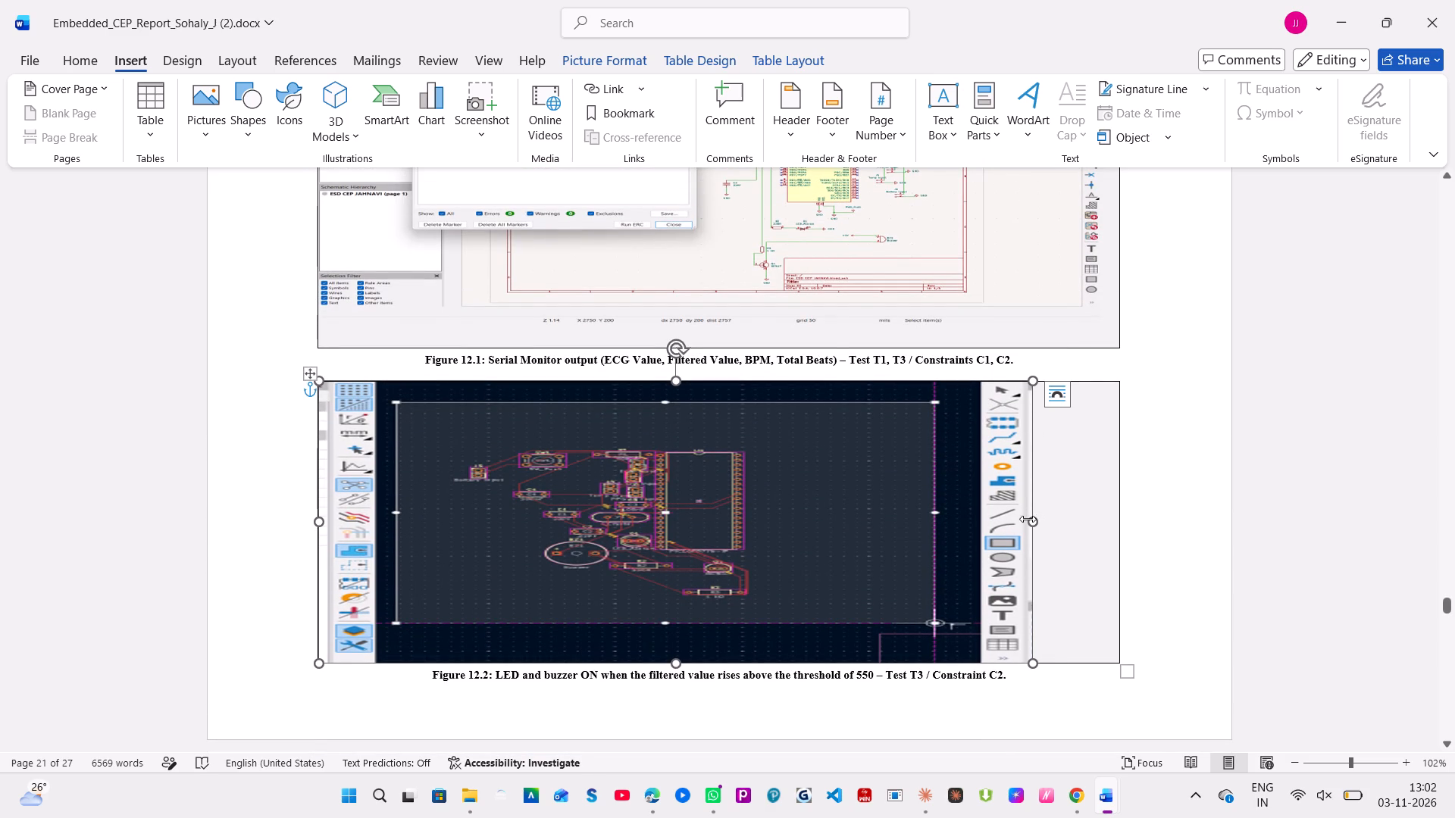
pyautogui.moveTo(1028, 519); pyautogui.dragTo(1119, 529)
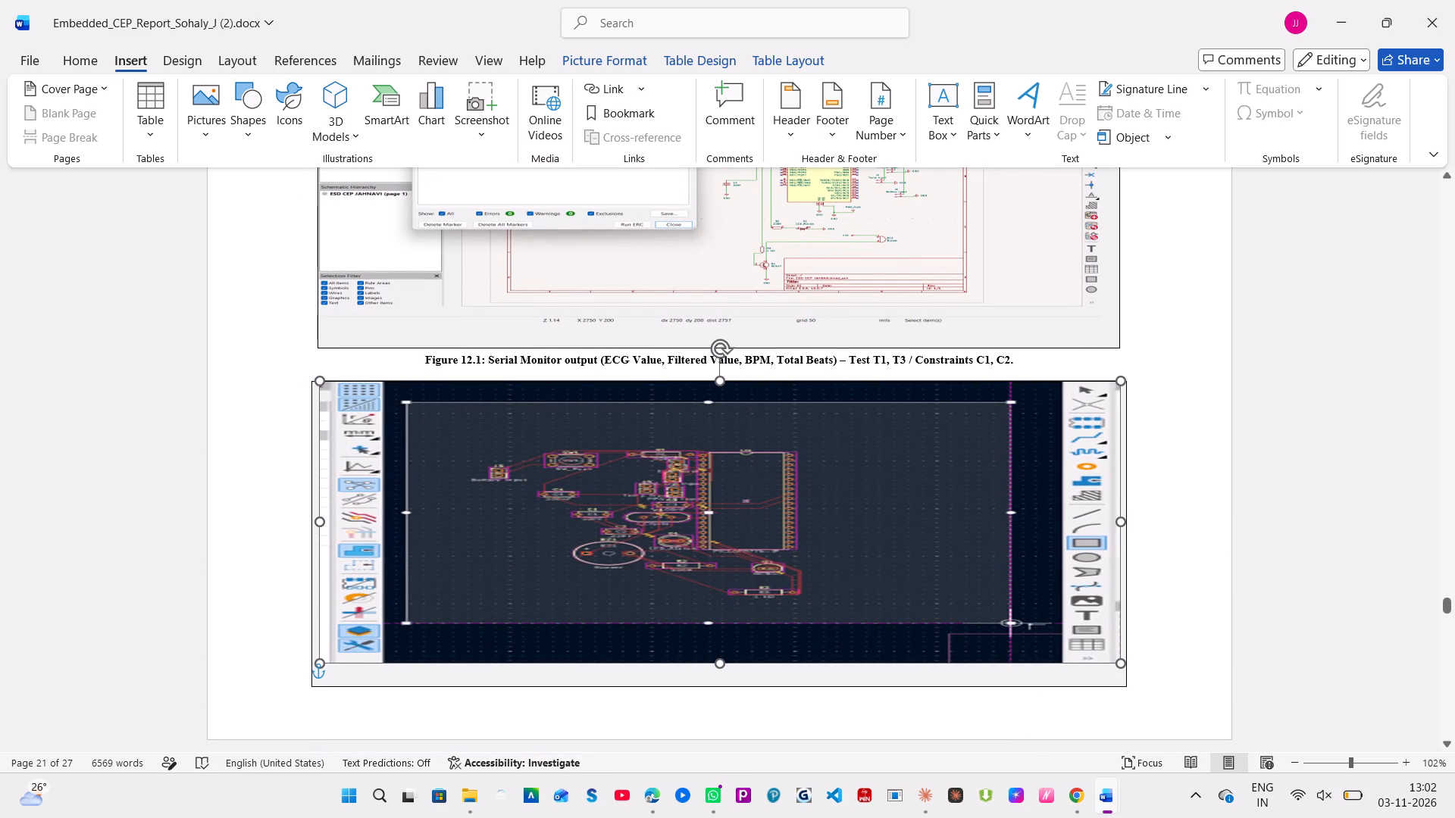
pyautogui.moveTo(1119, 529); pyautogui.dragTo(1052, 523)
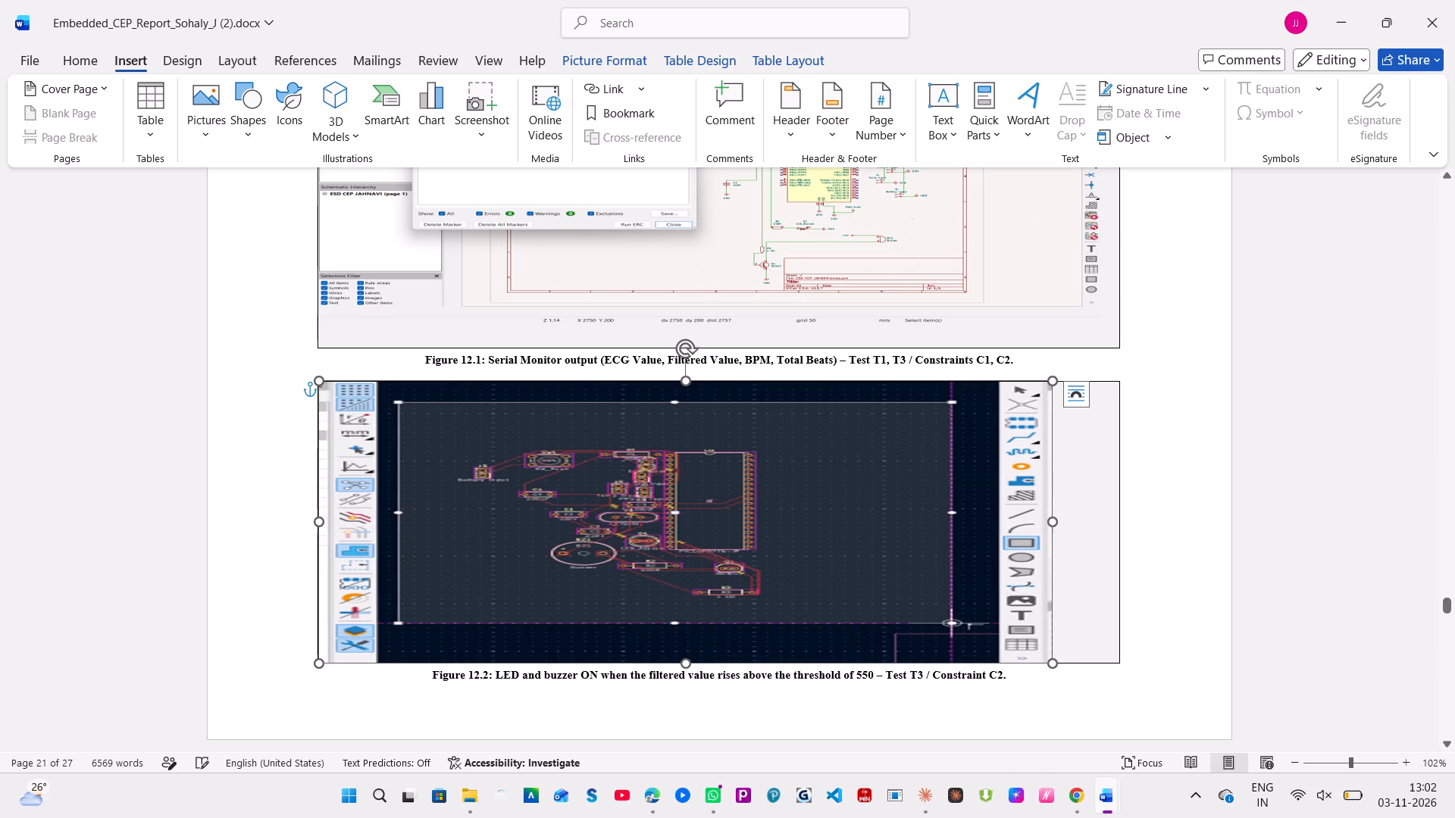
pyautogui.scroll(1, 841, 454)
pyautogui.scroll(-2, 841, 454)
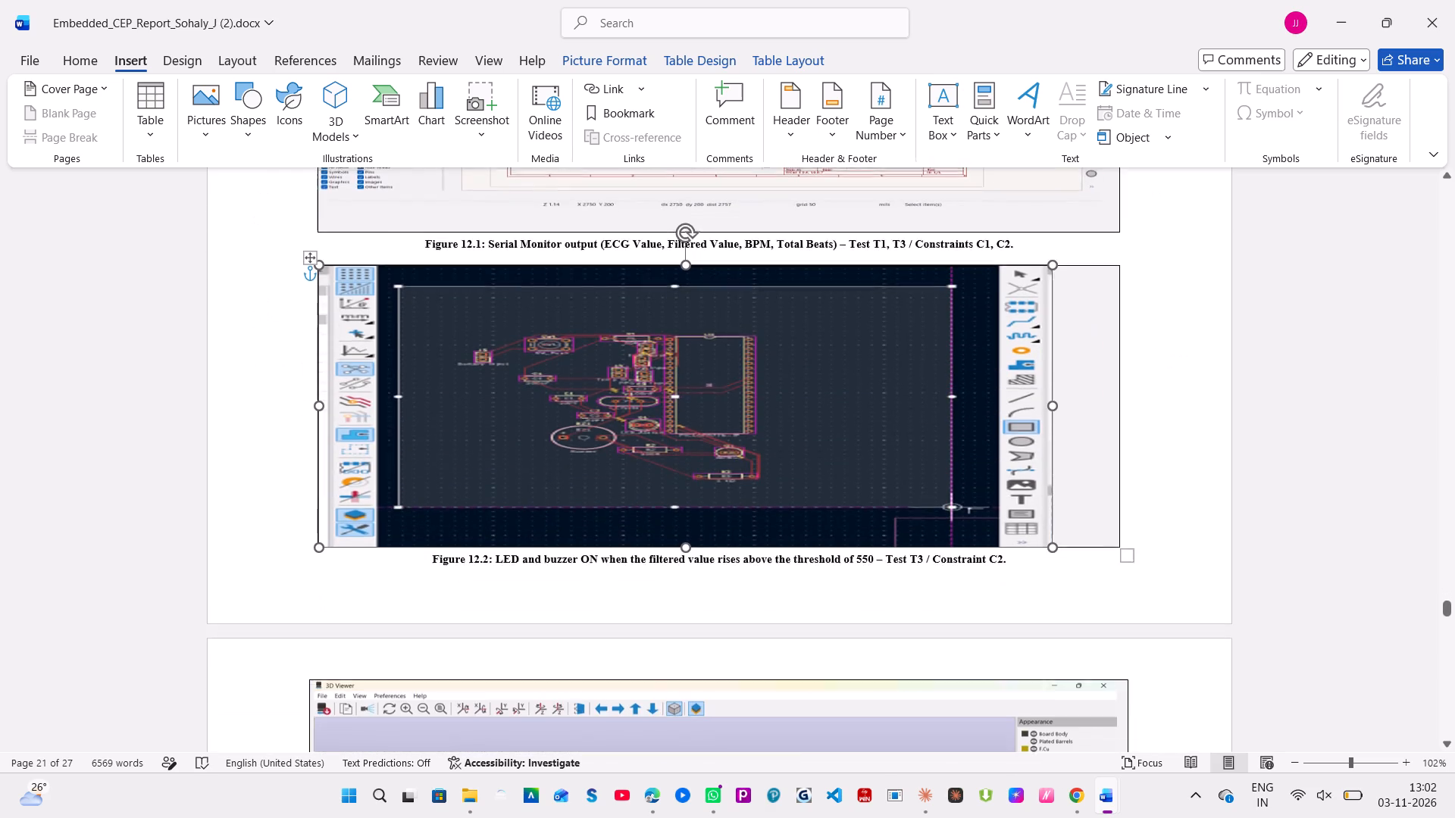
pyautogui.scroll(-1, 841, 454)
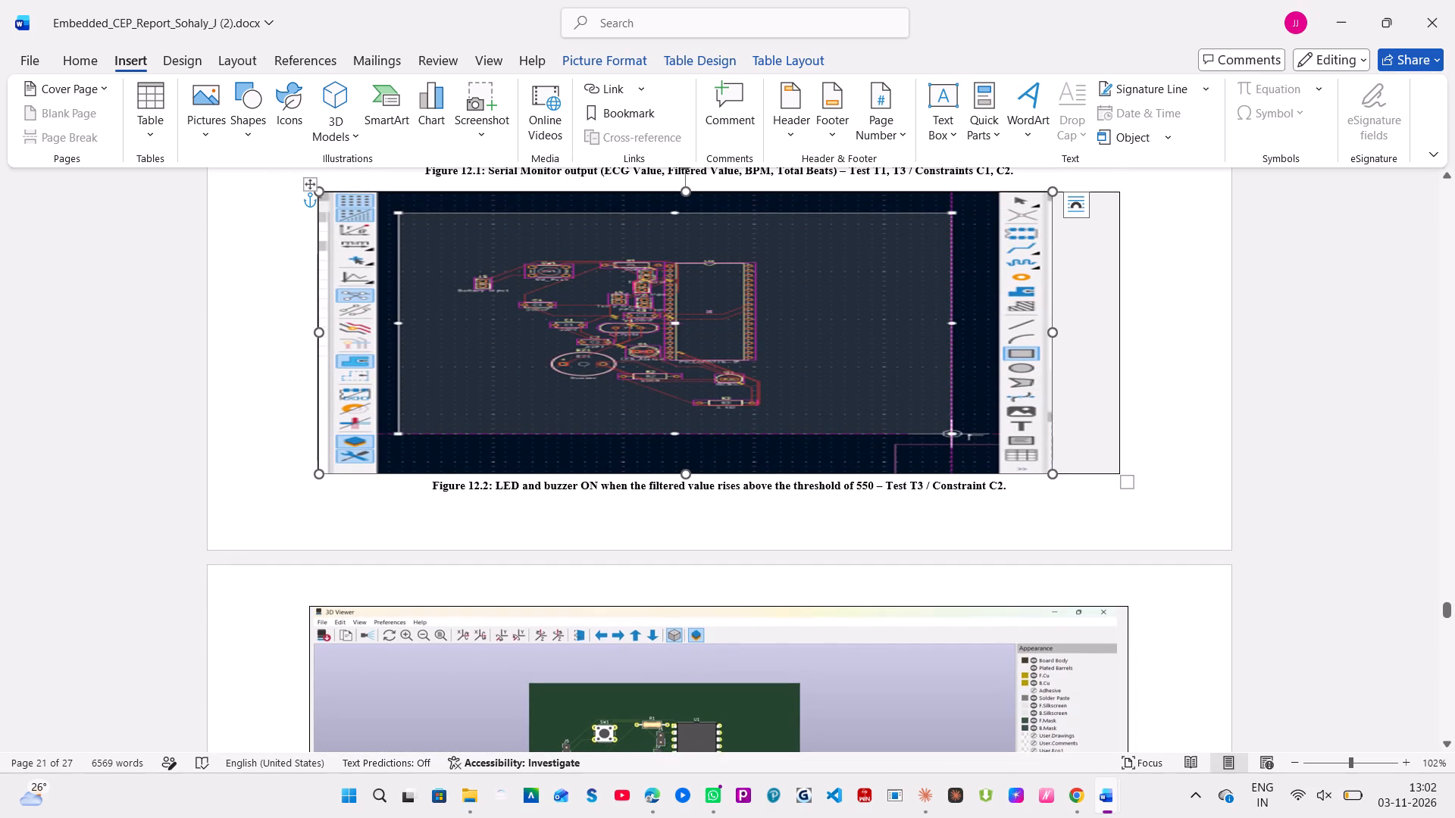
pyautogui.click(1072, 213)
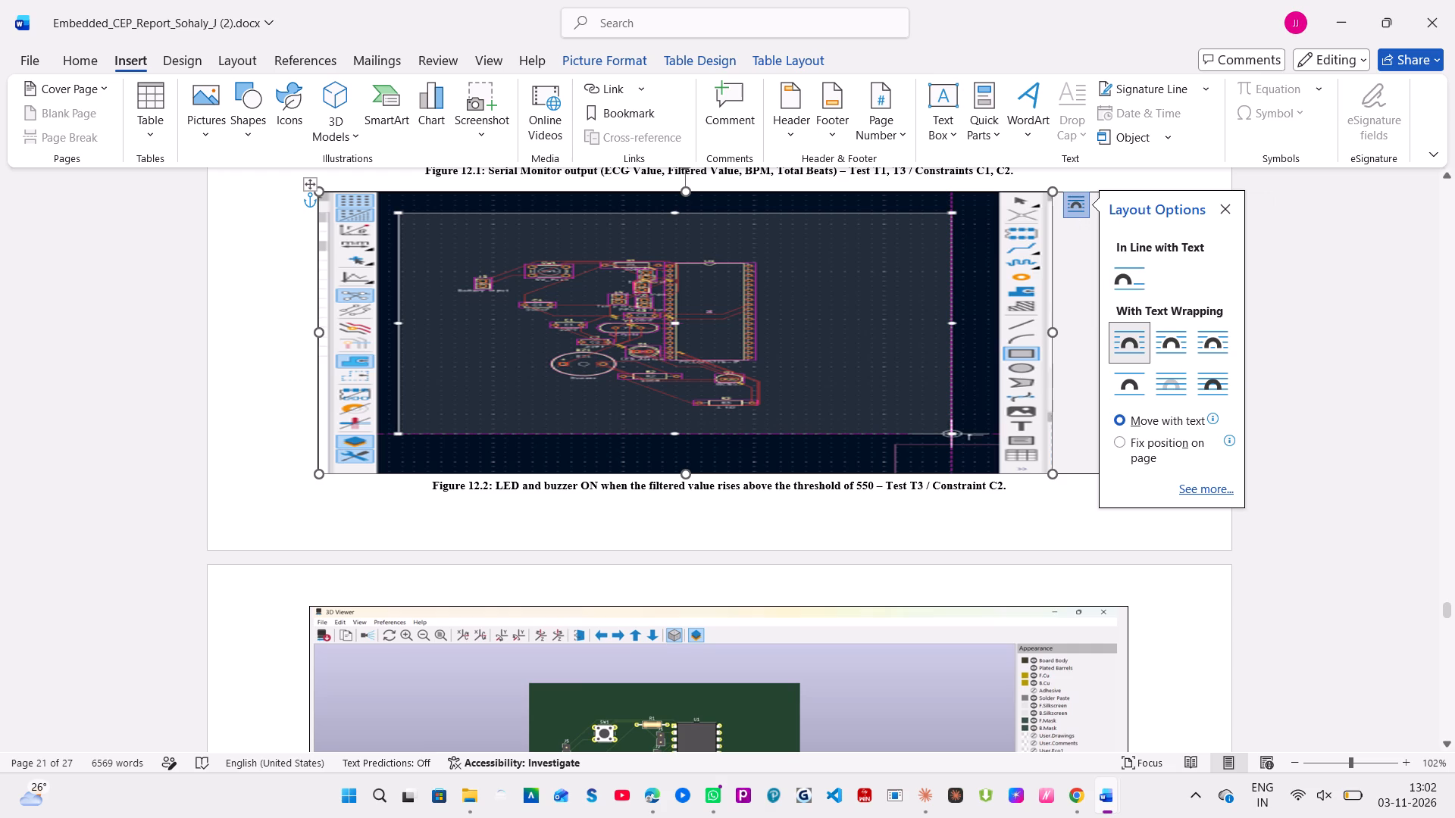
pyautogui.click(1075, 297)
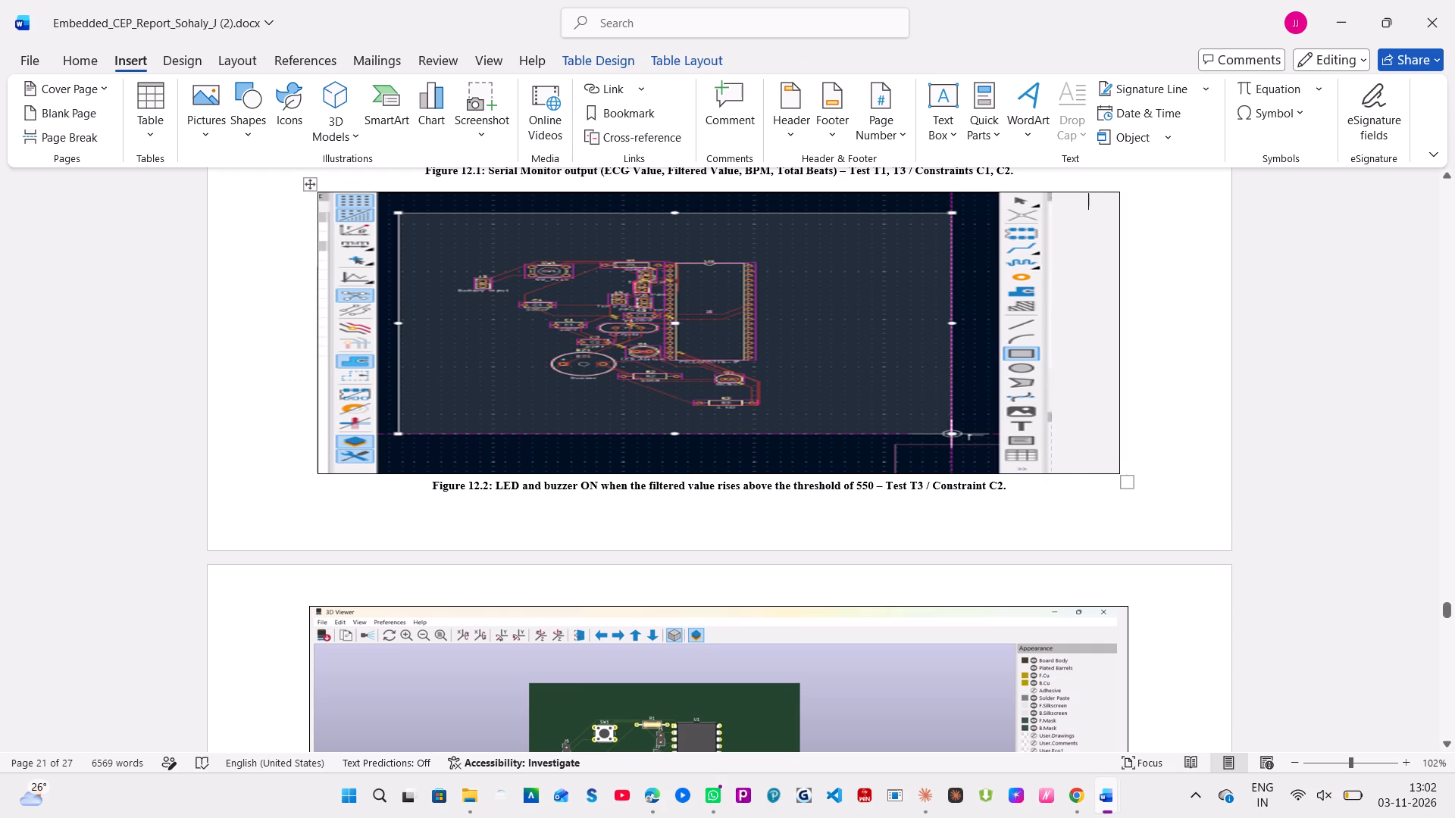
# Narrow the Figure 12.2 table box slightly around the PCB layout picture, keeping the caption directly beneath it.
pyautogui.moveTo(1127, 483); pyautogui.dragTo(1100, 473)
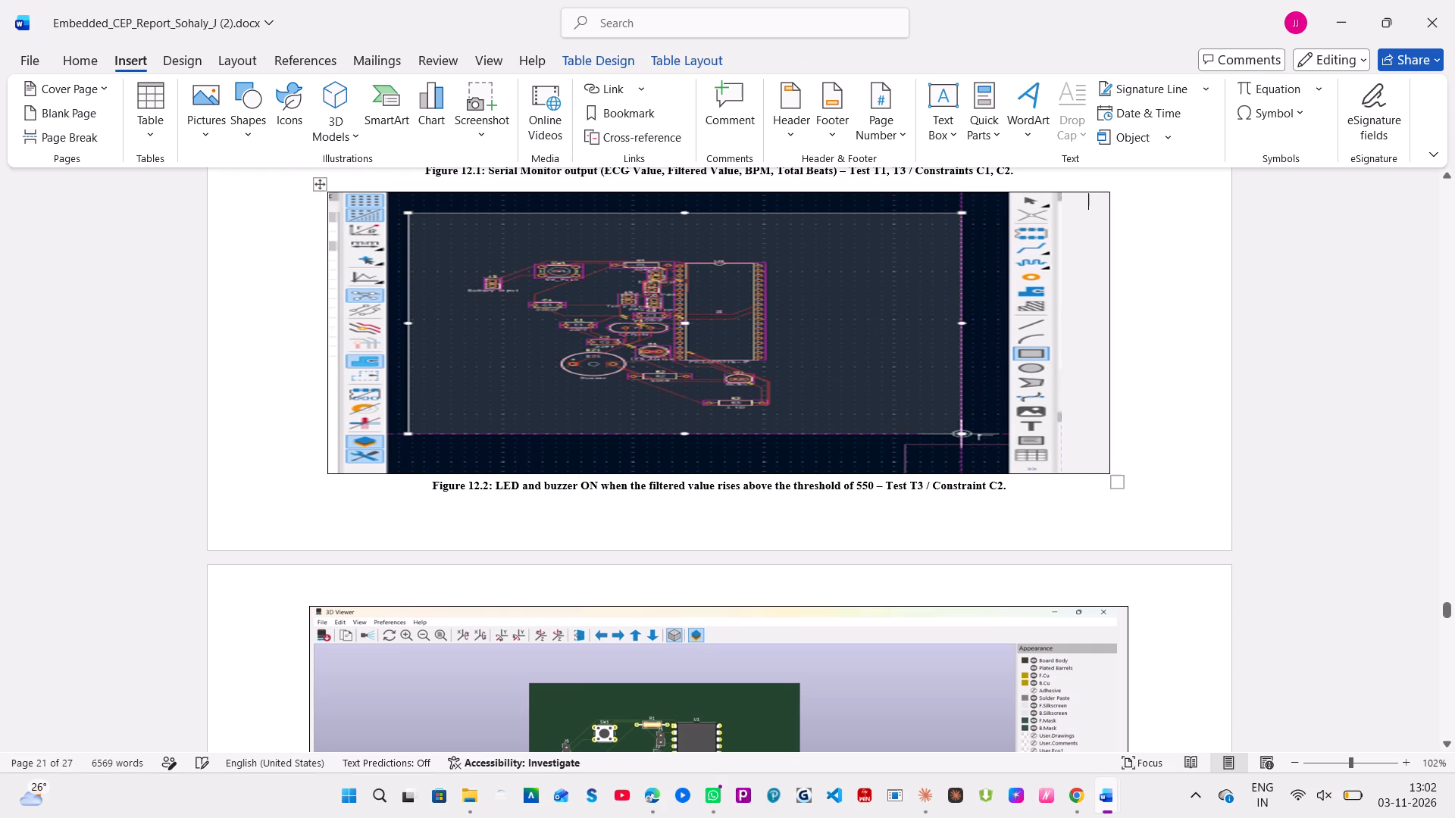
pyautogui.moveTo(1114, 484); pyautogui.dragTo(1080, 474)
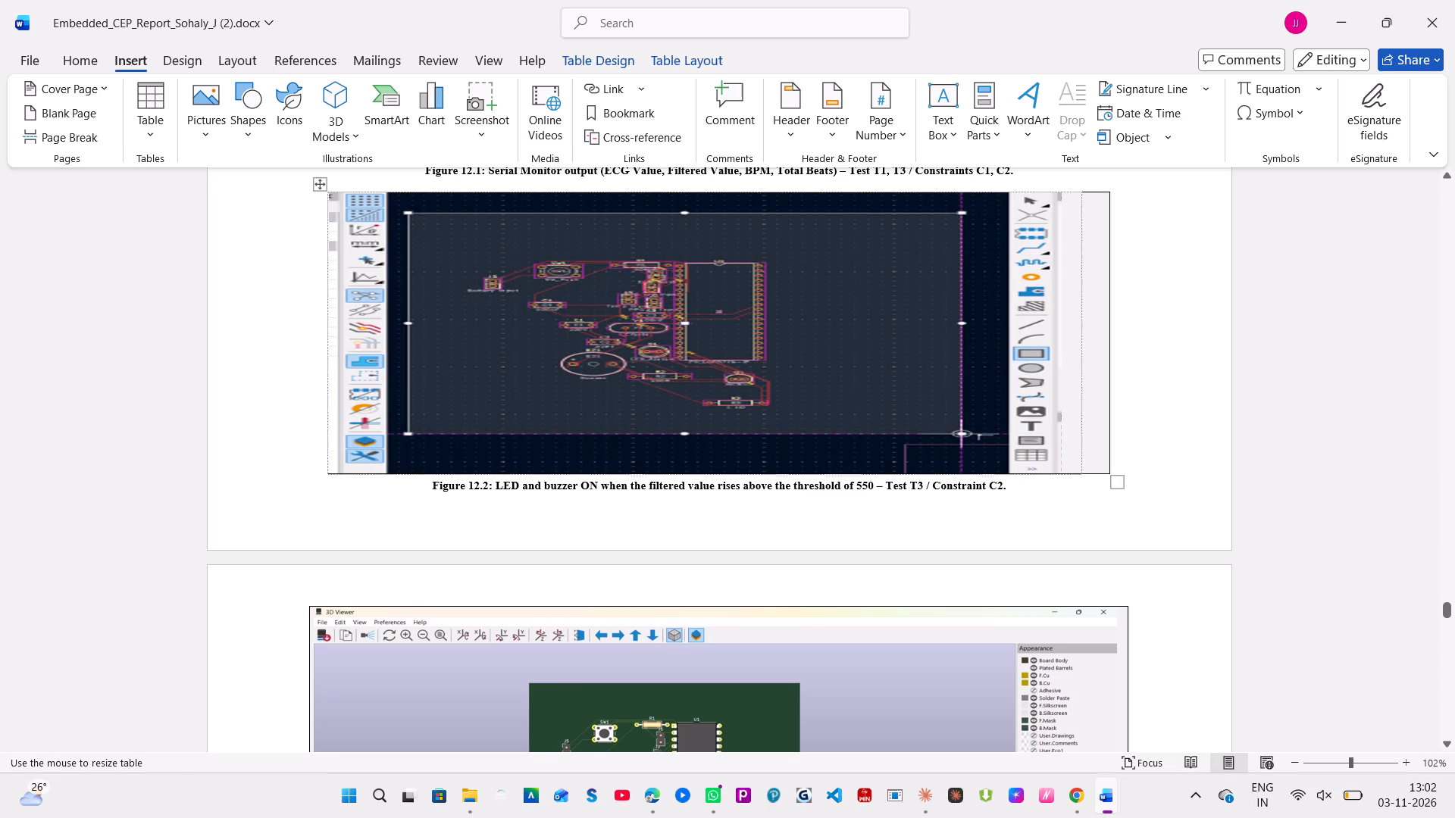
pyautogui.moveTo(1080, 474); pyautogui.dragTo(1064, 473)
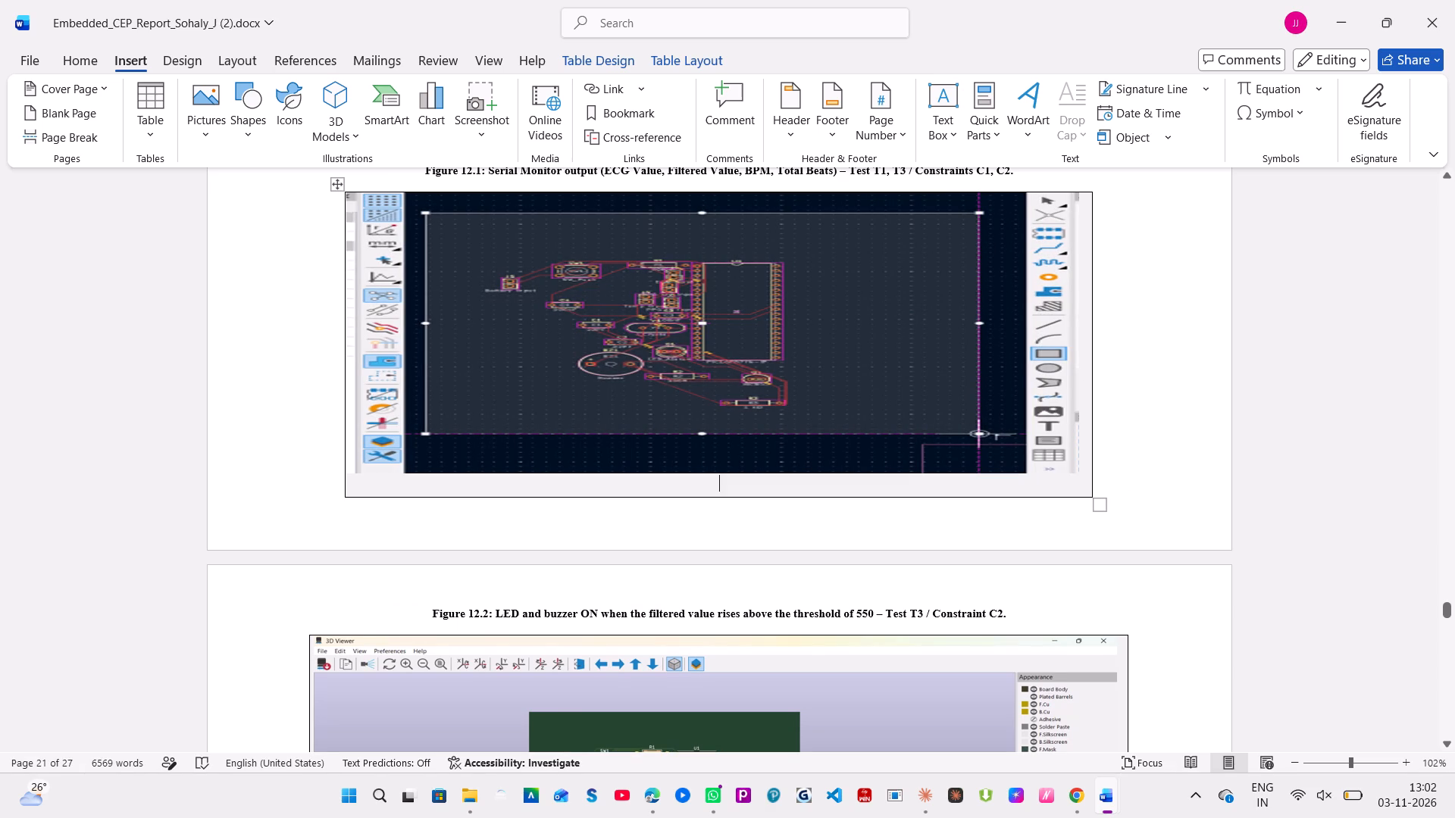
pyautogui.moveTo(1097, 504); pyautogui.dragTo(1124, 507)
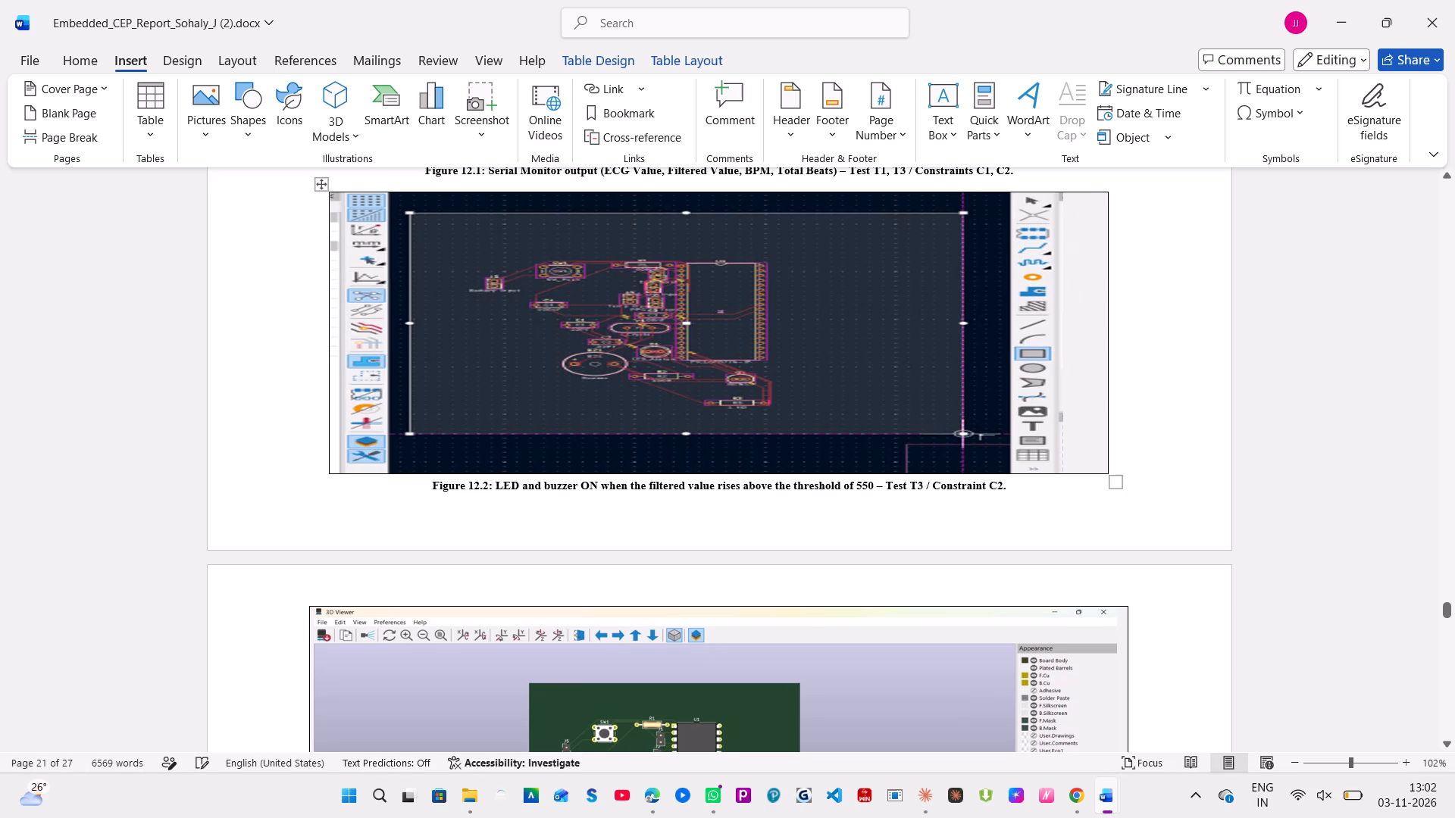
# Review the report's layout from Figure 12.3 through the references and assessment tables, and back up to the code listing.
pyautogui.scroll(-4, 768, 473)
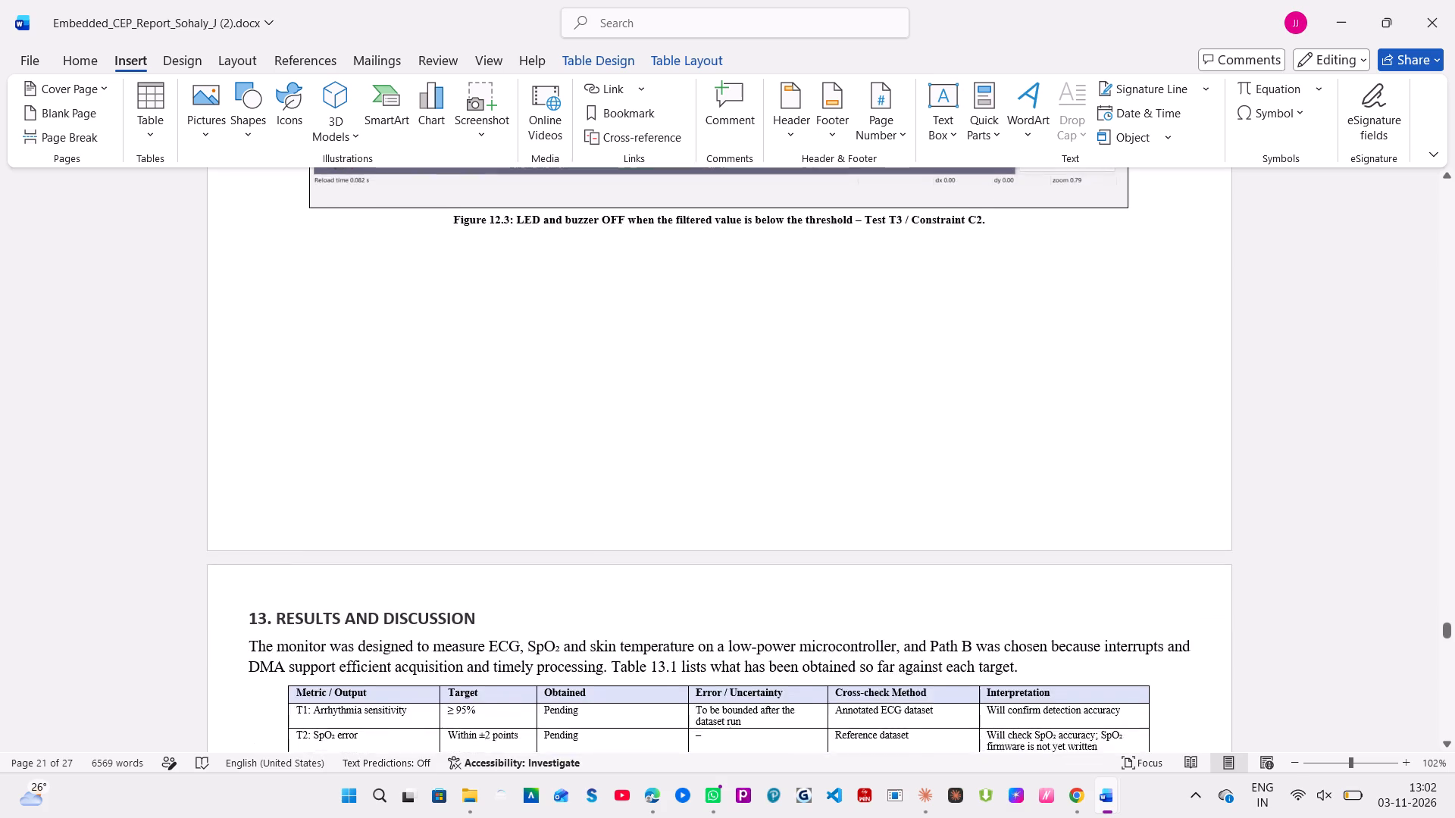
pyautogui.scroll(-5, 768, 473)
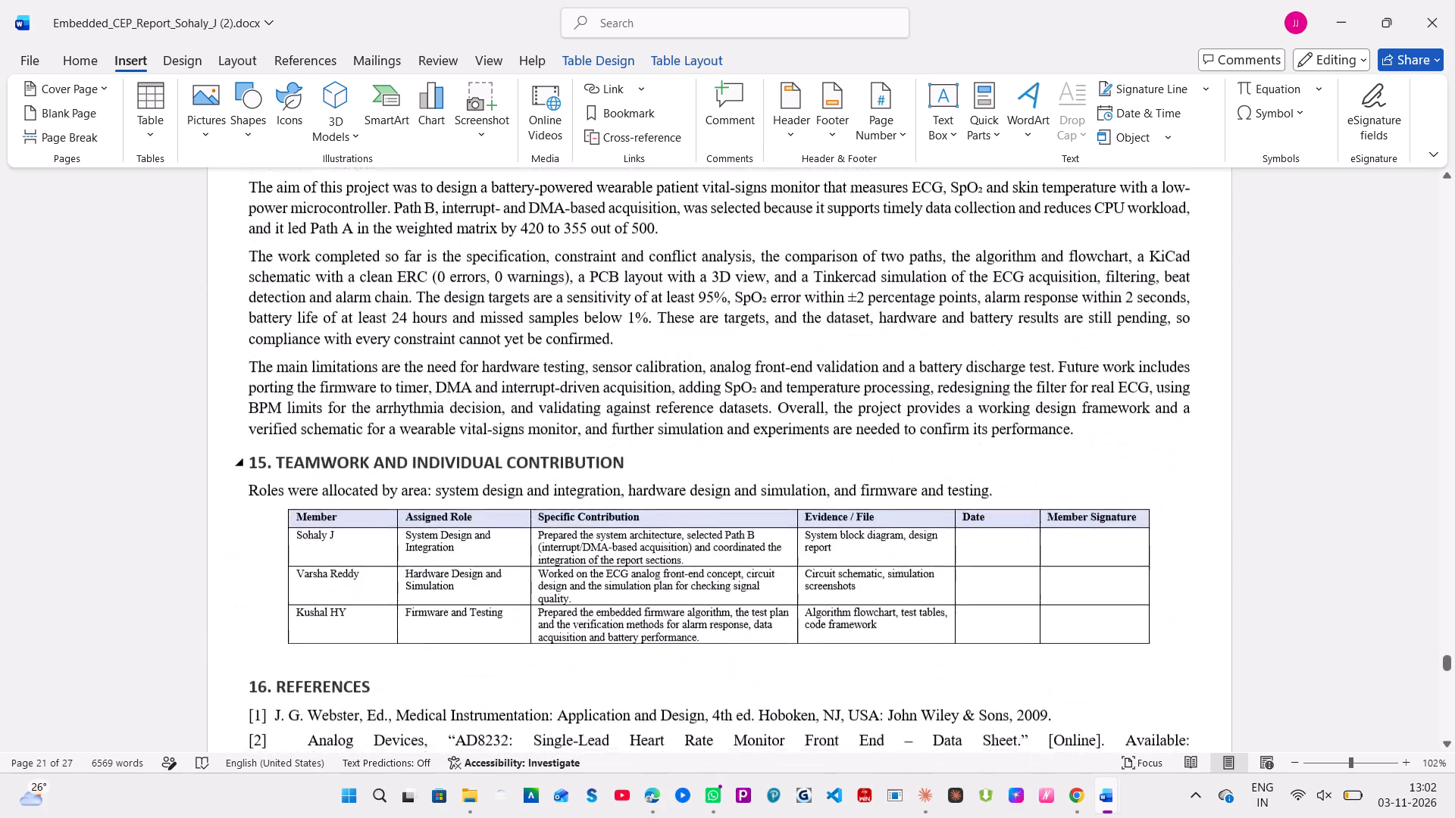
pyautogui.scroll(-11, 768, 473)
pyautogui.scroll(1, 768, 473)
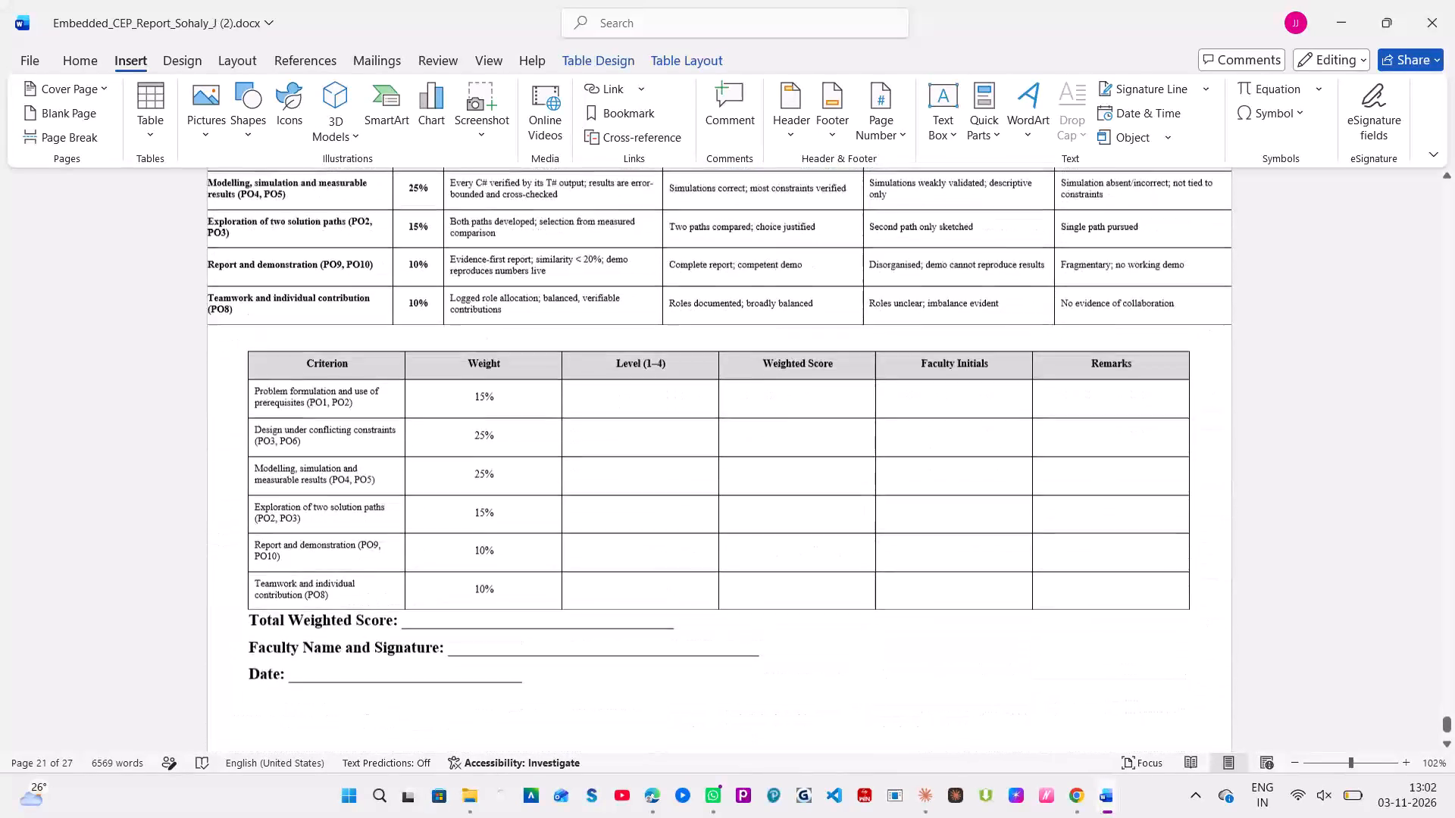
pyautogui.scroll(7, 768, 473)
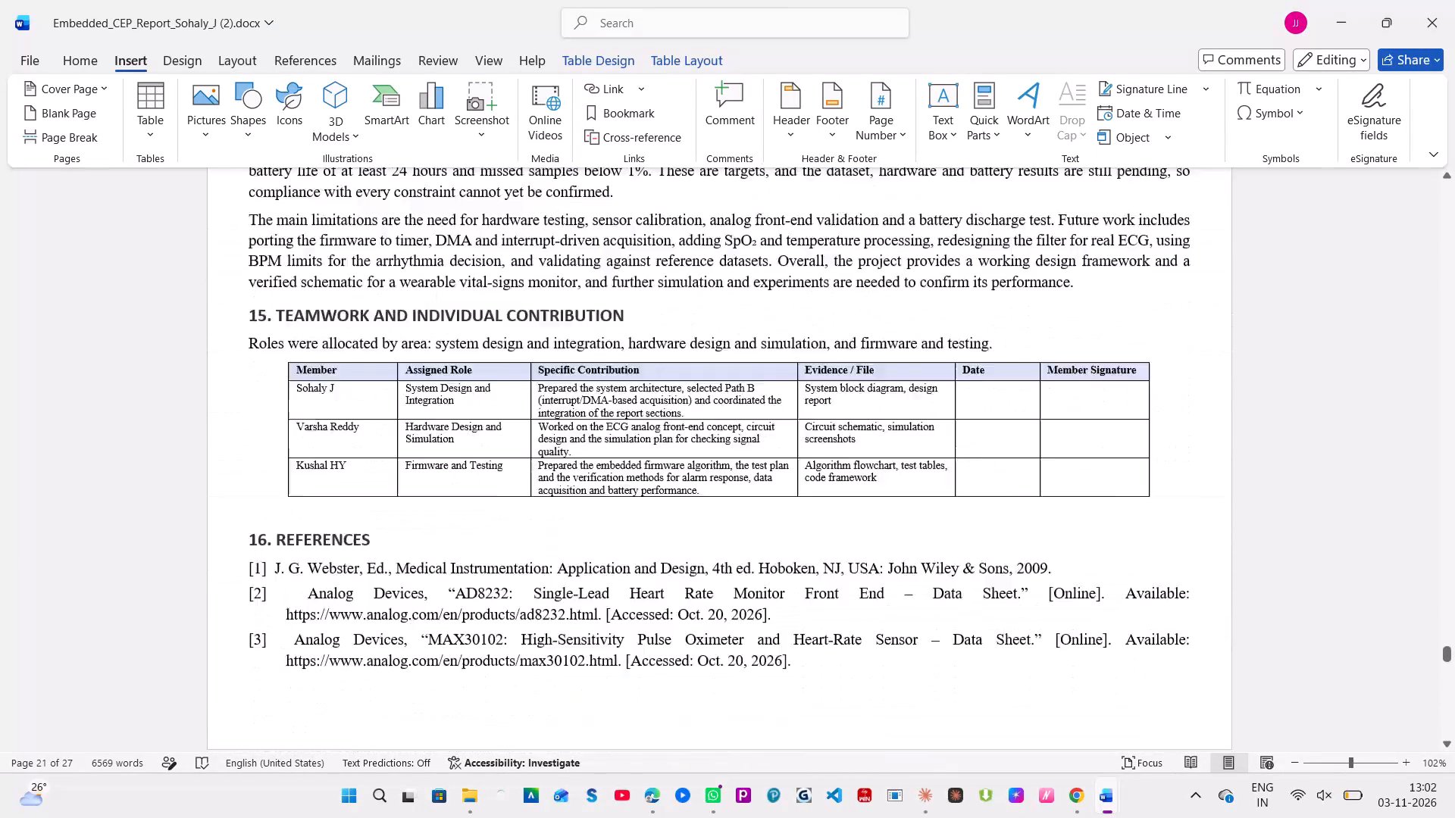
pyautogui.scroll(8, 768, 473)
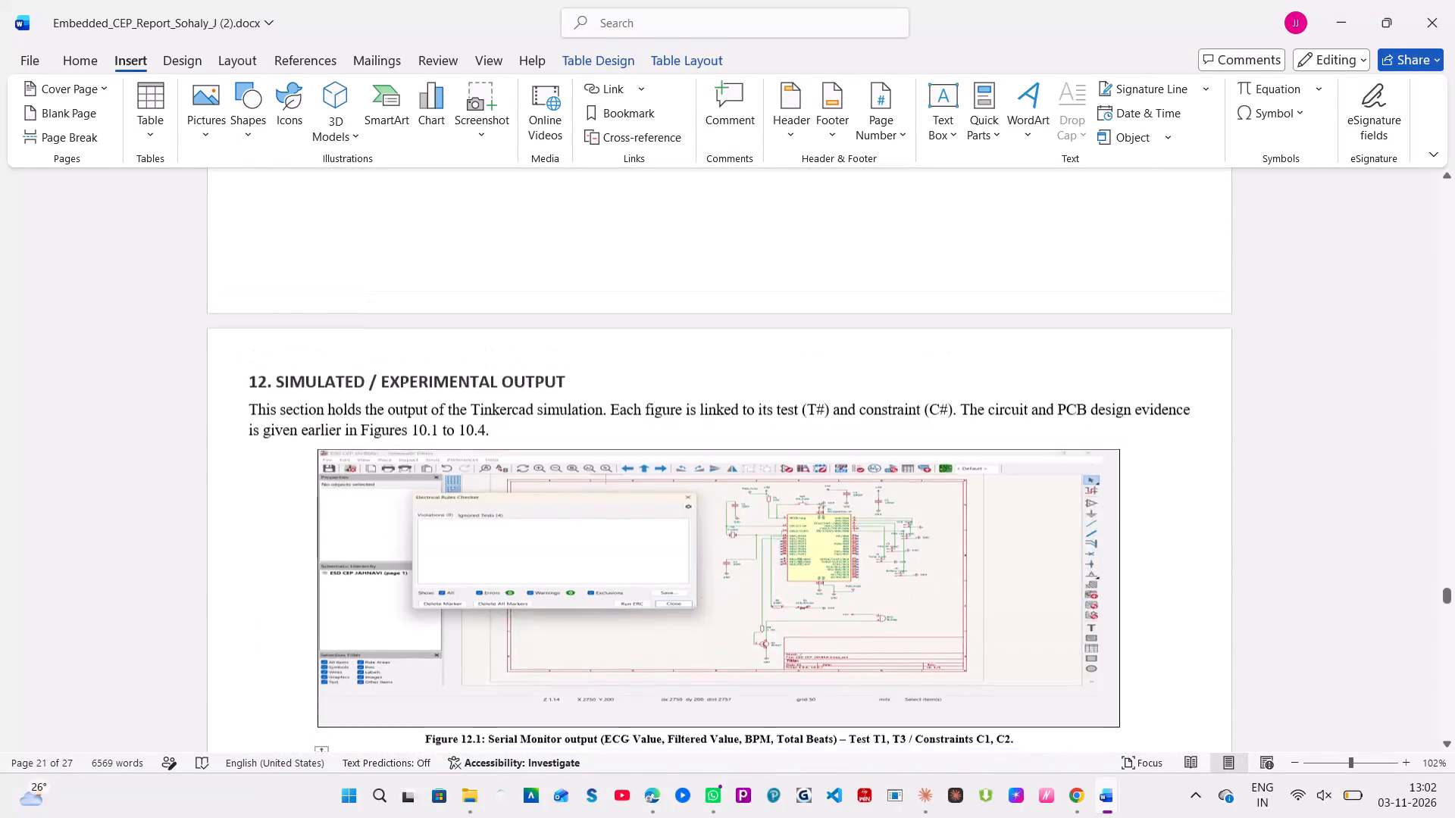
pyautogui.scroll(4, 768, 473)
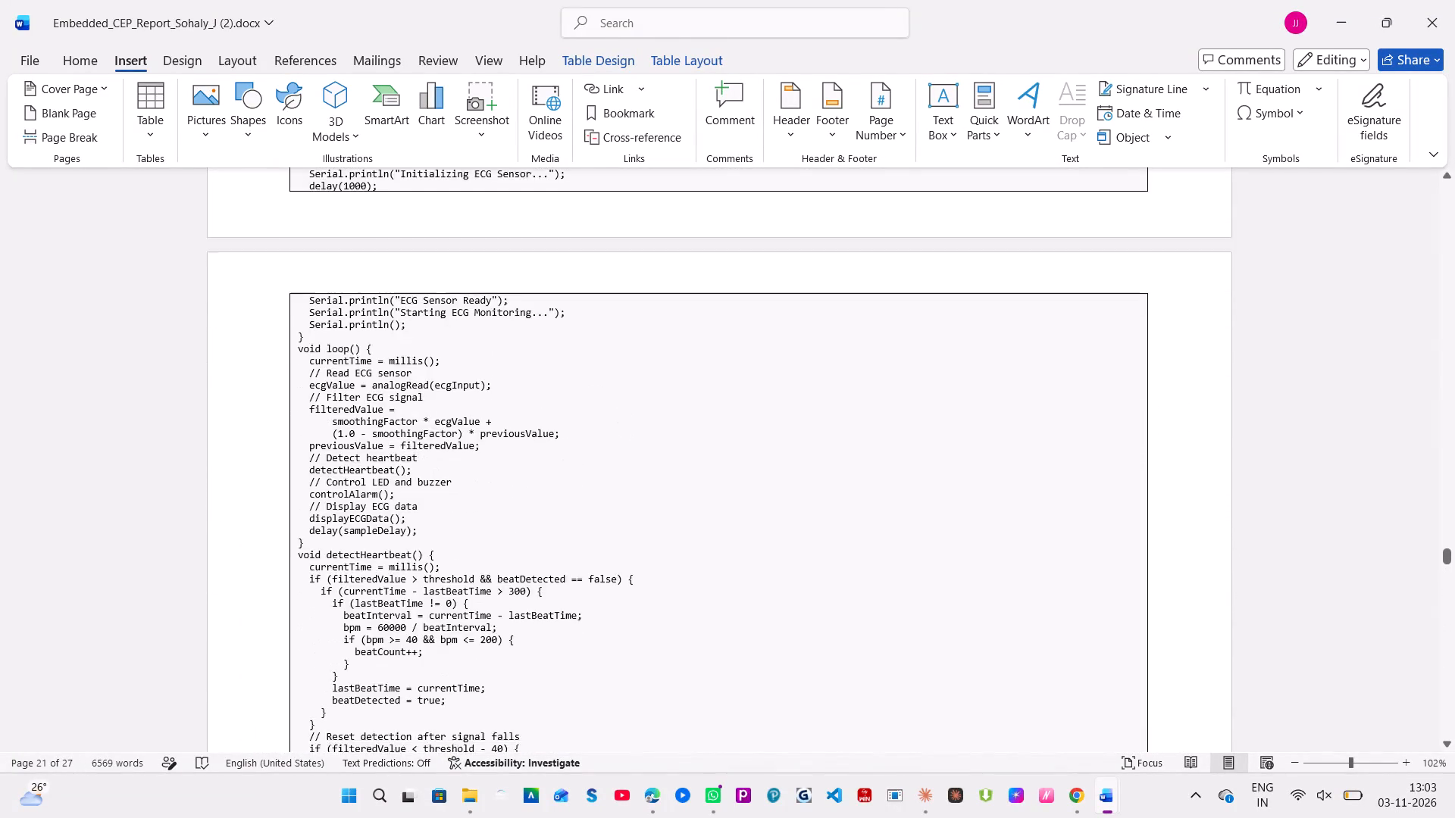
# Review the report's layout from the project code back through the figures, tables and contents list to the Student Declaration.
pyautogui.scroll(4, 768, 473)
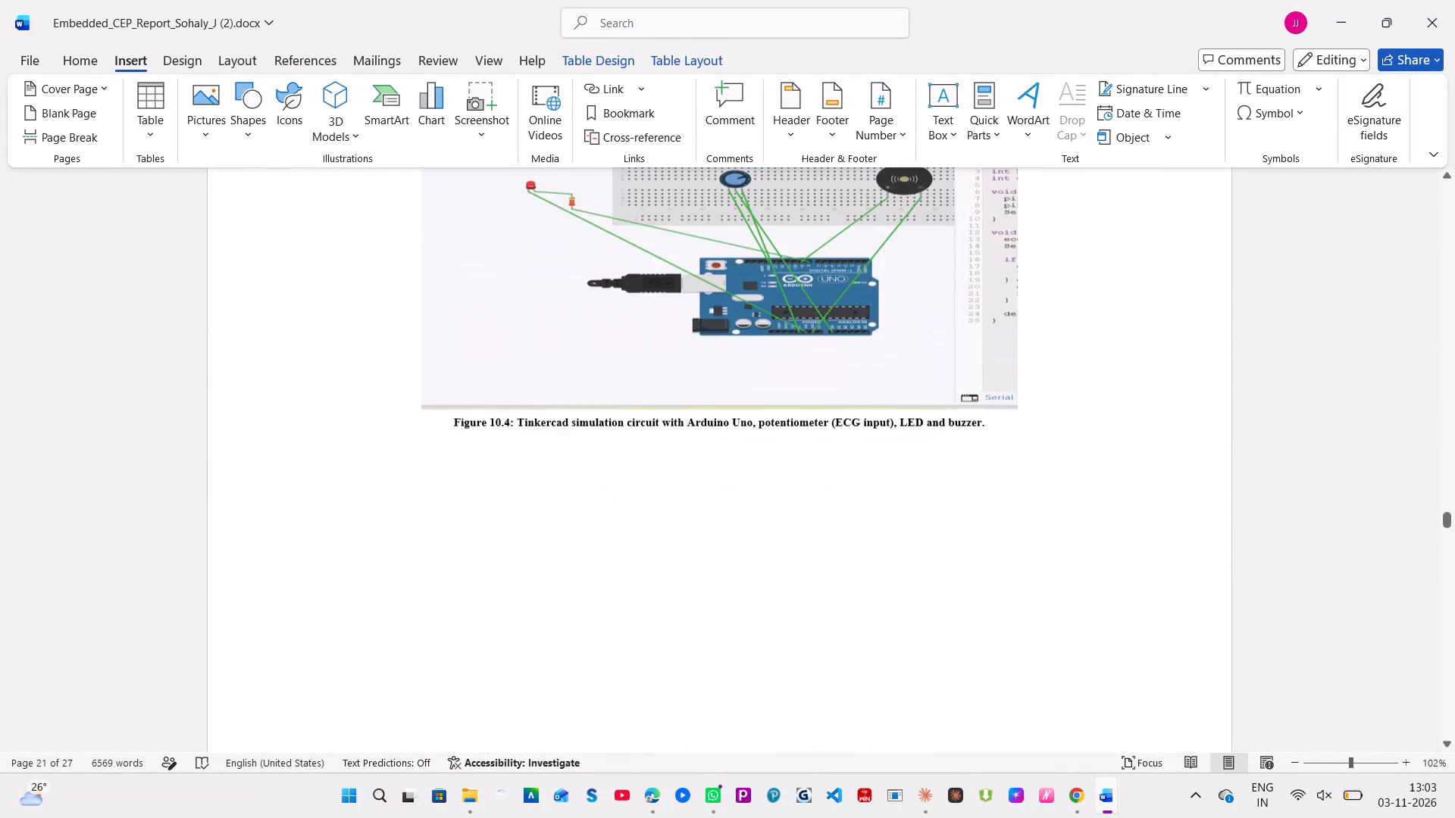
pyautogui.scroll(4, 768, 473)
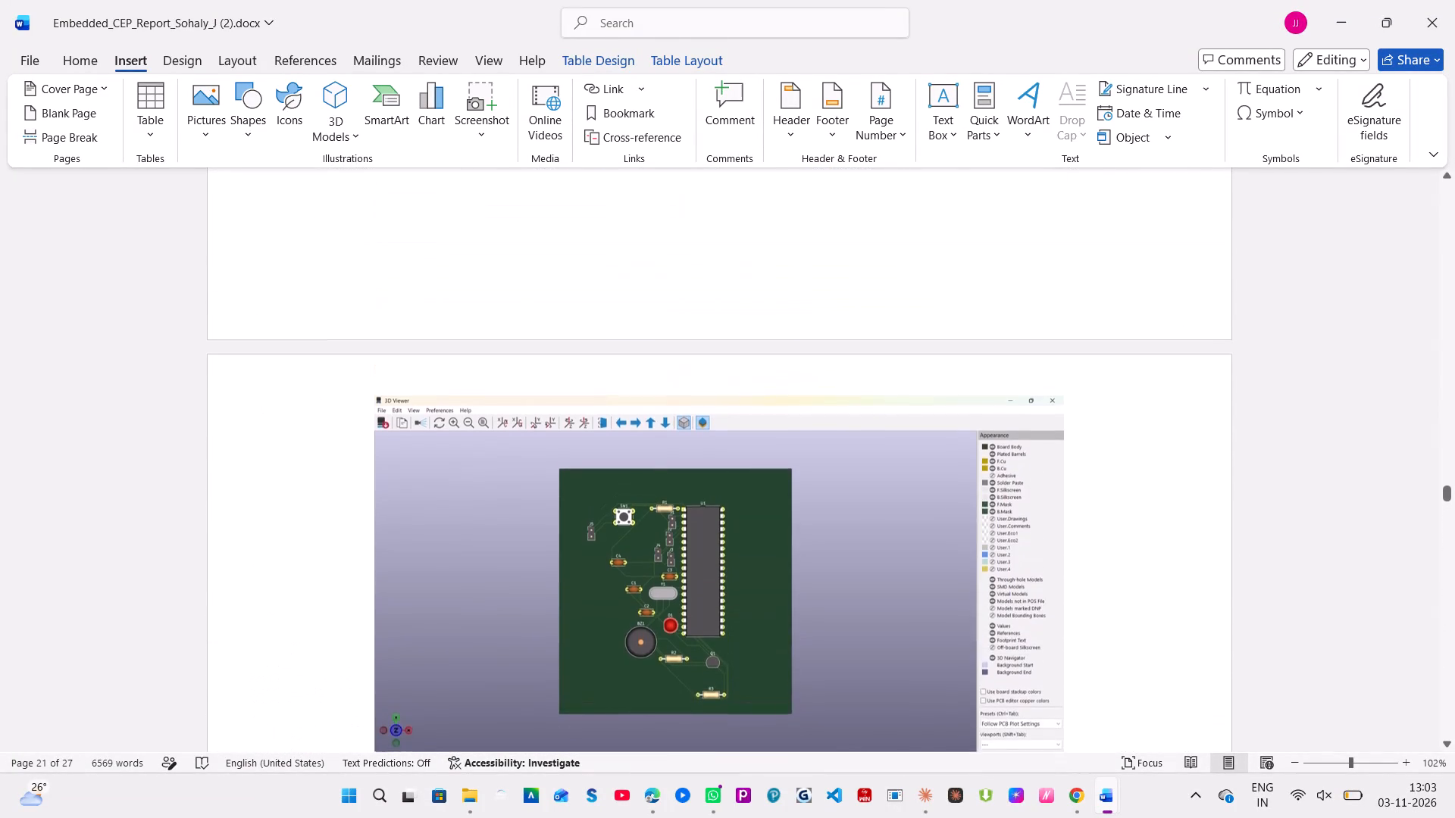
pyautogui.scroll(5, 768, 473)
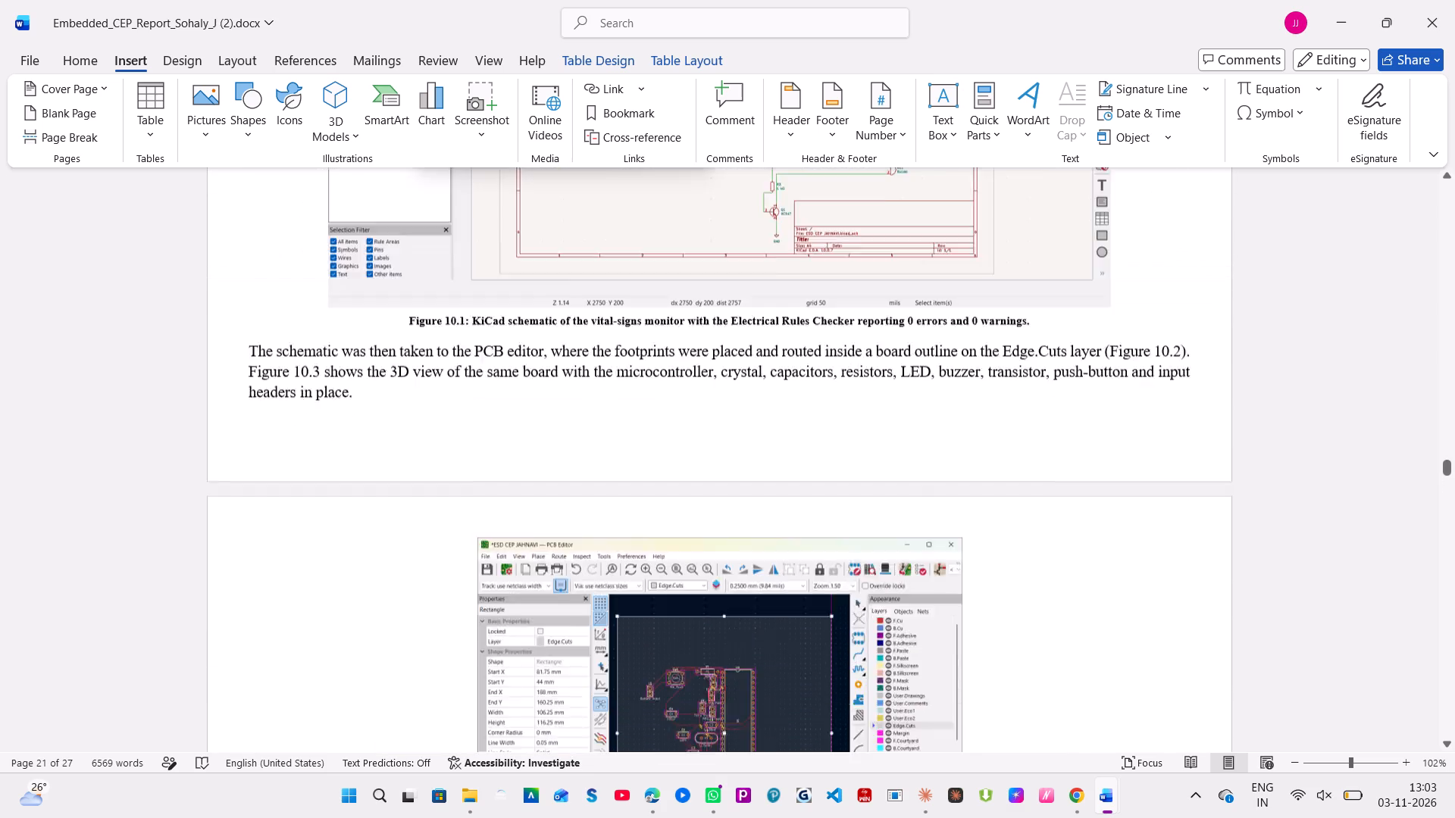
pyautogui.scroll(4, 768, 473)
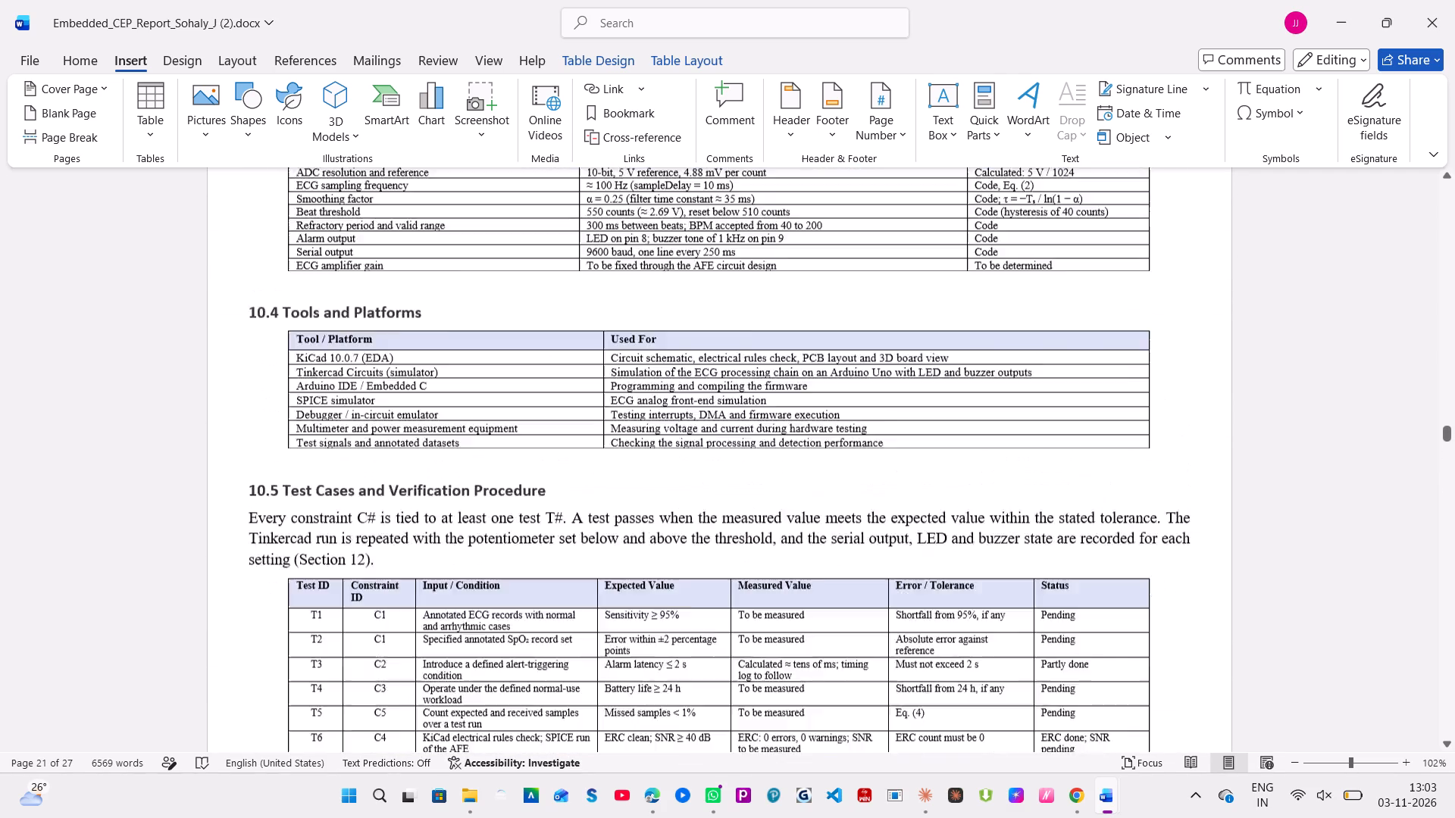
pyautogui.scroll(5, 768, 473)
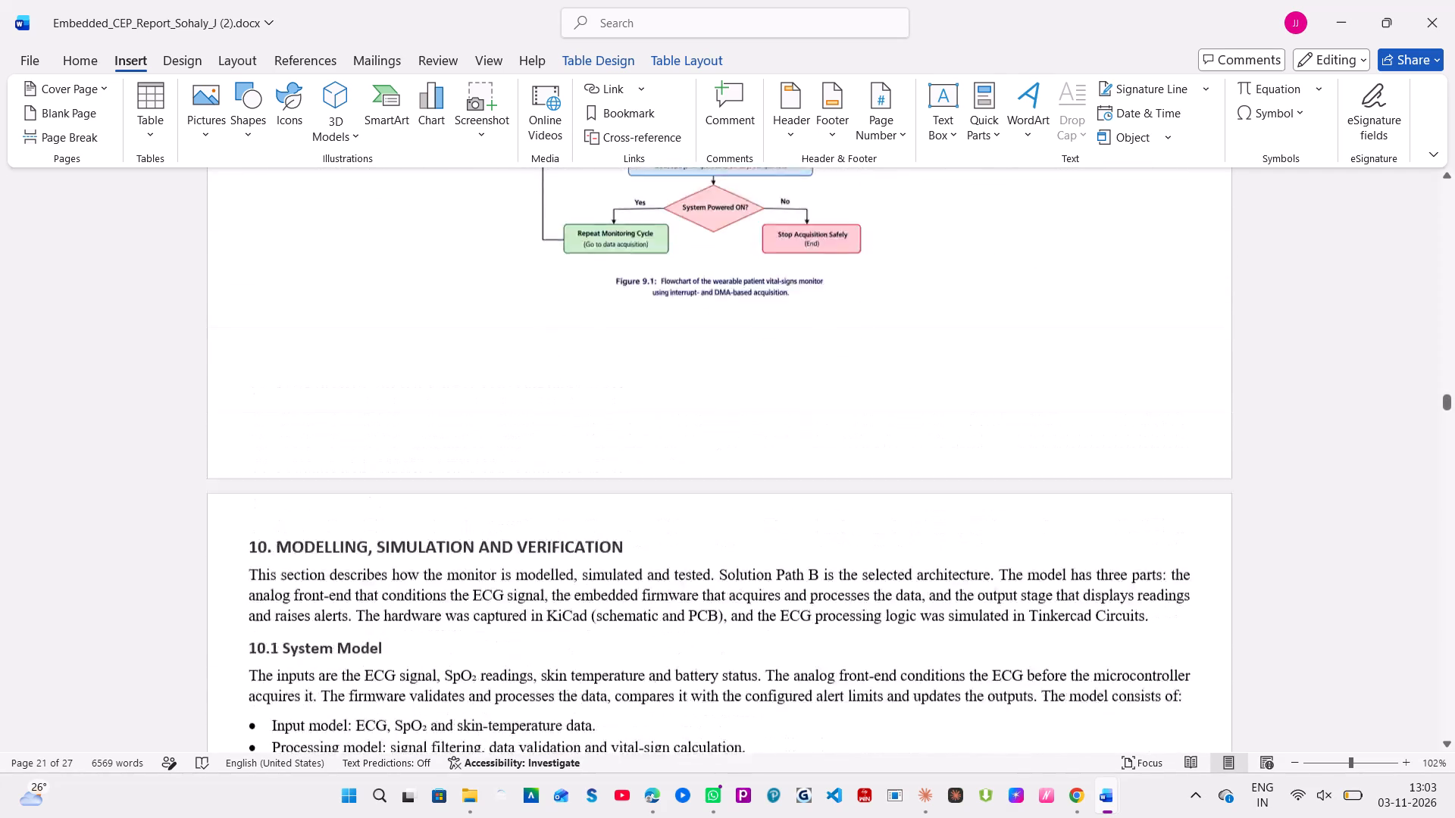
pyautogui.scroll(2, 768, 473)
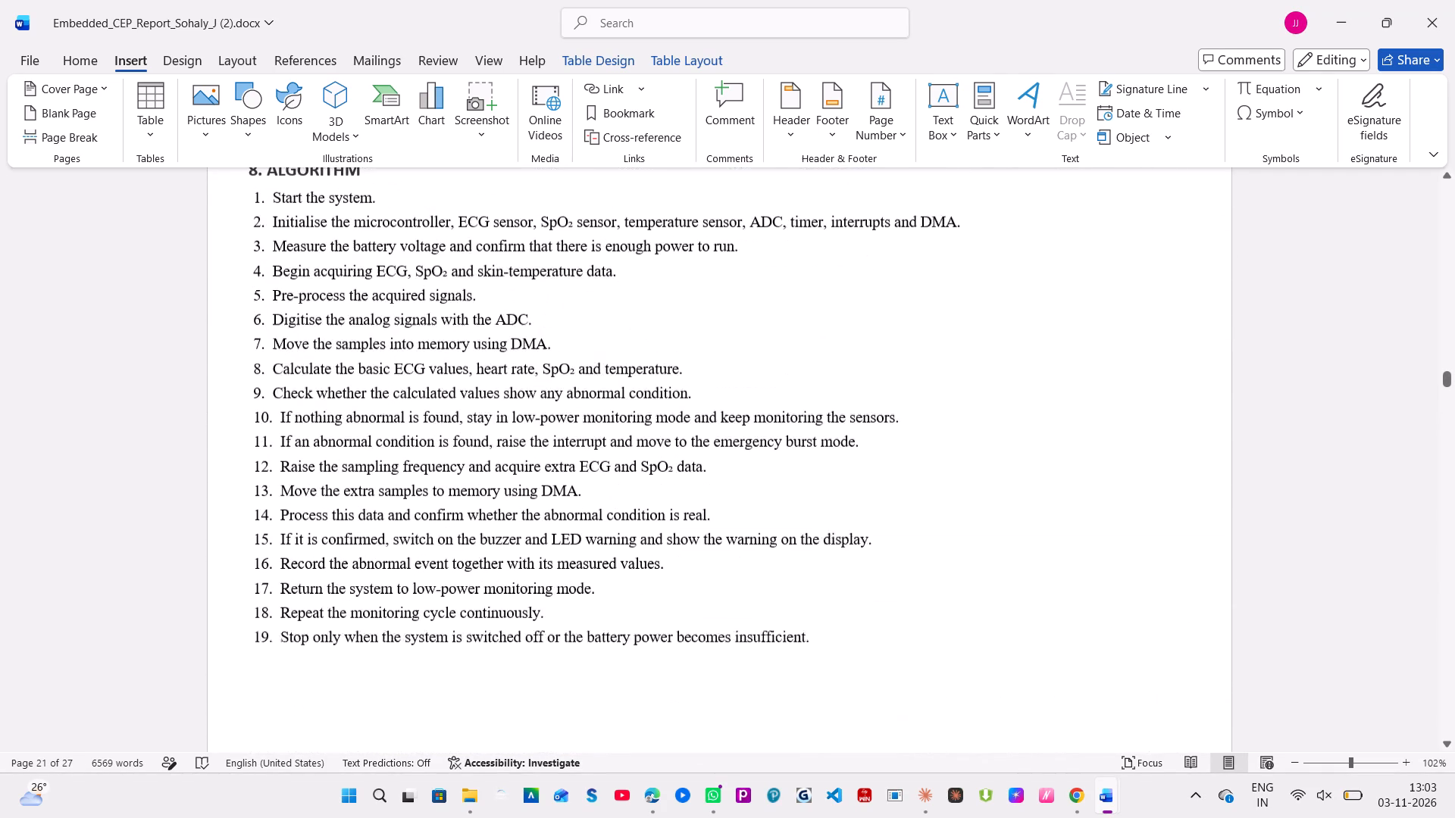
pyautogui.scroll(4, 768, 473)
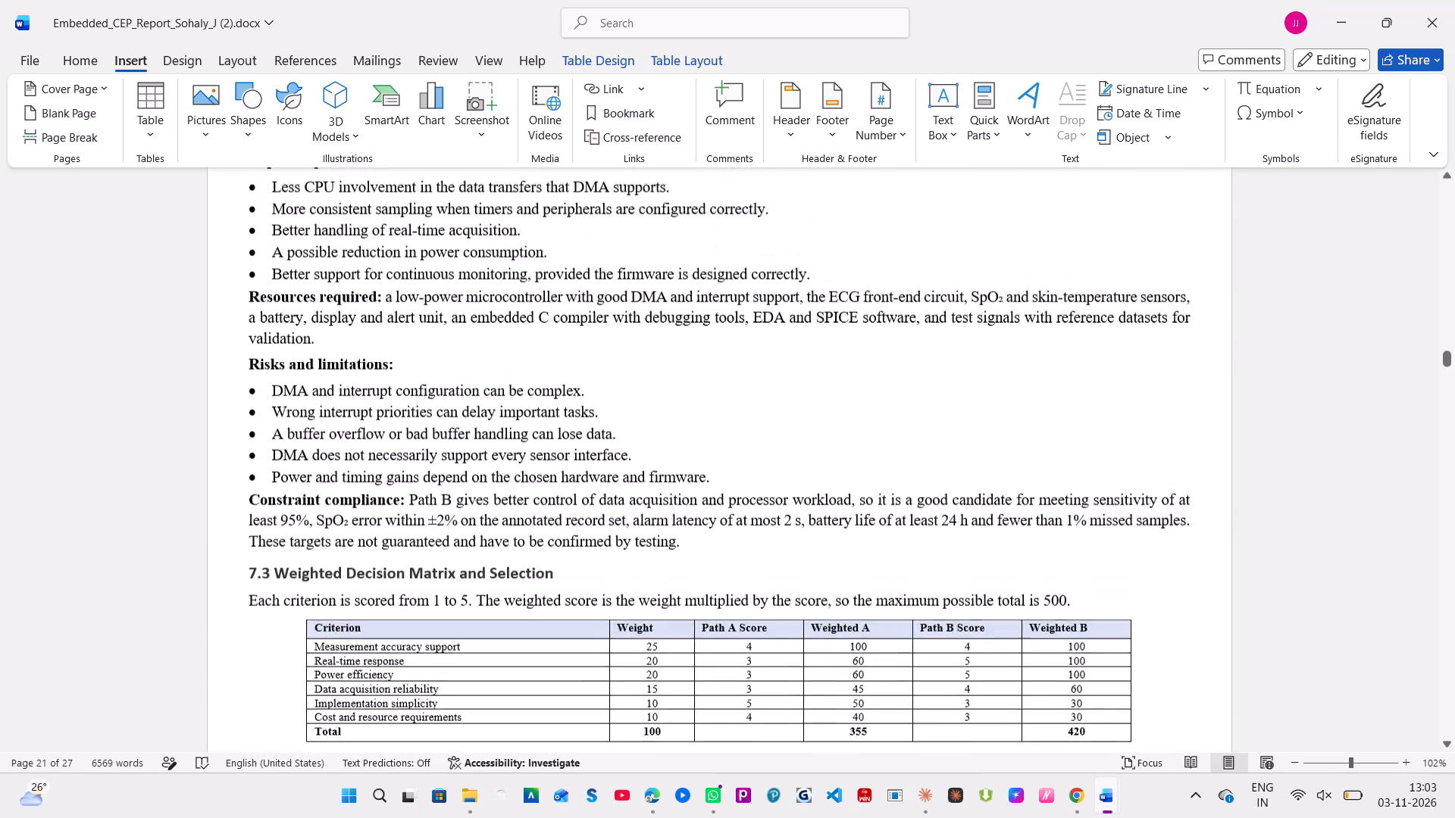
pyautogui.scroll(3, 768, 473)
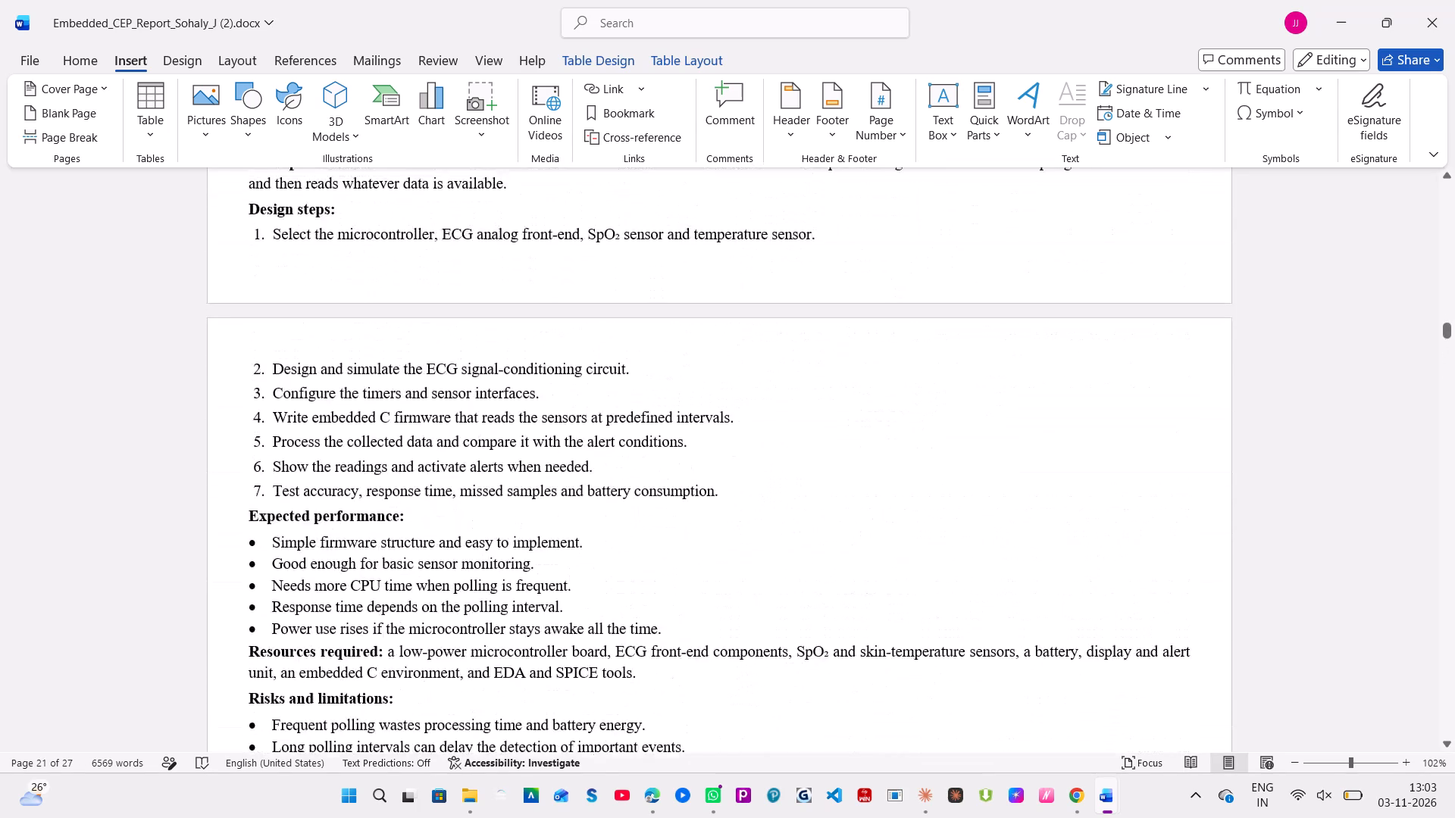
pyautogui.scroll(3, 768, 473)
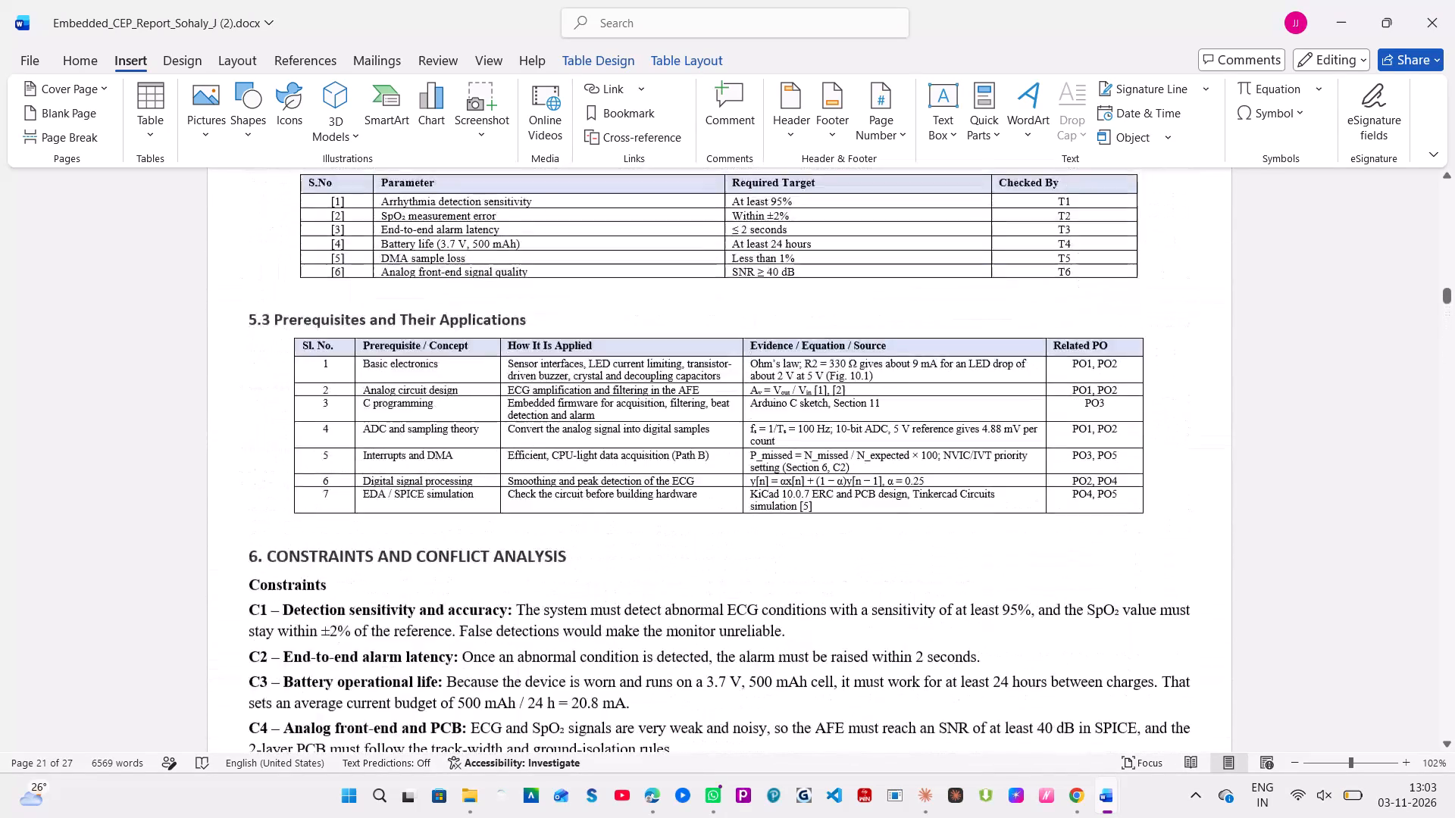
pyautogui.scroll(4, 768, 473)
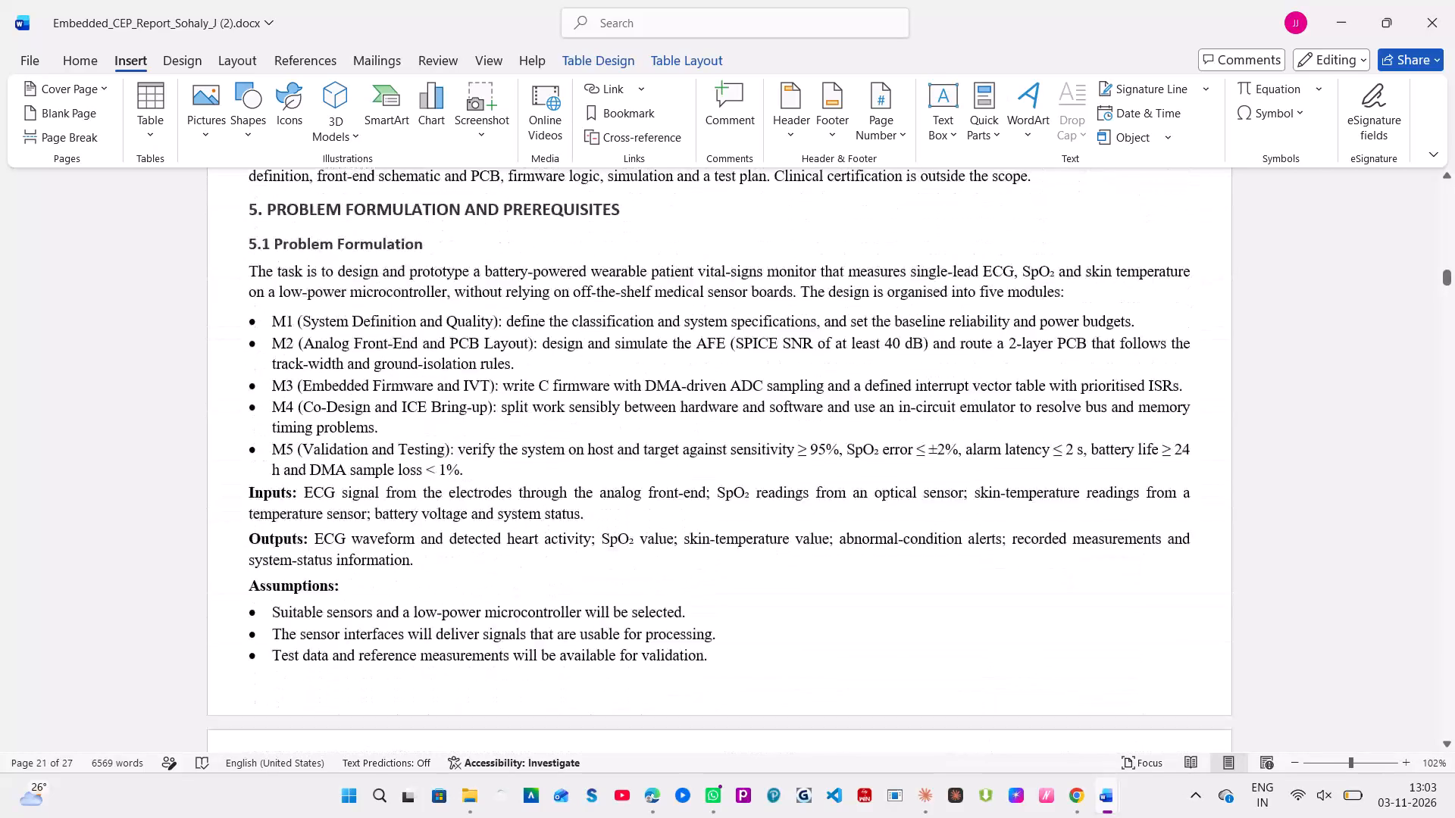
pyautogui.scroll(5, 768, 473)
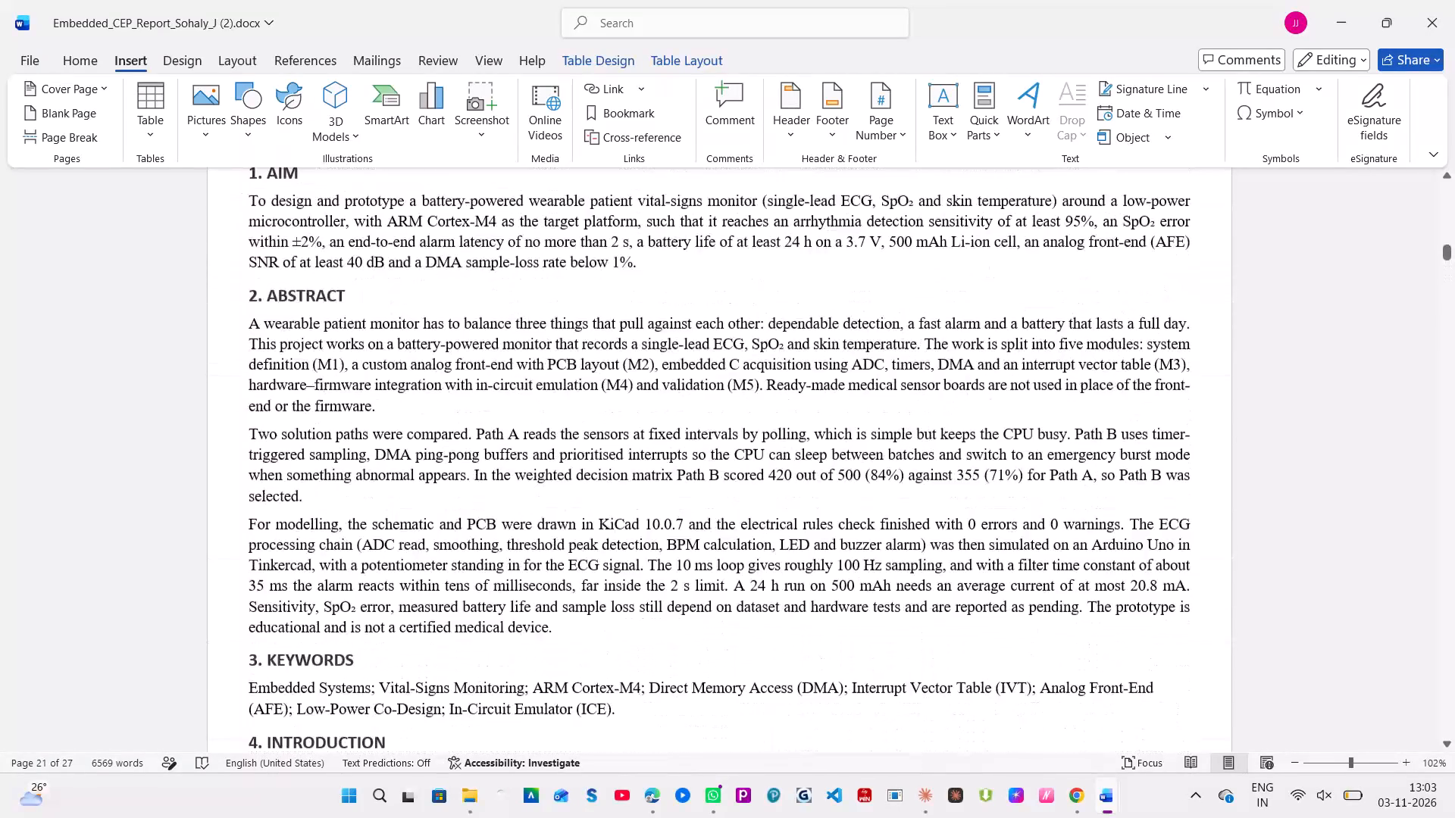
pyautogui.scroll(4, 768, 473)
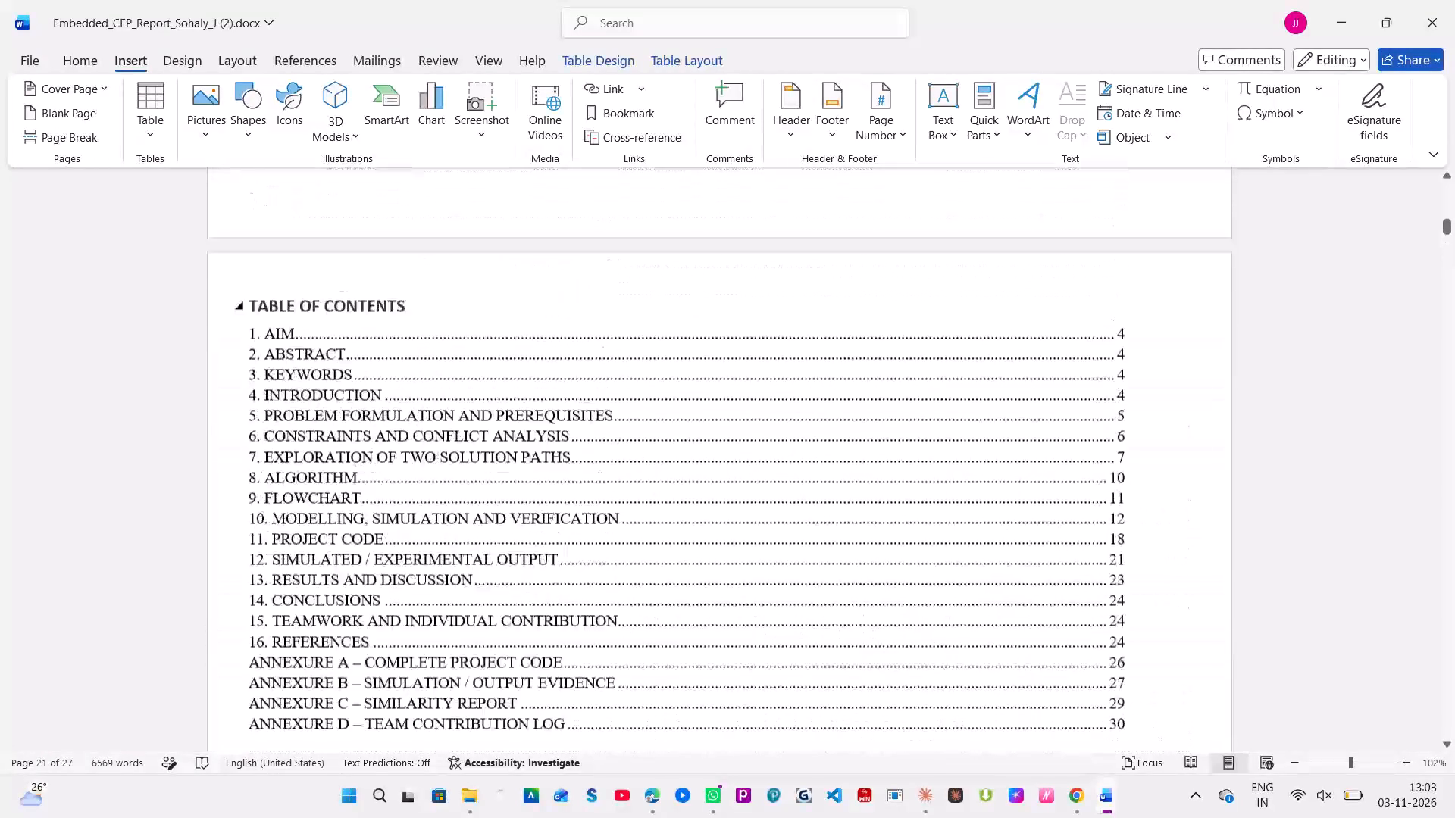
pyautogui.scroll(1, 768, 473)
pyautogui.scroll(-1, 768, 473)
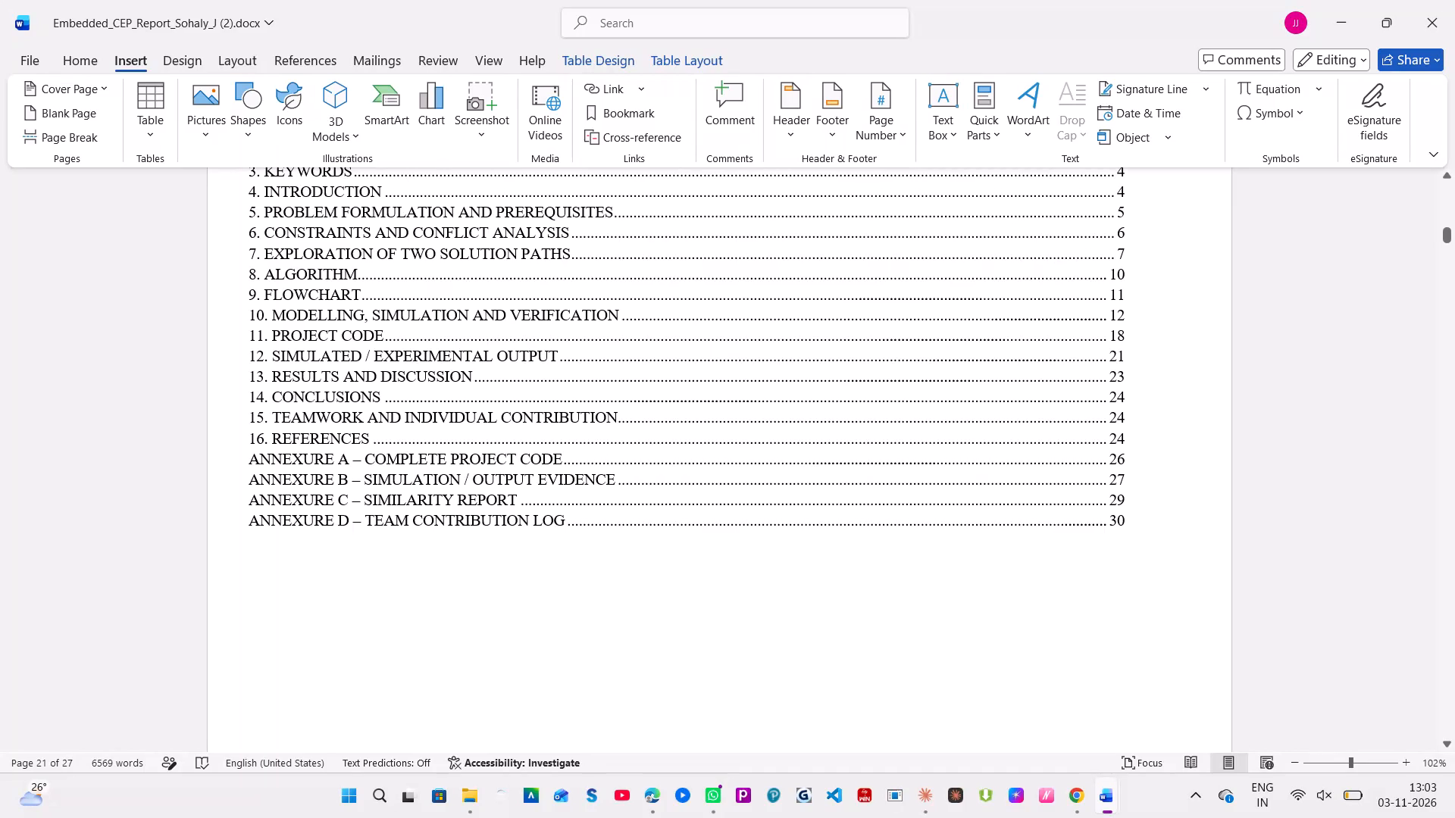
pyautogui.scroll(5, 738, 427)
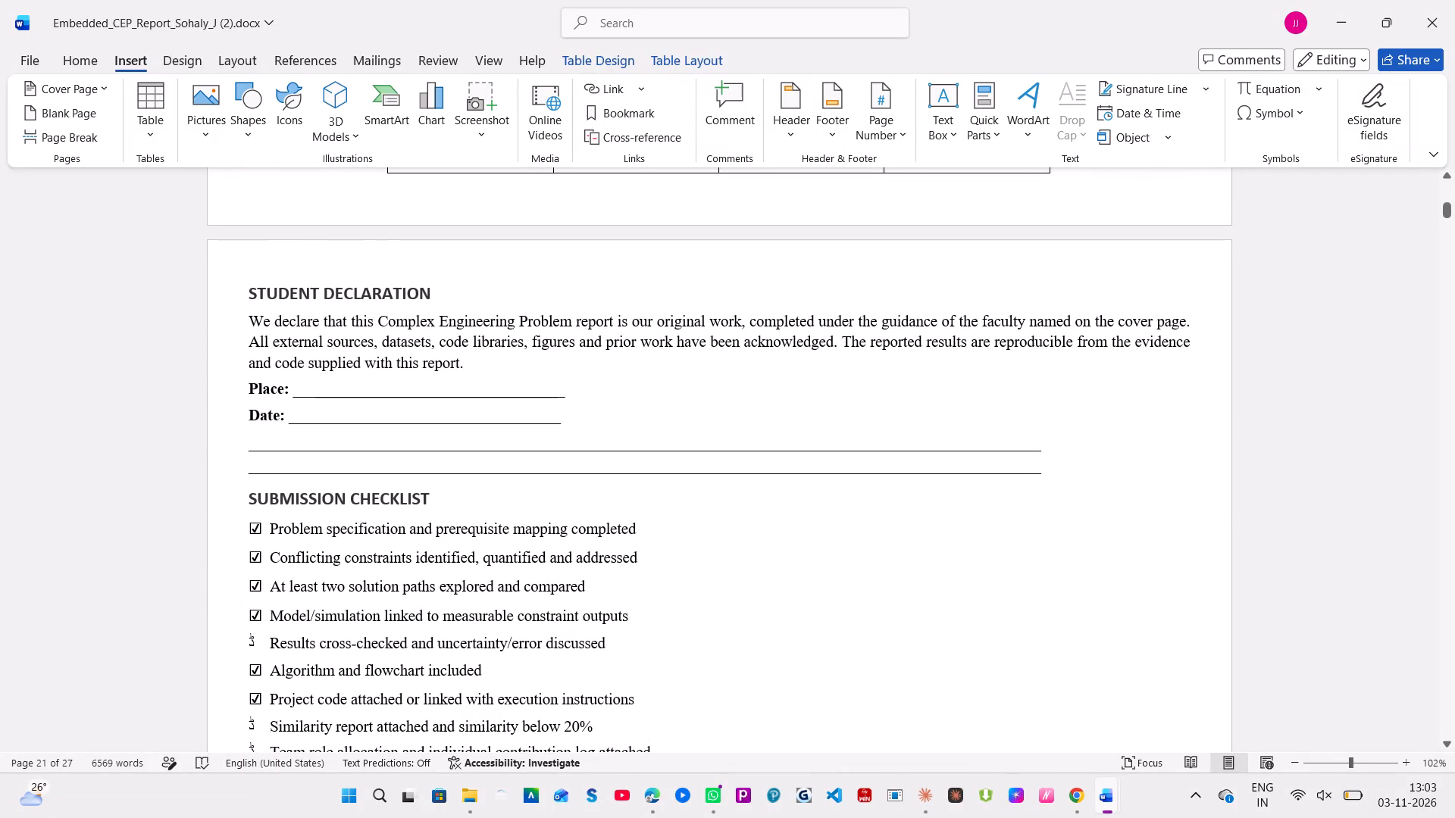
# Replace the blank line after Place in the Student Declaration with Bengalore.
pyautogui.click(567, 393)
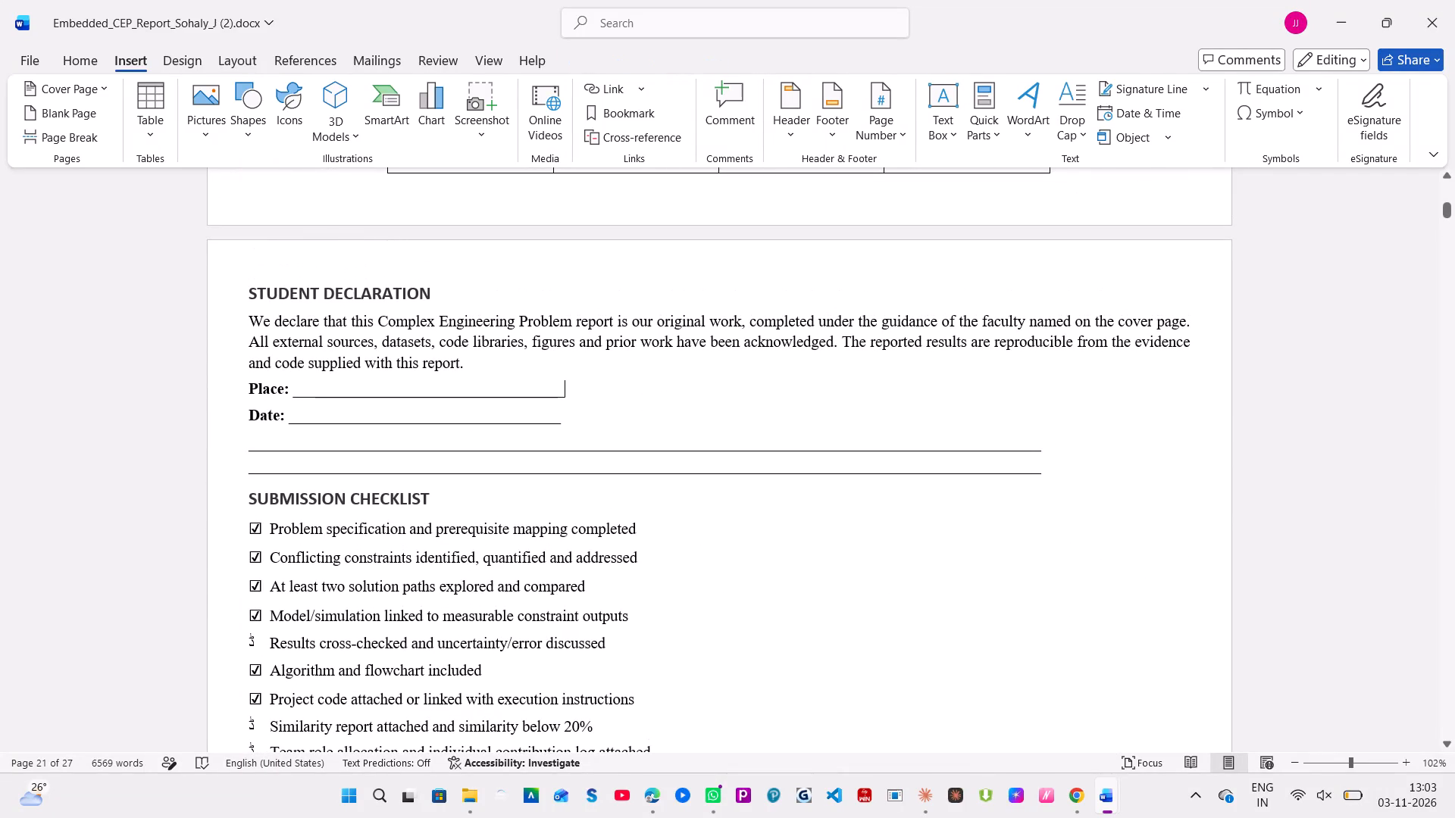
pyautogui.moveTo(567, 393); pyautogui.dragTo(289, 389)
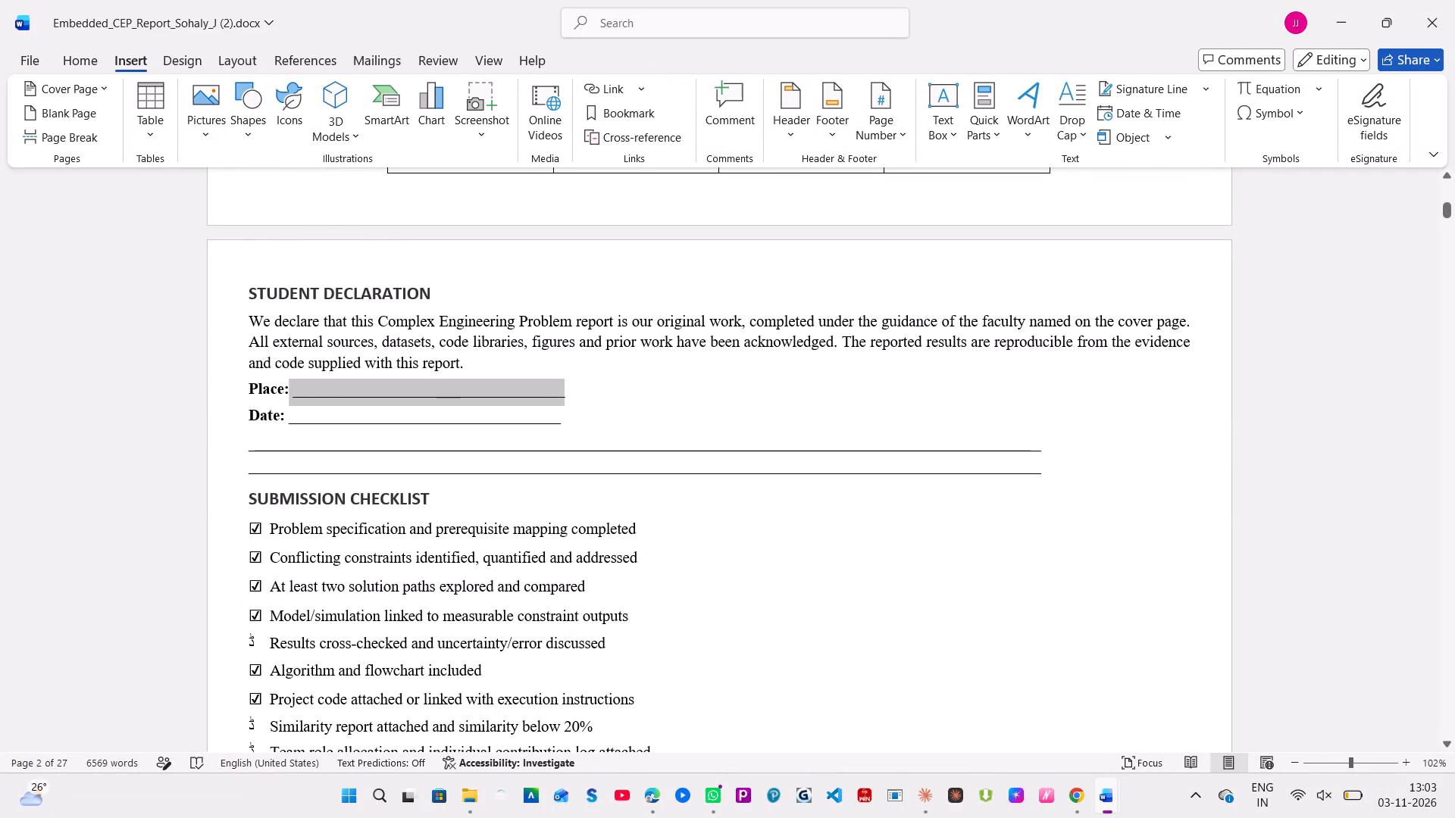
pyautogui.moveTo(289, 389); pyautogui.dragTo(293, 389)
pyautogui.press('BackSpace')
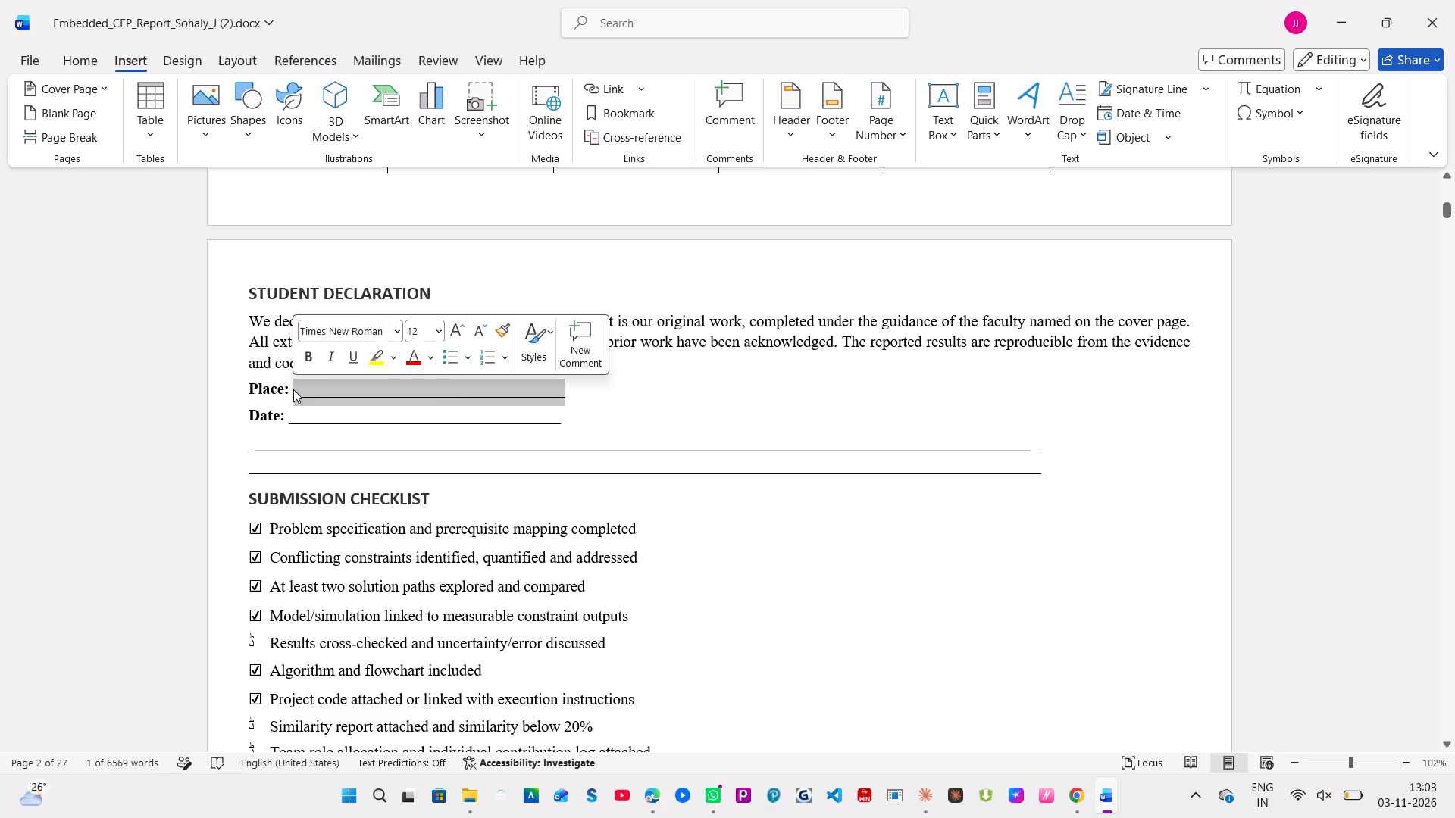
pyautogui.press('Delete')
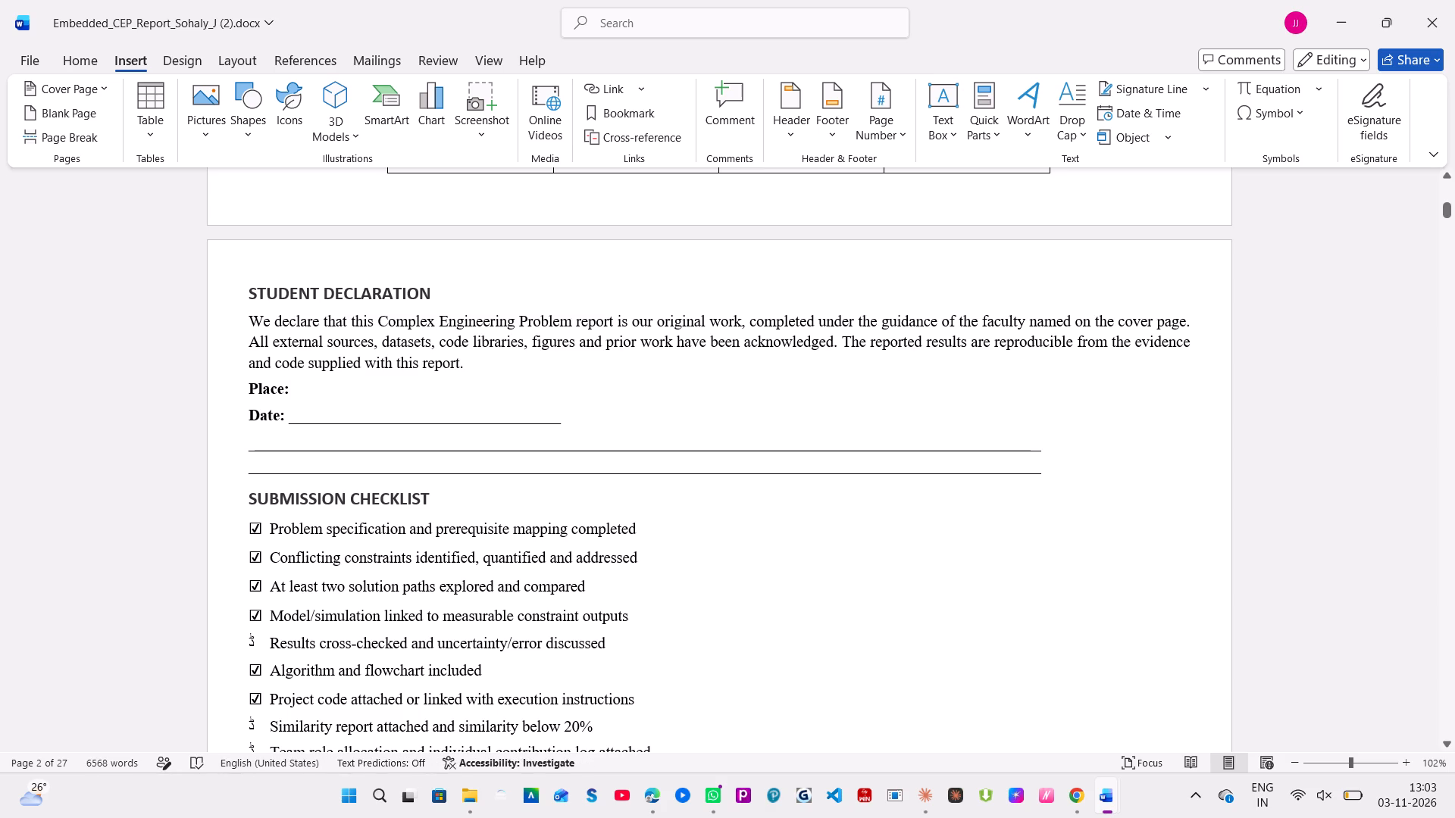
pyautogui.write('Benga')
pyautogui.write('looru')
pyautogui.press('BackSpace')
pyautogui.press('BackSpace')
pyautogui.press('BackSpace')
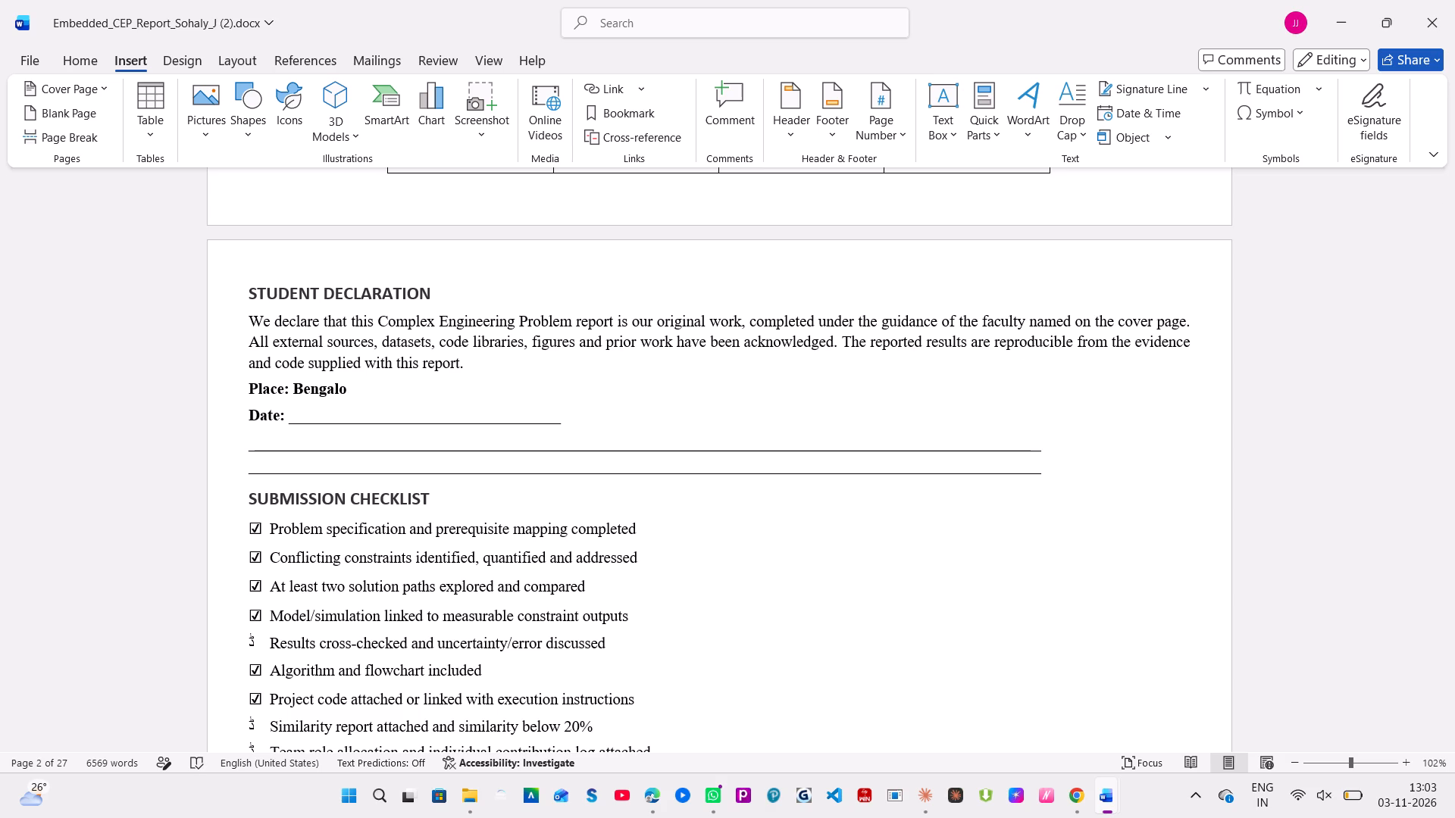
pyautogui.press('r')
pyautogui.press('BackSpace')
pyautogui.write('re')
# Replace the Date blank and the two empty signature lines beneath it in the Student Declaration with the date 8 october 2026.
pyautogui.moveTo(291, 418); pyautogui.dragTo(1050, 478)
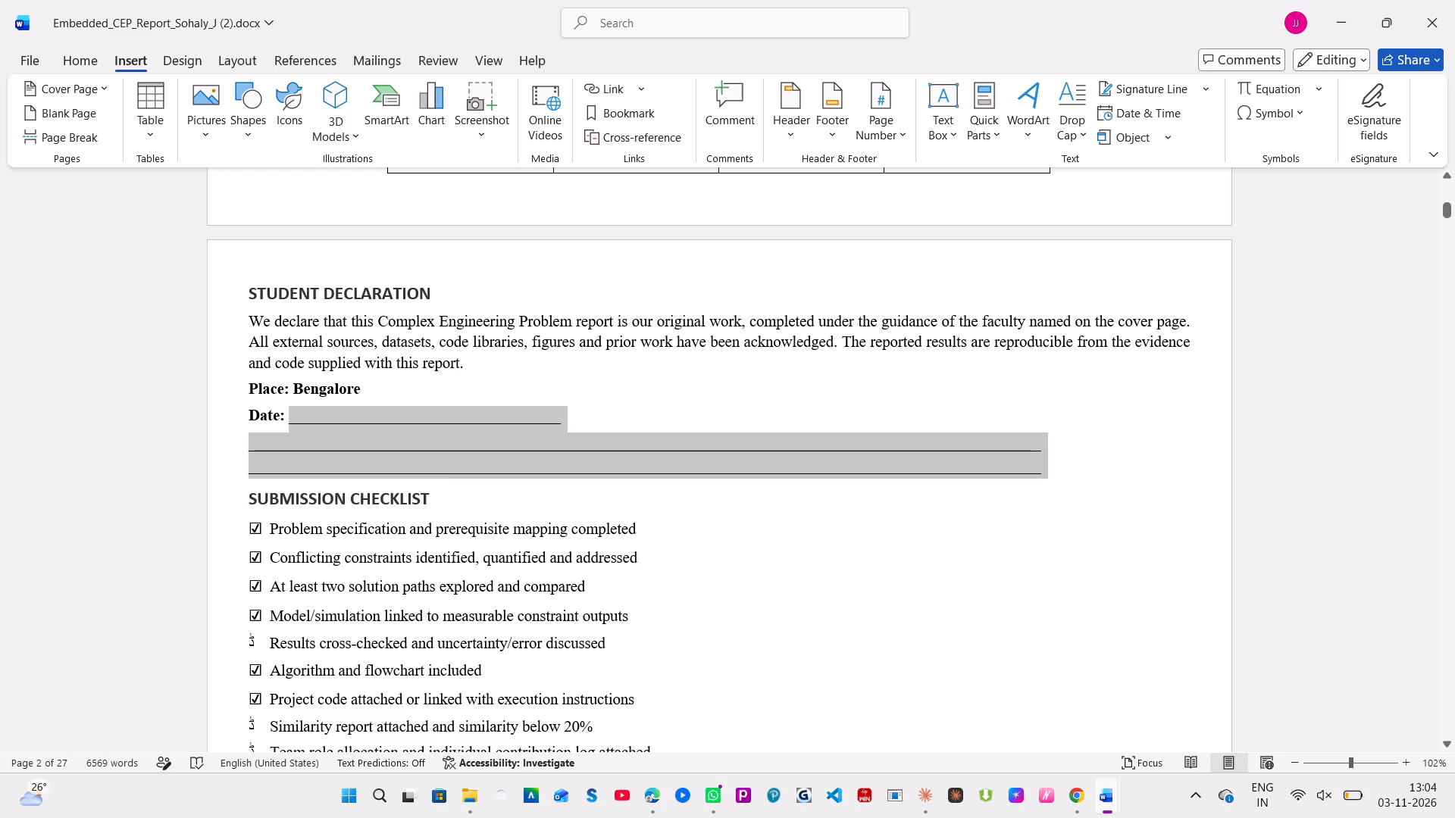
pyautogui.moveTo(1050, 478); pyautogui.dragTo(1049, 474)
pyautogui.press('BackSpace')
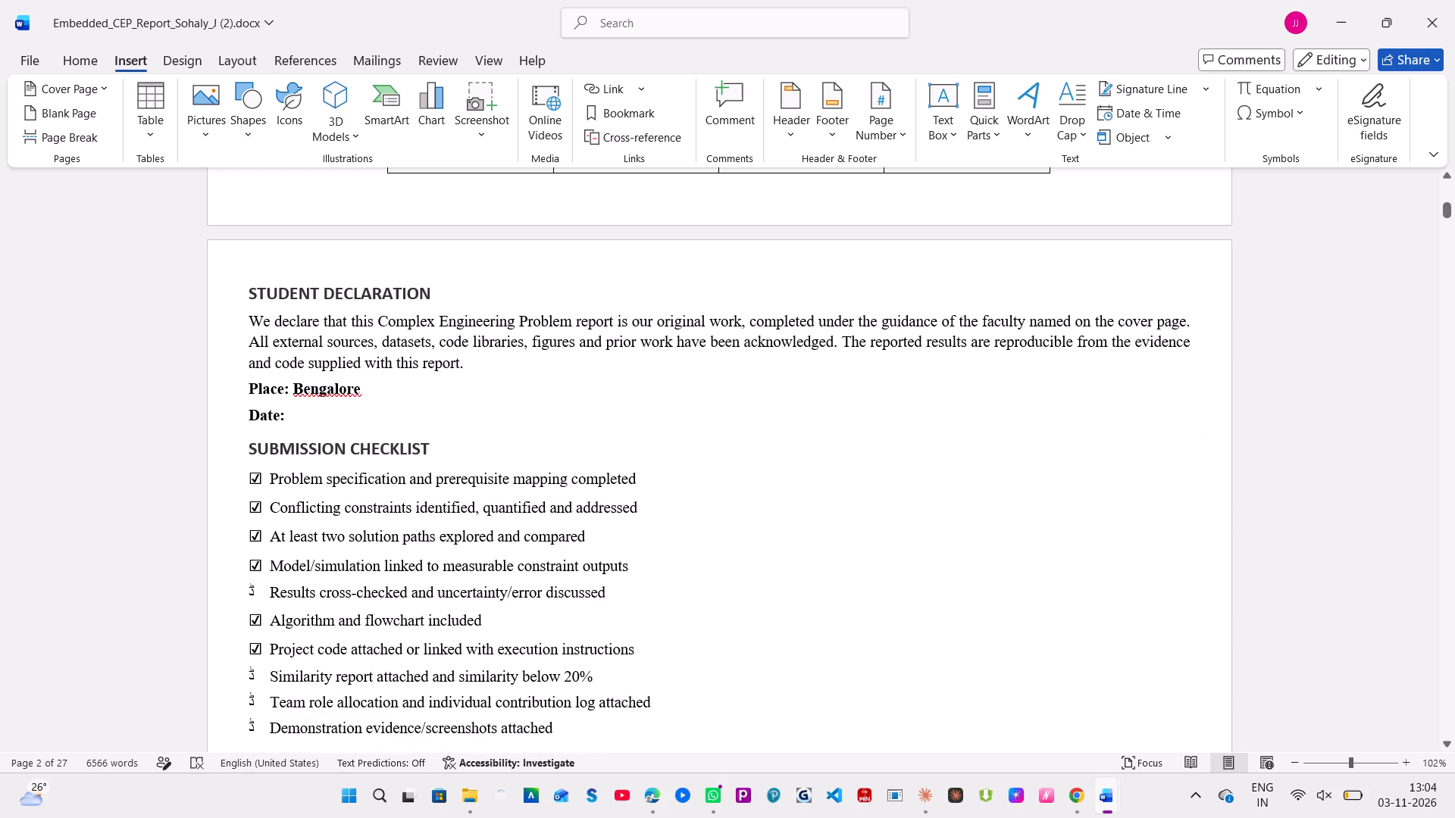
pyautogui.scroll(-2, 1078, 473)
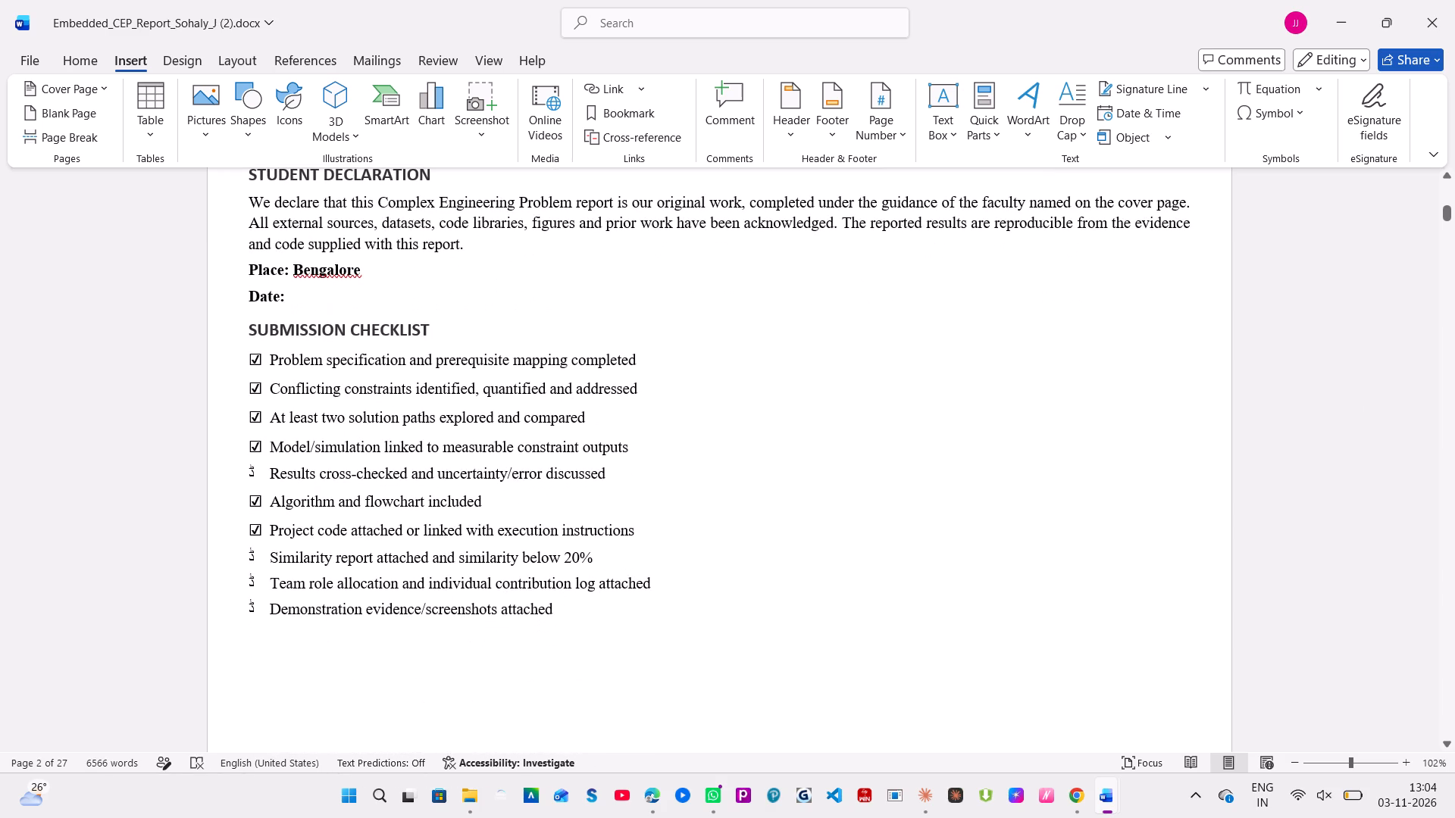
pyautogui.click(250, 553)
pyautogui.scroll(1, 285, 619)
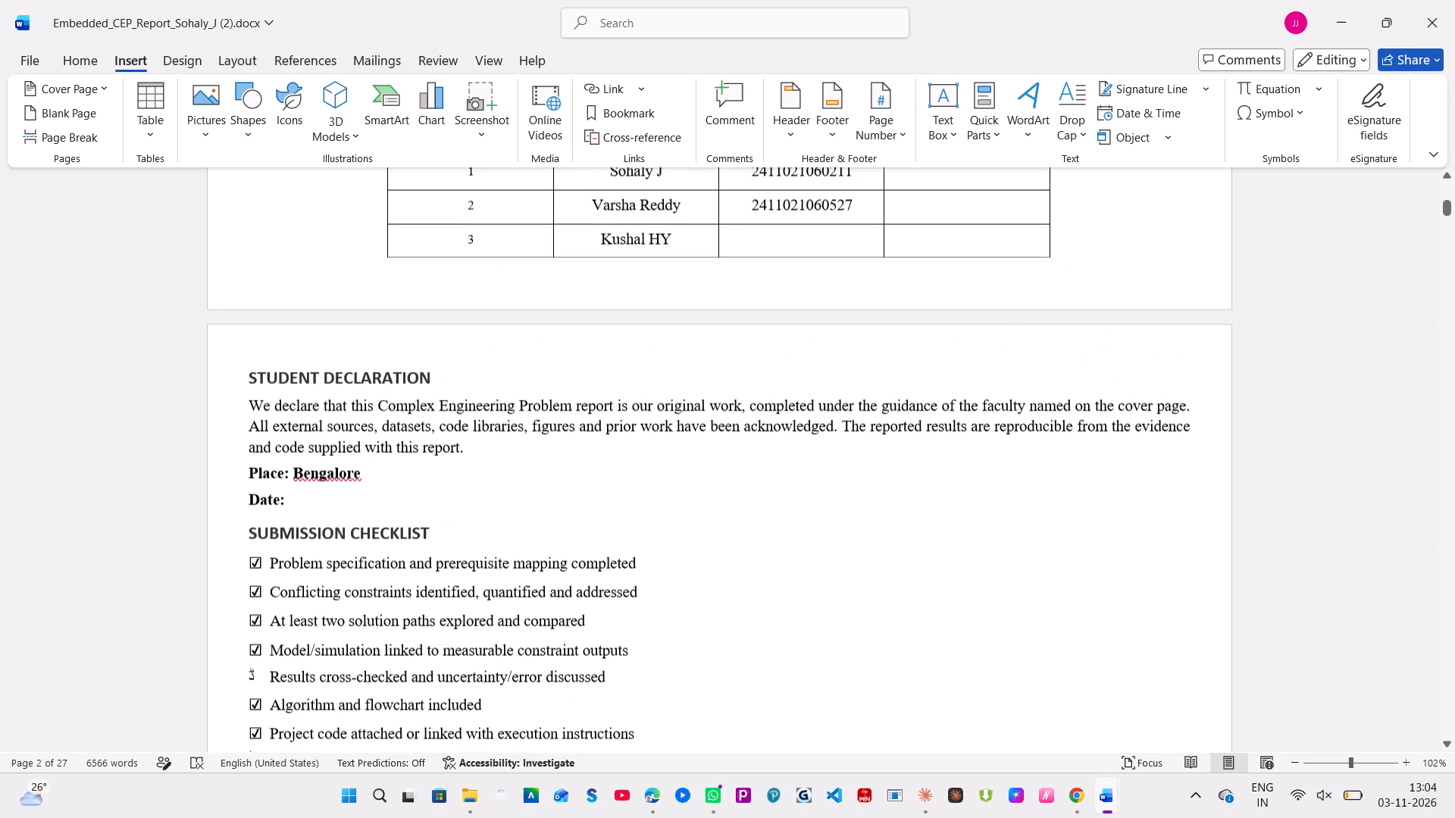
pyautogui.click(293, 508)
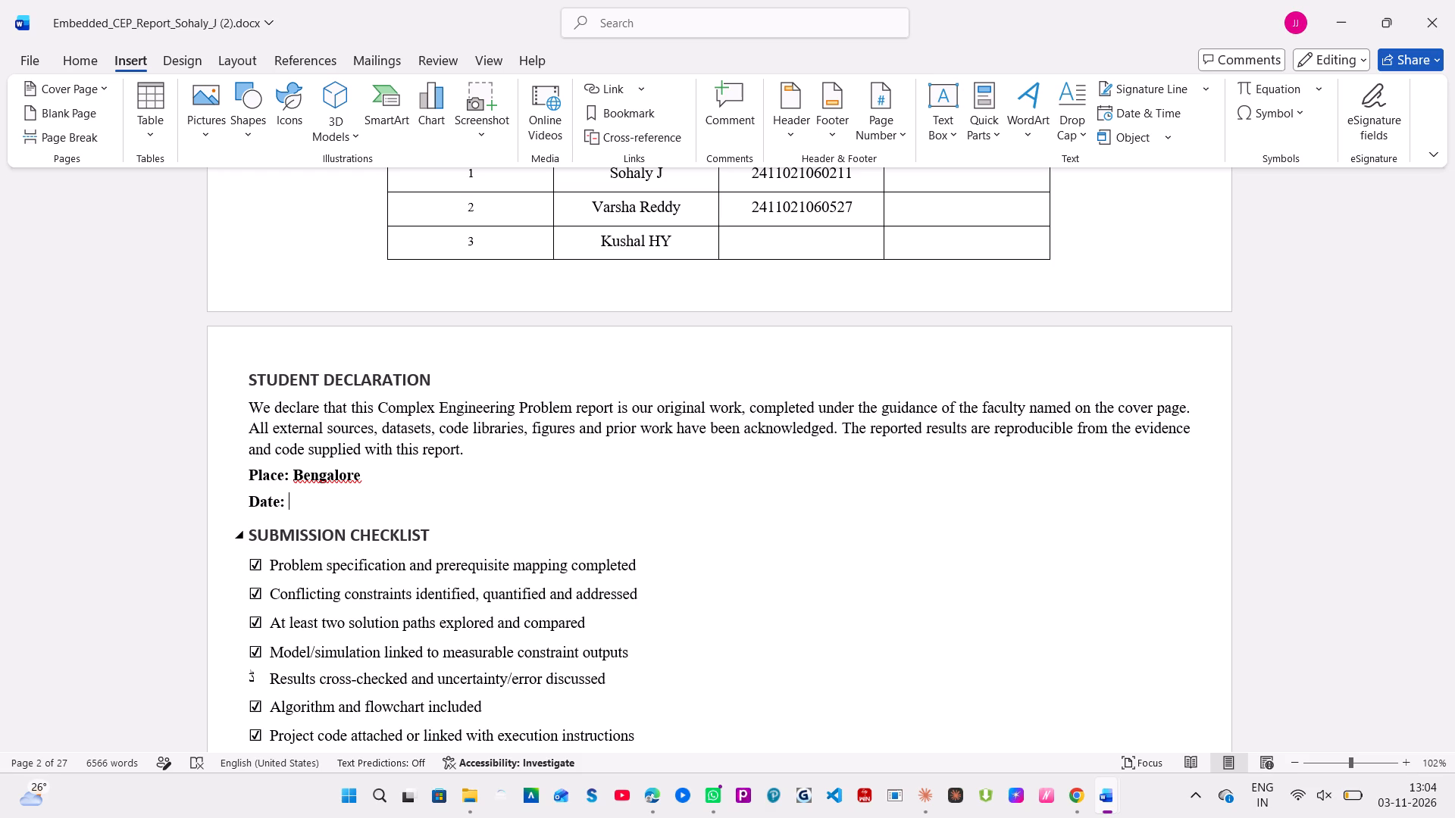
pyautogui.write('8')
pyautogui.press('space')
pyautogui.write('octo')
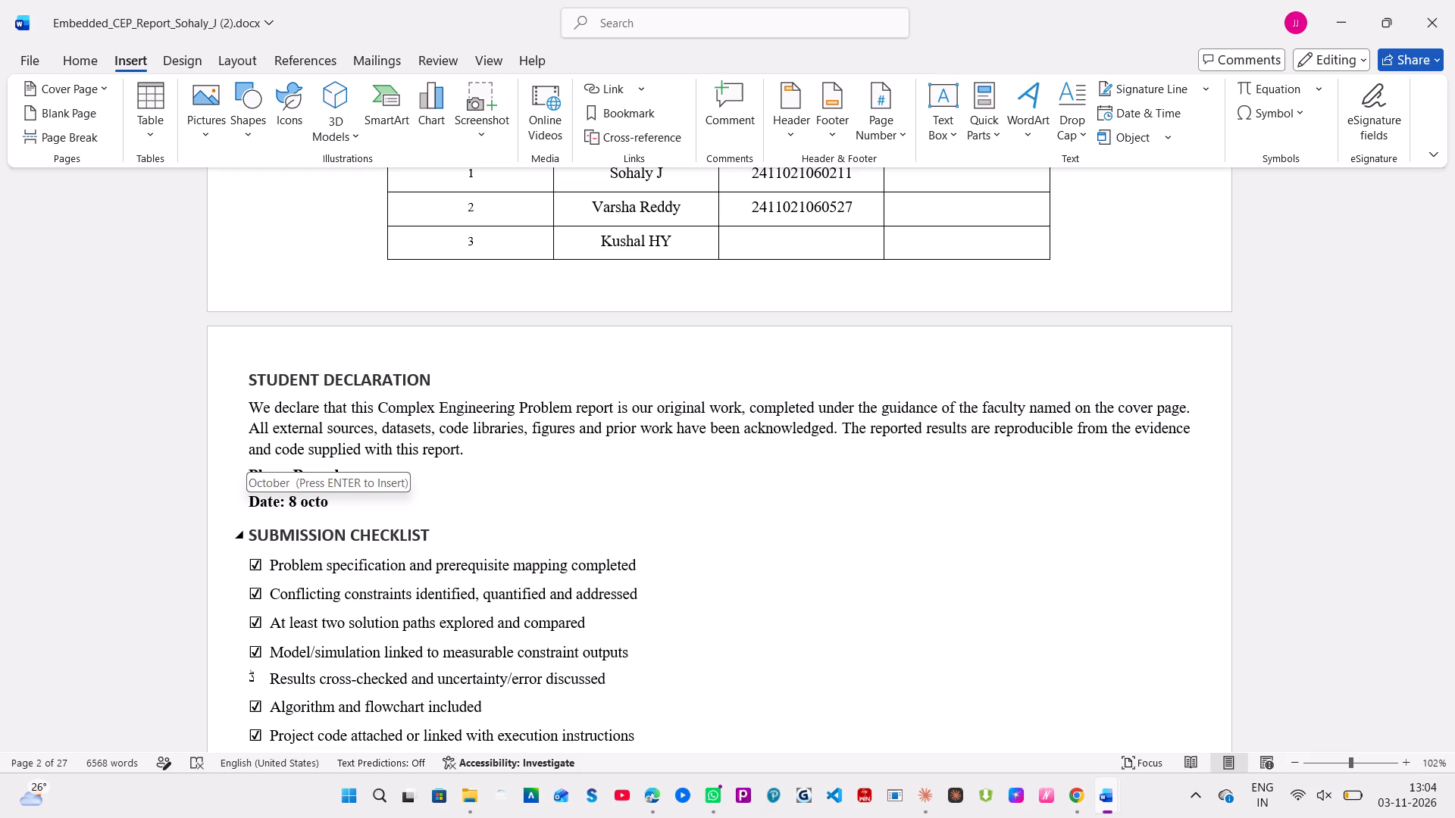
pyautogui.write('ber 2026')
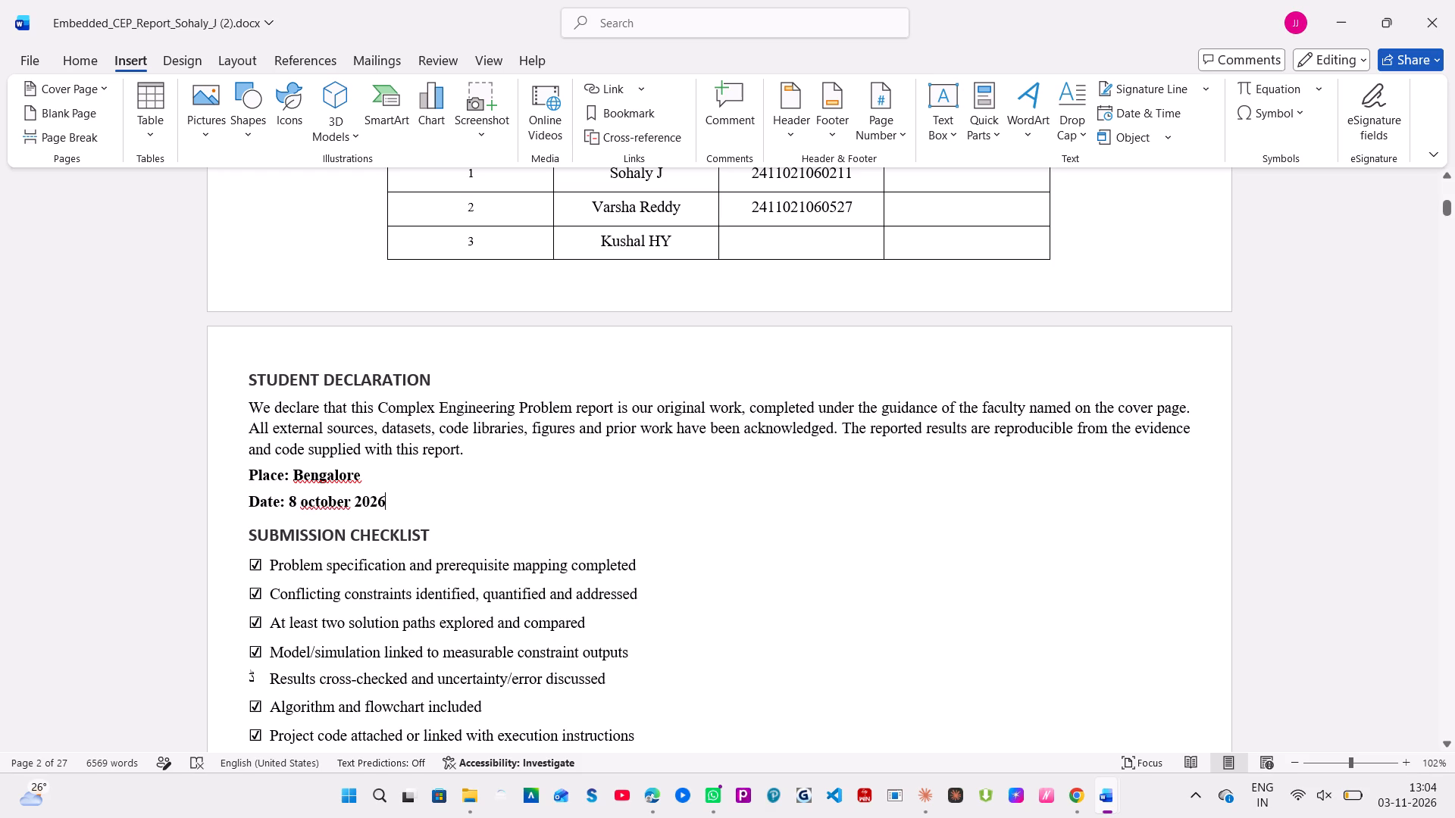
# Look through the pages from the contents list to the solution paths, and return to the cover page details.
pyautogui.scroll(-7, 546, 513)
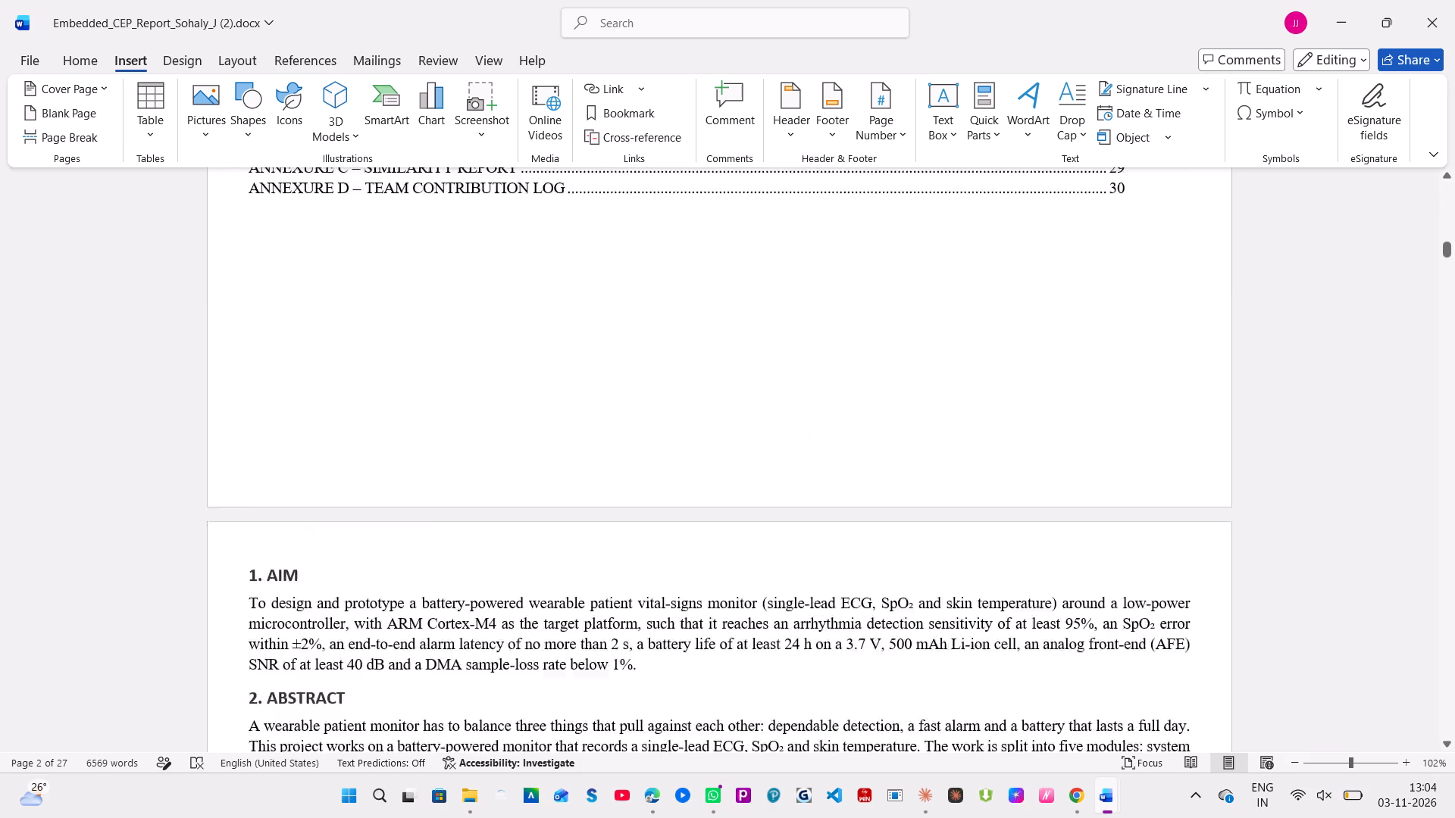
pyautogui.scroll(-10, 546, 513)
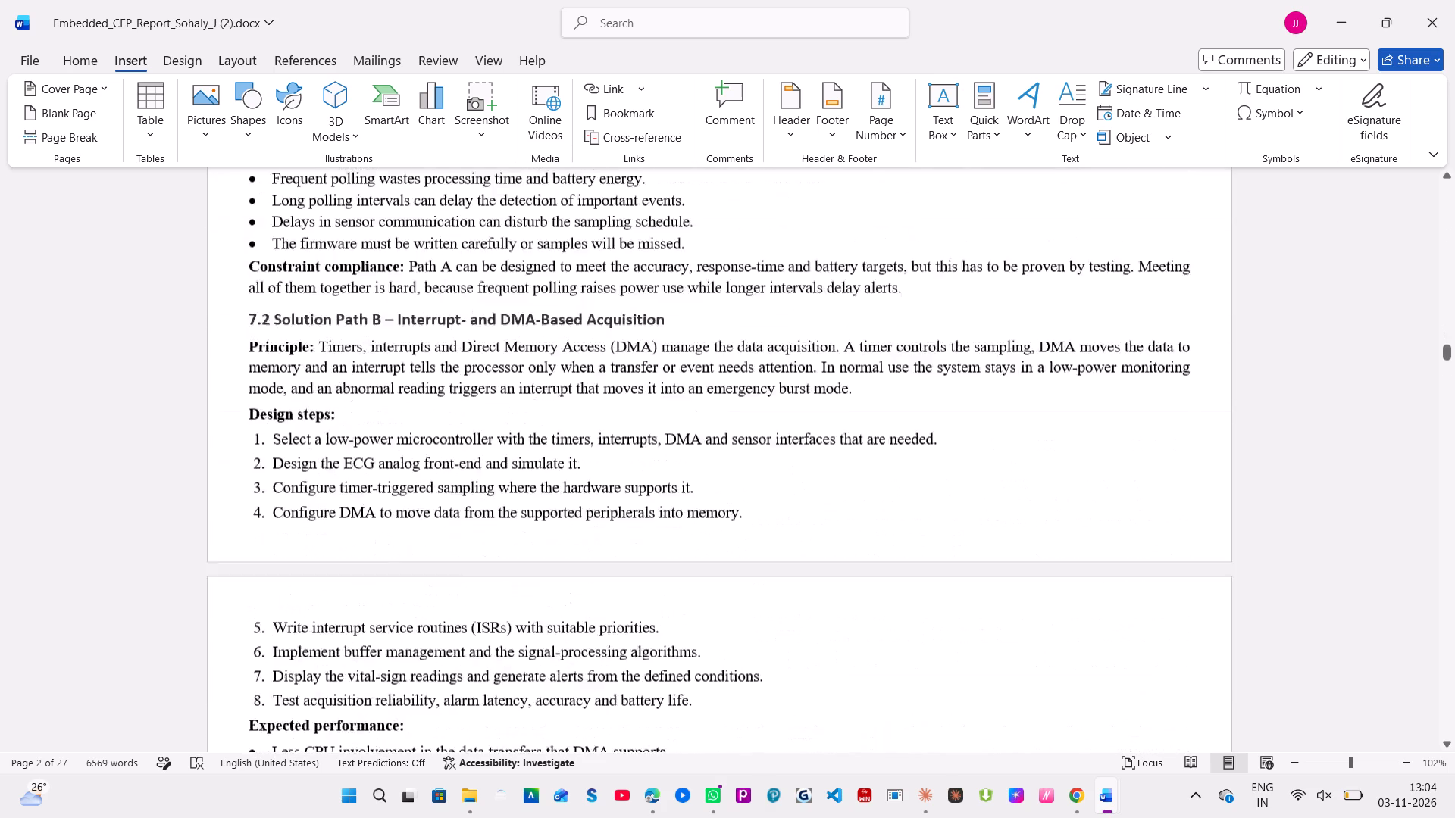
pyautogui.scroll(20, 546, 513)
pyautogui.scroll(5, 546, 513)
pyautogui.scroll(16, 546, 513)
pyautogui.scroll(5, 546, 513)
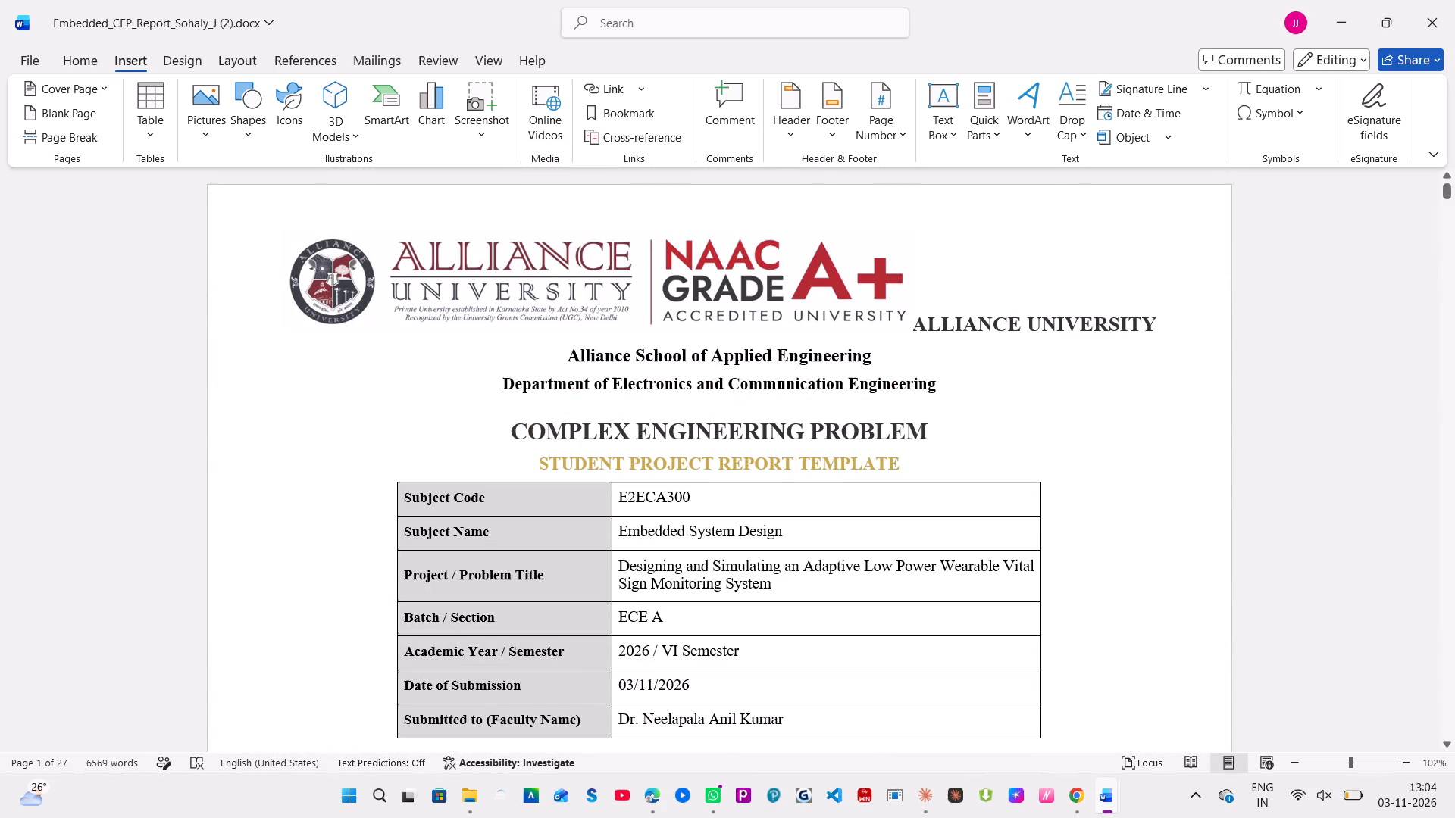
# Move the ALLIANCE UNIVERSITY heading onto its own line below the logo banner on the cover page.
pyautogui.click(924, 311)
pyautogui.click(914, 323)
pyautogui.press('Return')
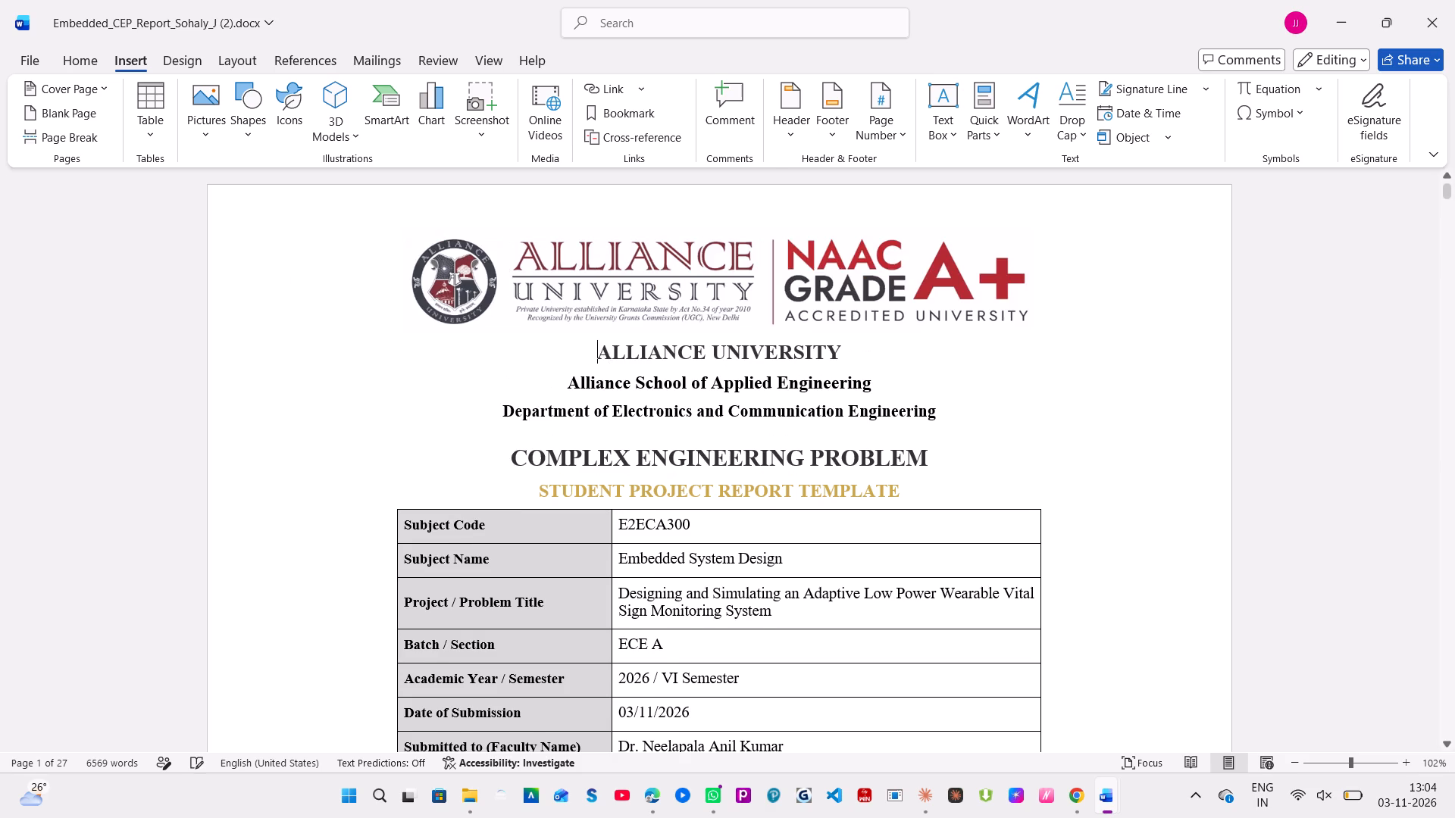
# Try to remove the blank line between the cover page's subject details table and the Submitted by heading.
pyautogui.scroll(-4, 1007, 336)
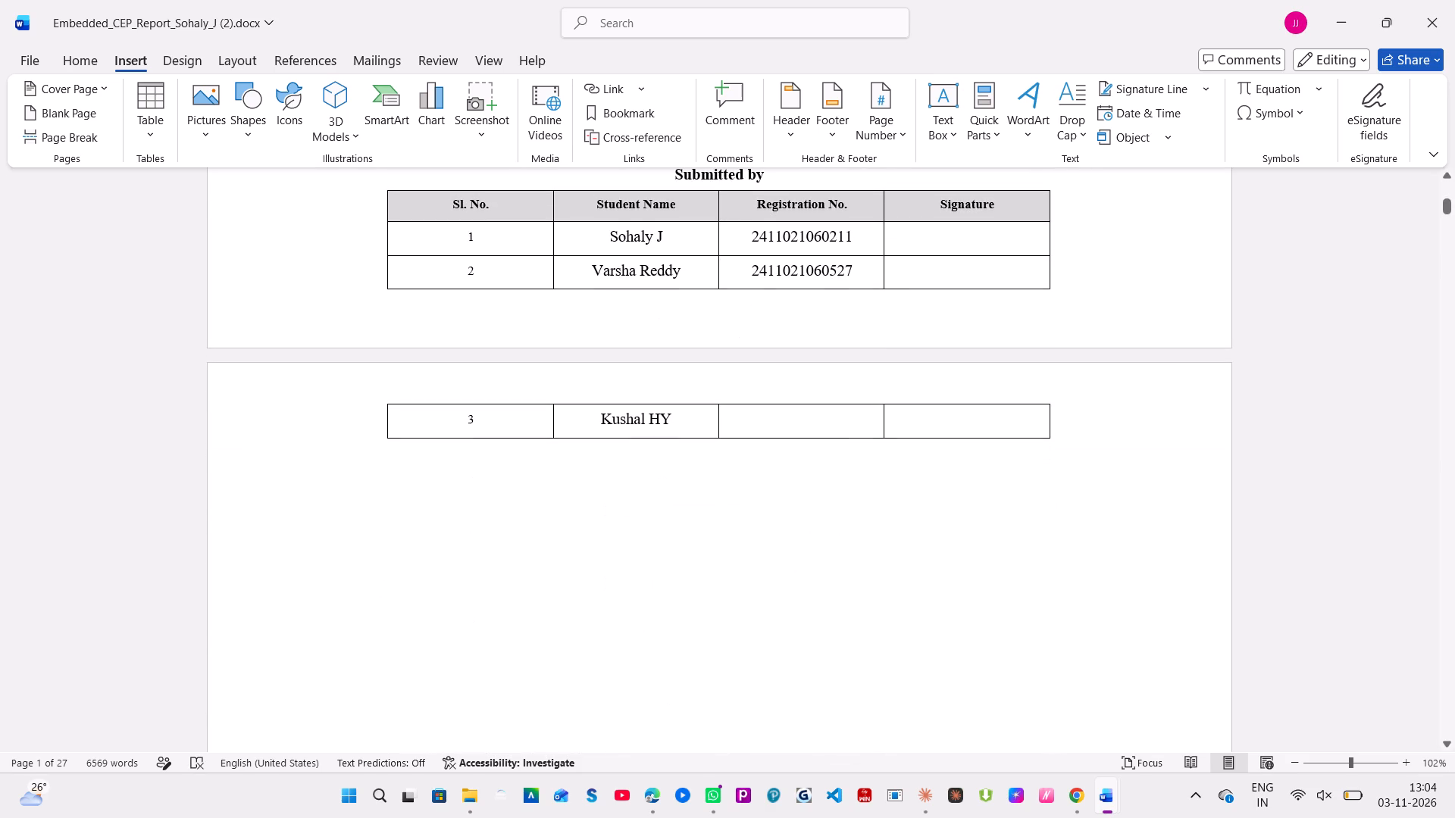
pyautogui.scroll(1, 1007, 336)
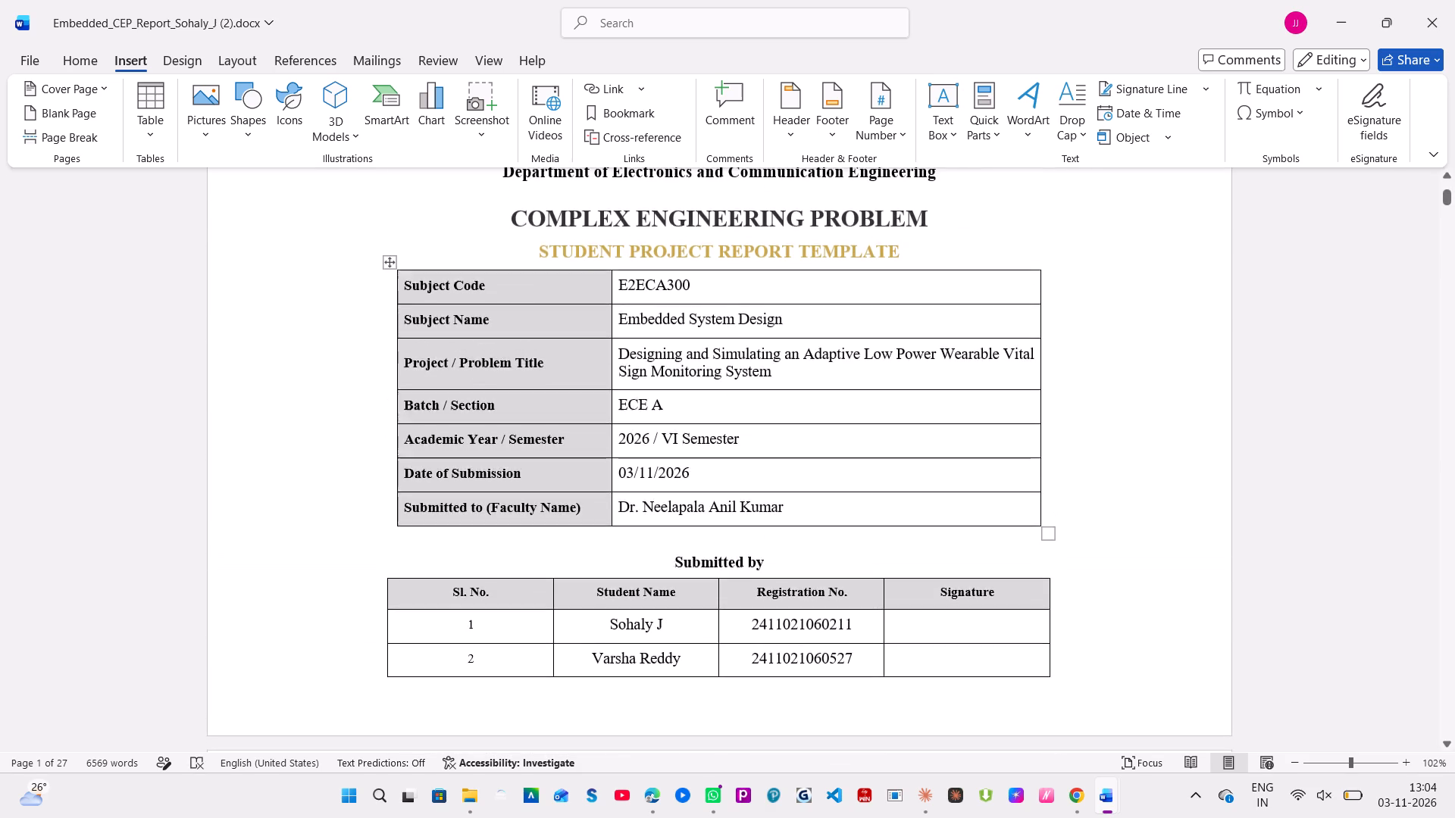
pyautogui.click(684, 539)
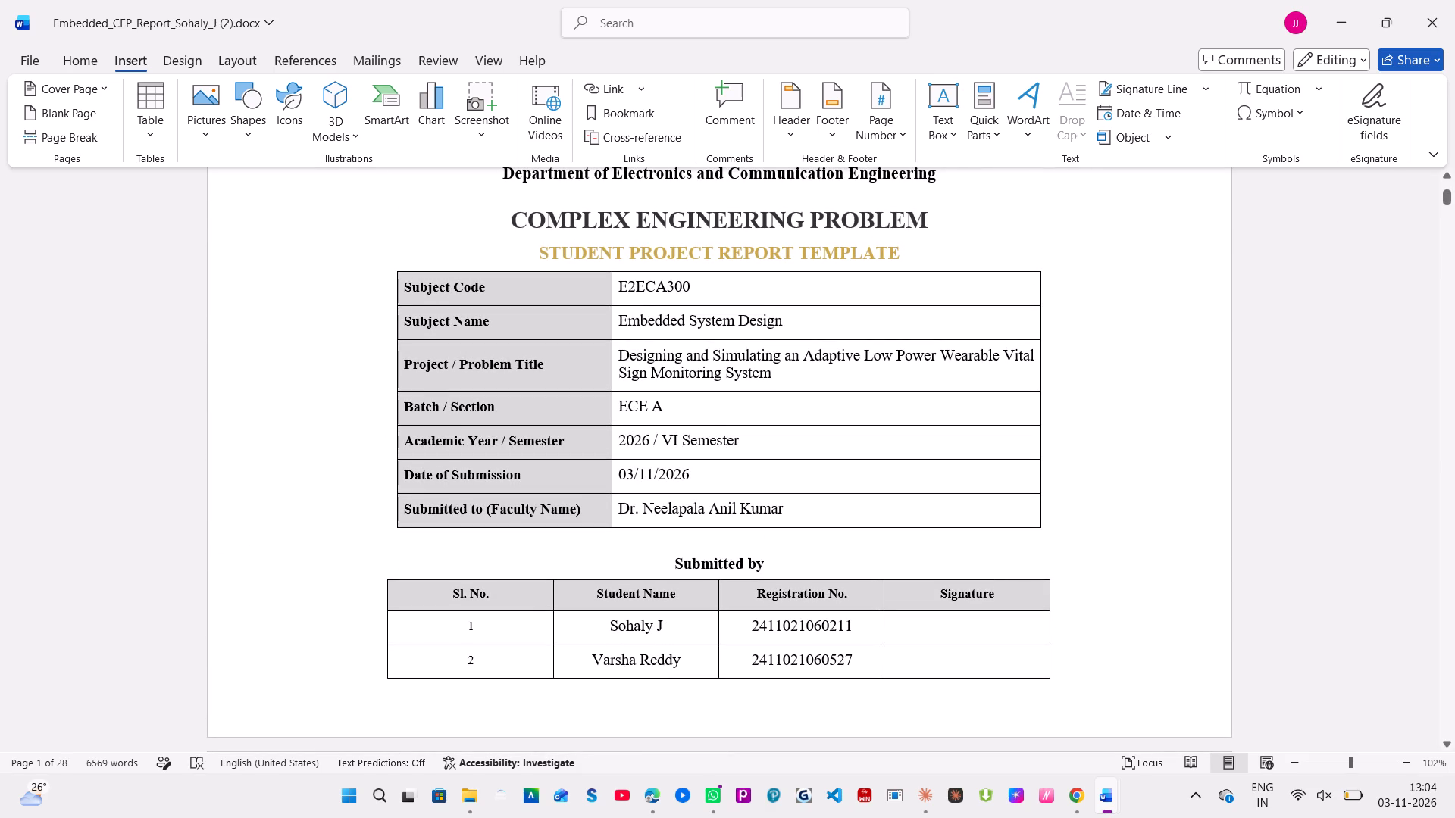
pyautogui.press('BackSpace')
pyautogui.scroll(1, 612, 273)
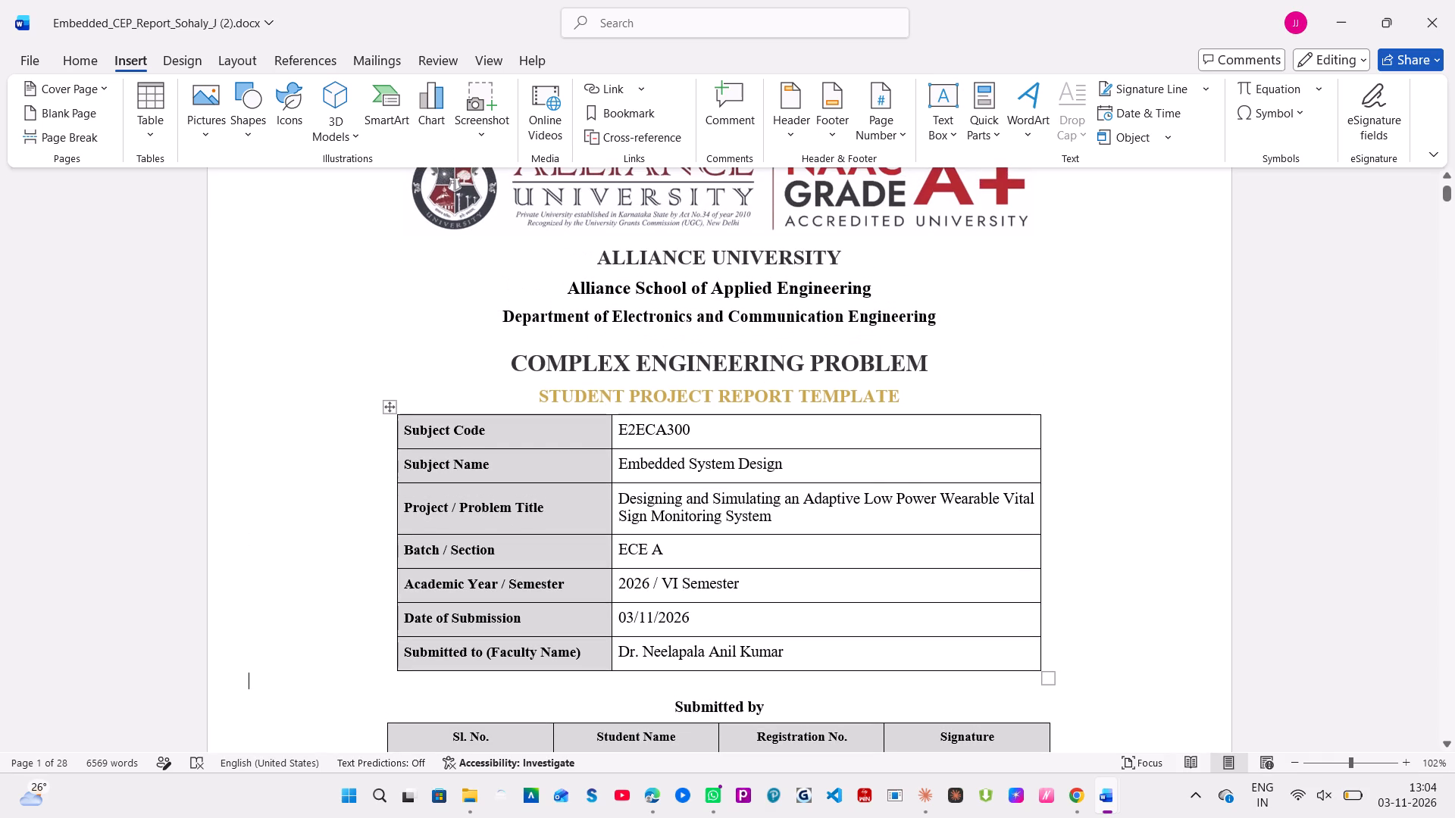
# Remove the extra space above the COMPLEX ENGINEERING PROBLEM heading, keeping it centred on its own line below the department name.
pyautogui.click(527, 348)
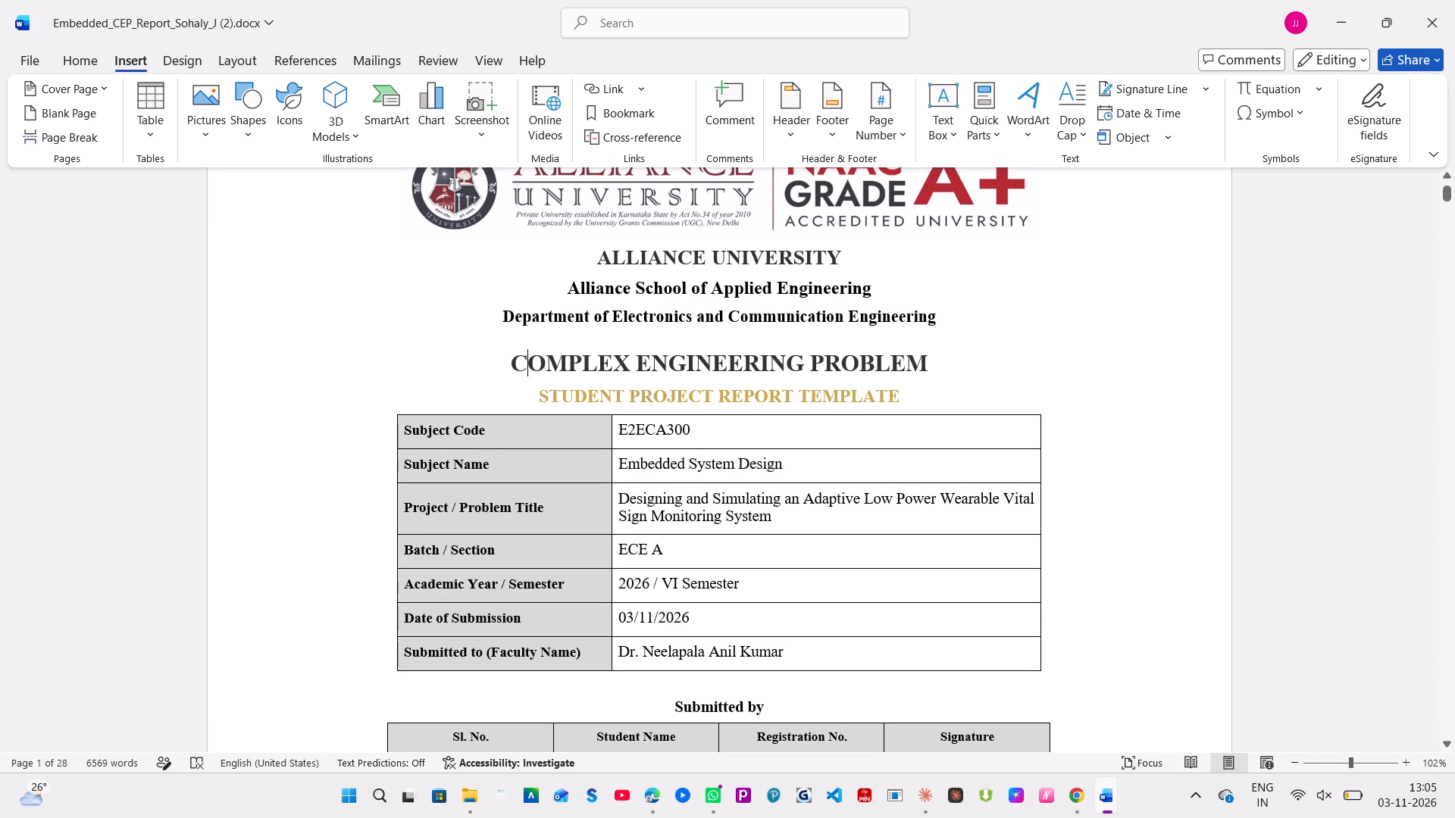
pyautogui.click(508, 354)
pyautogui.press('BackSpace')
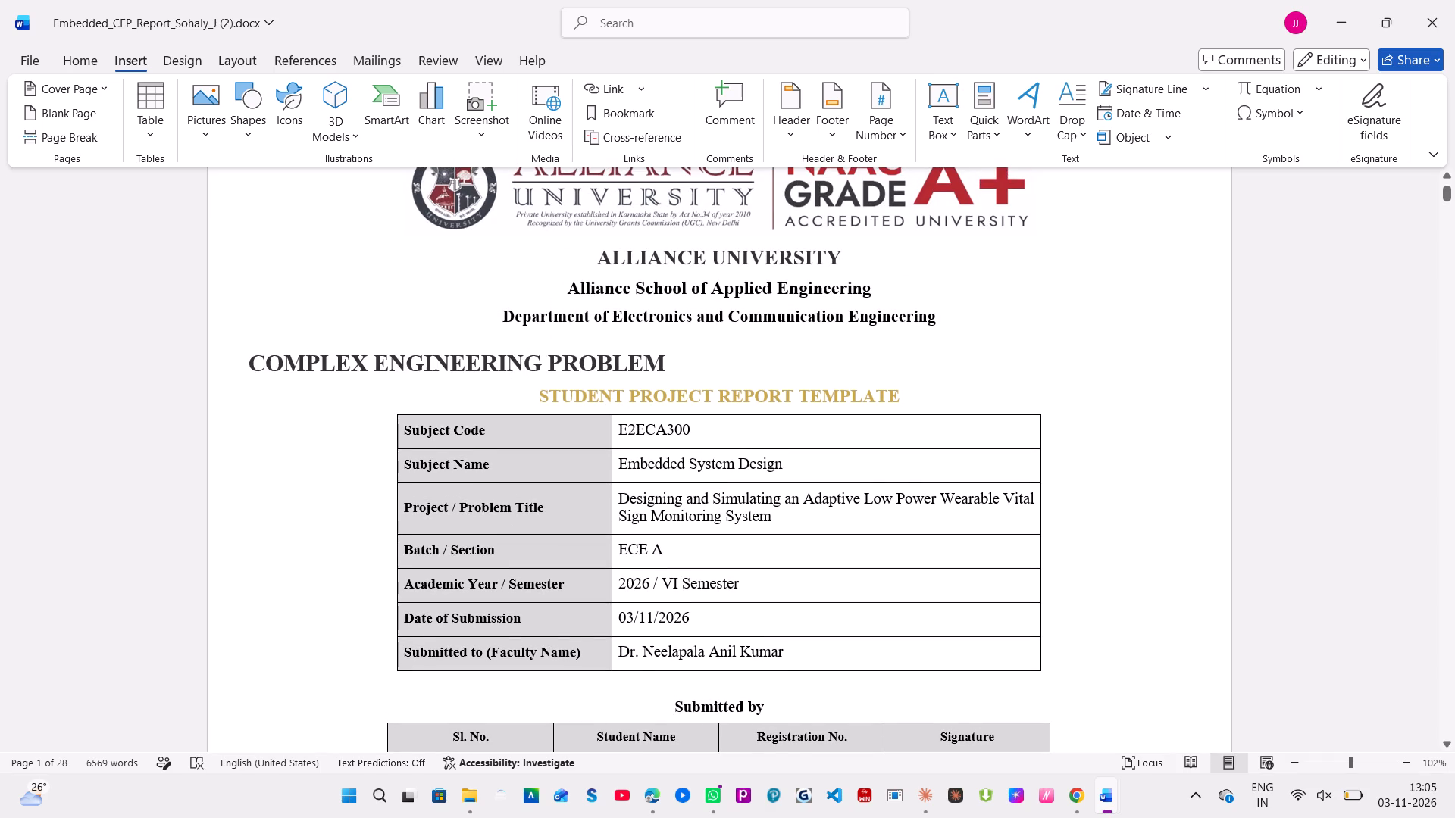
pyautogui.press('BackSpace')
pyautogui.press('Return')
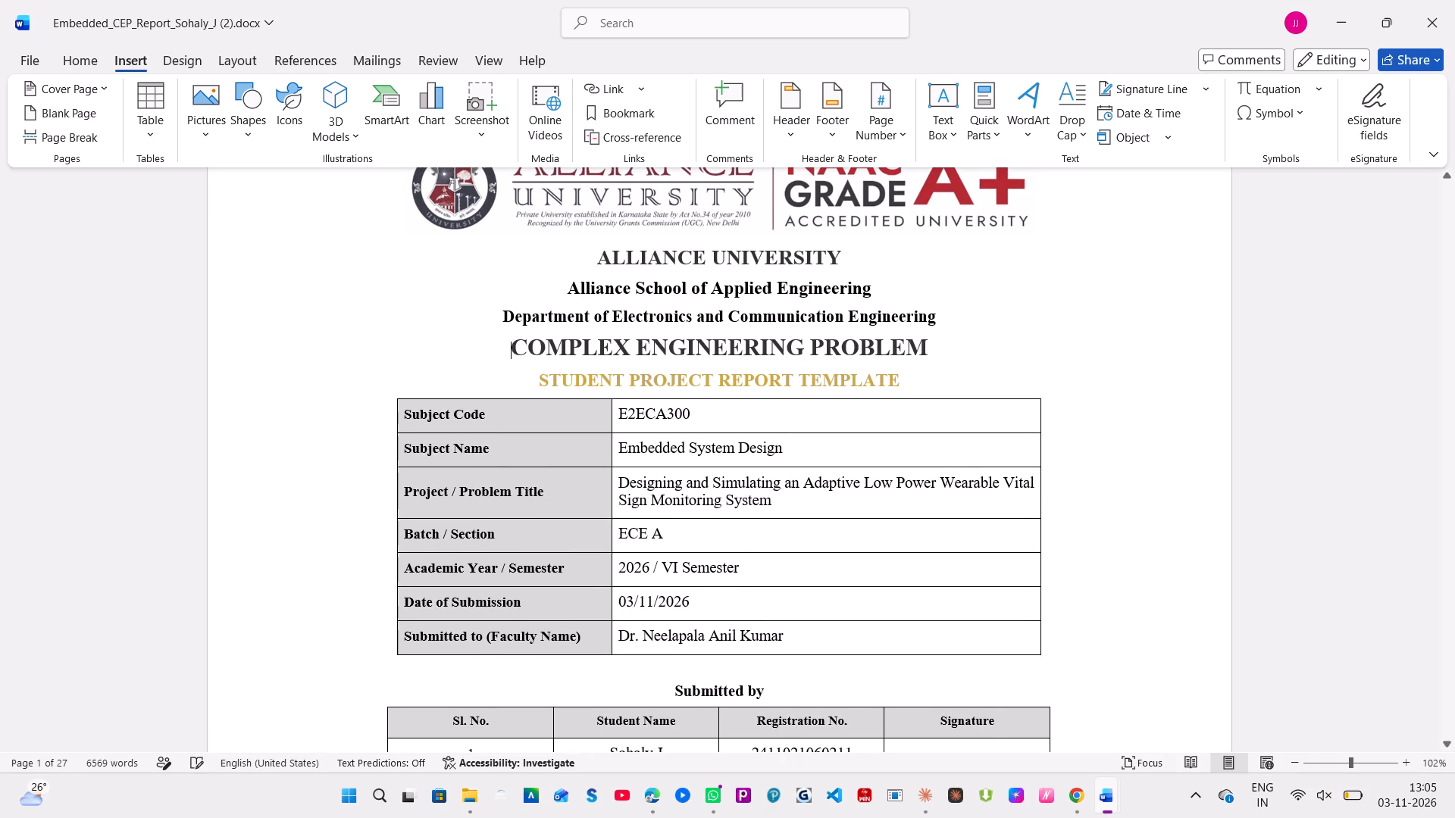
# Reduce the height of the cover page logo banner, keeping its width, so the whole Submitted by table fits on the first page.
pyautogui.scroll(1, 597, 292)
pyautogui.click(732, 288)
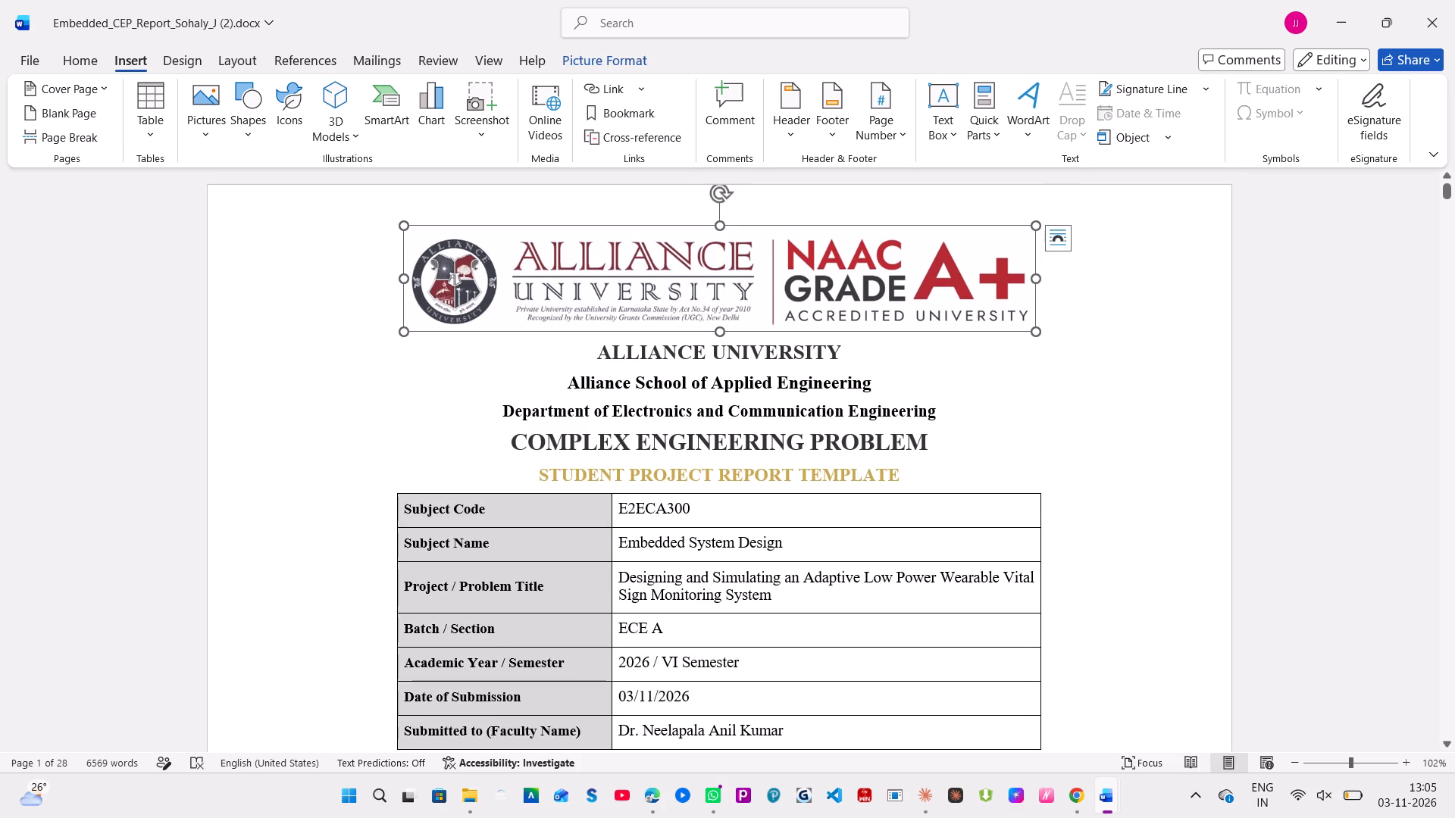
pyautogui.moveTo(721, 333); pyautogui.dragTo(724, 297)
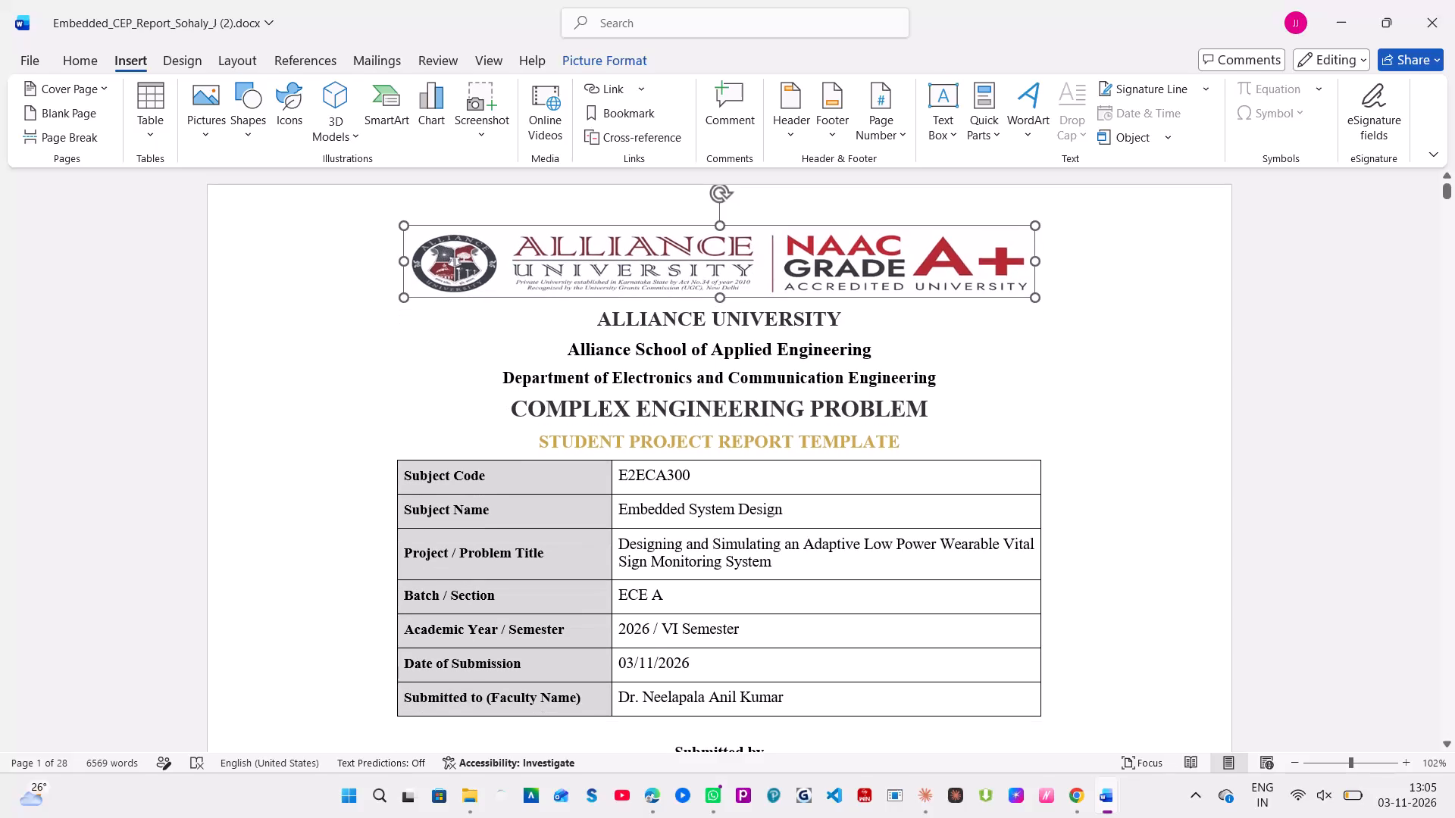
pyautogui.moveTo(724, 297); pyautogui.dragTo(724, 287)
pyautogui.scroll(-3, 825, 469)
pyautogui.scroll(1, 825, 469)
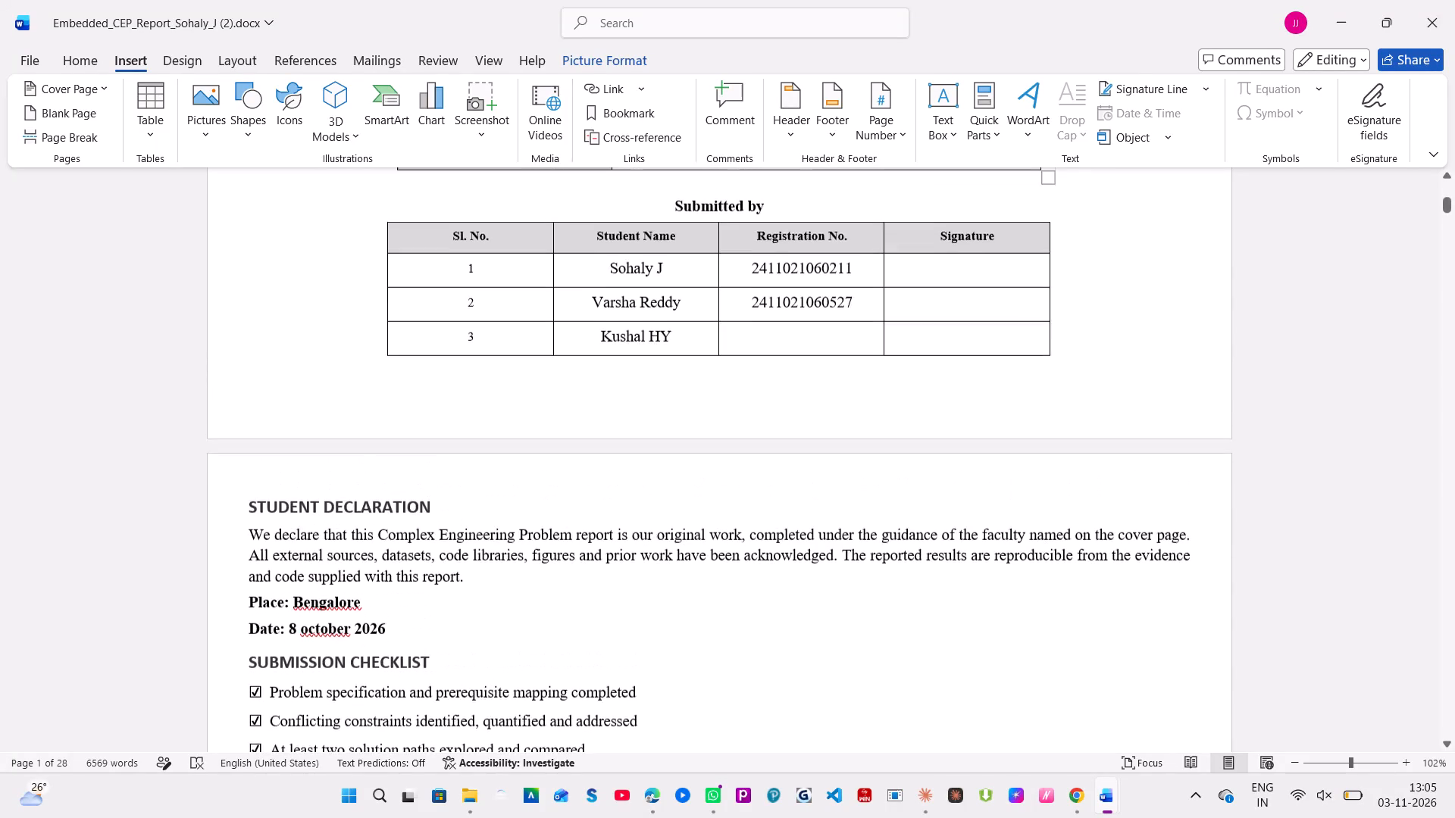
pyautogui.scroll(2, 825, 469)
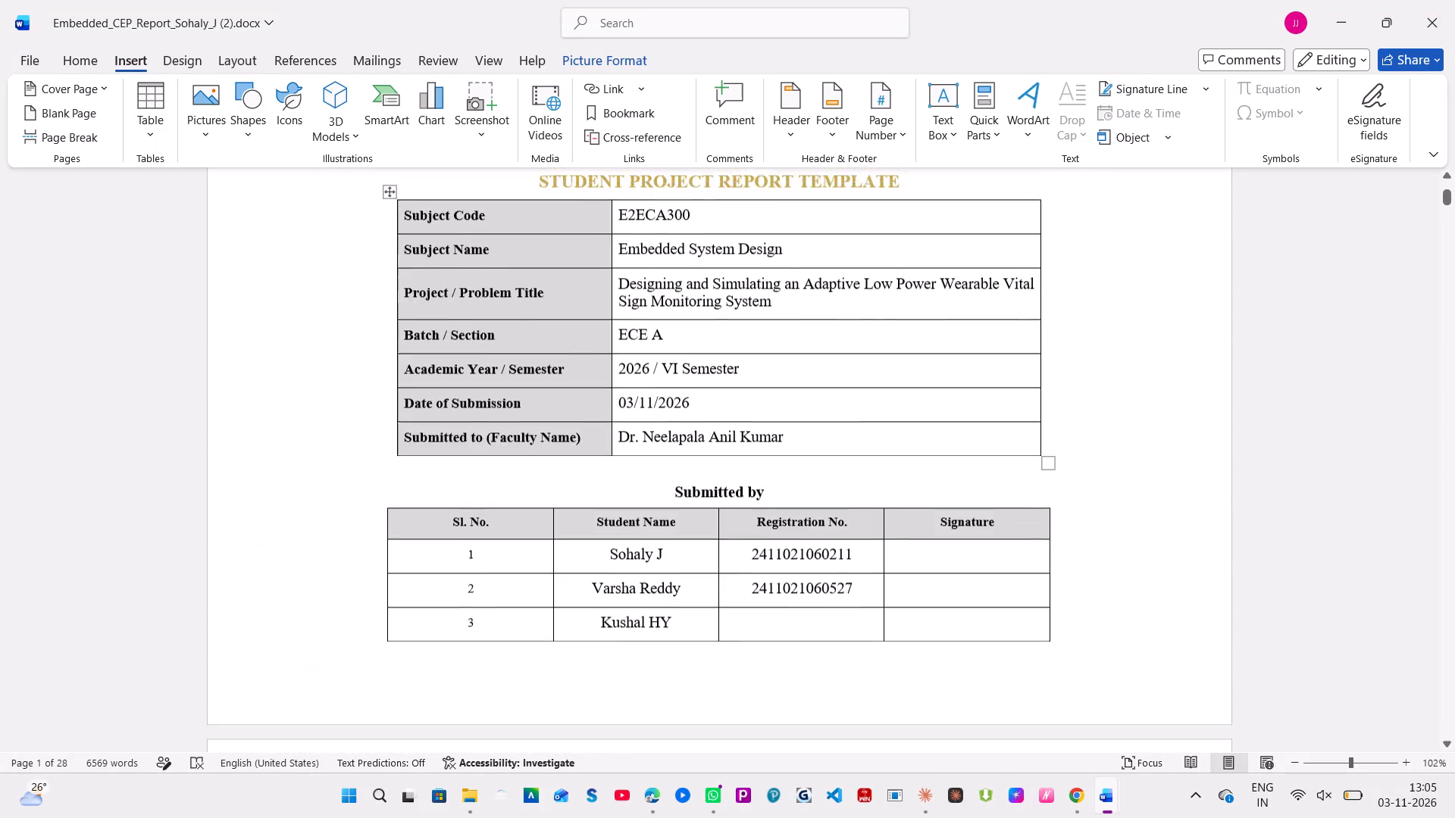
pyautogui.scroll(1, 825, 469)
pyautogui.click(358, 398)
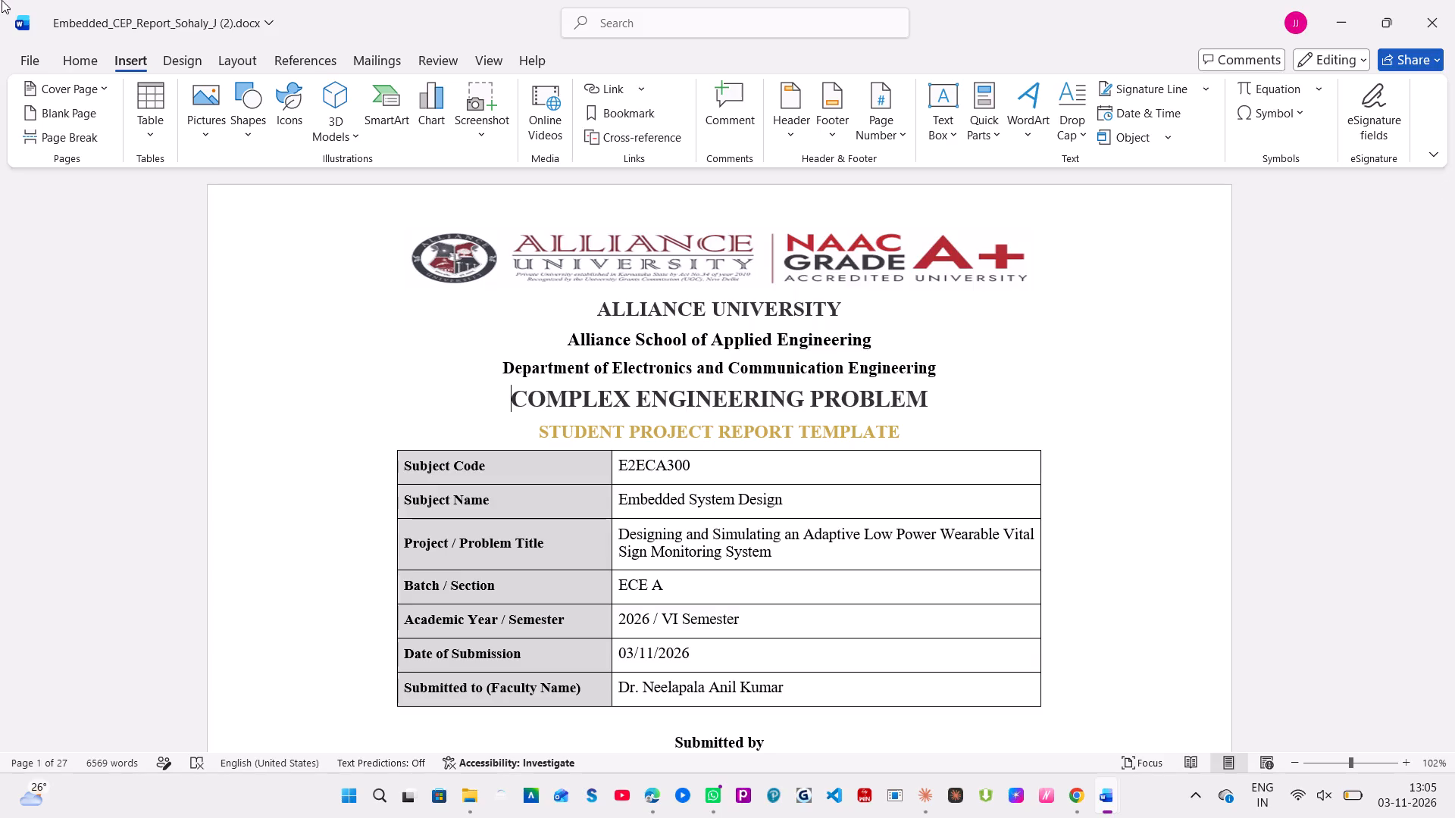
# Save a PDF copy of the report in the Downloads folder under the file name sohaly embedded cep.
pyautogui.click(45, 56)
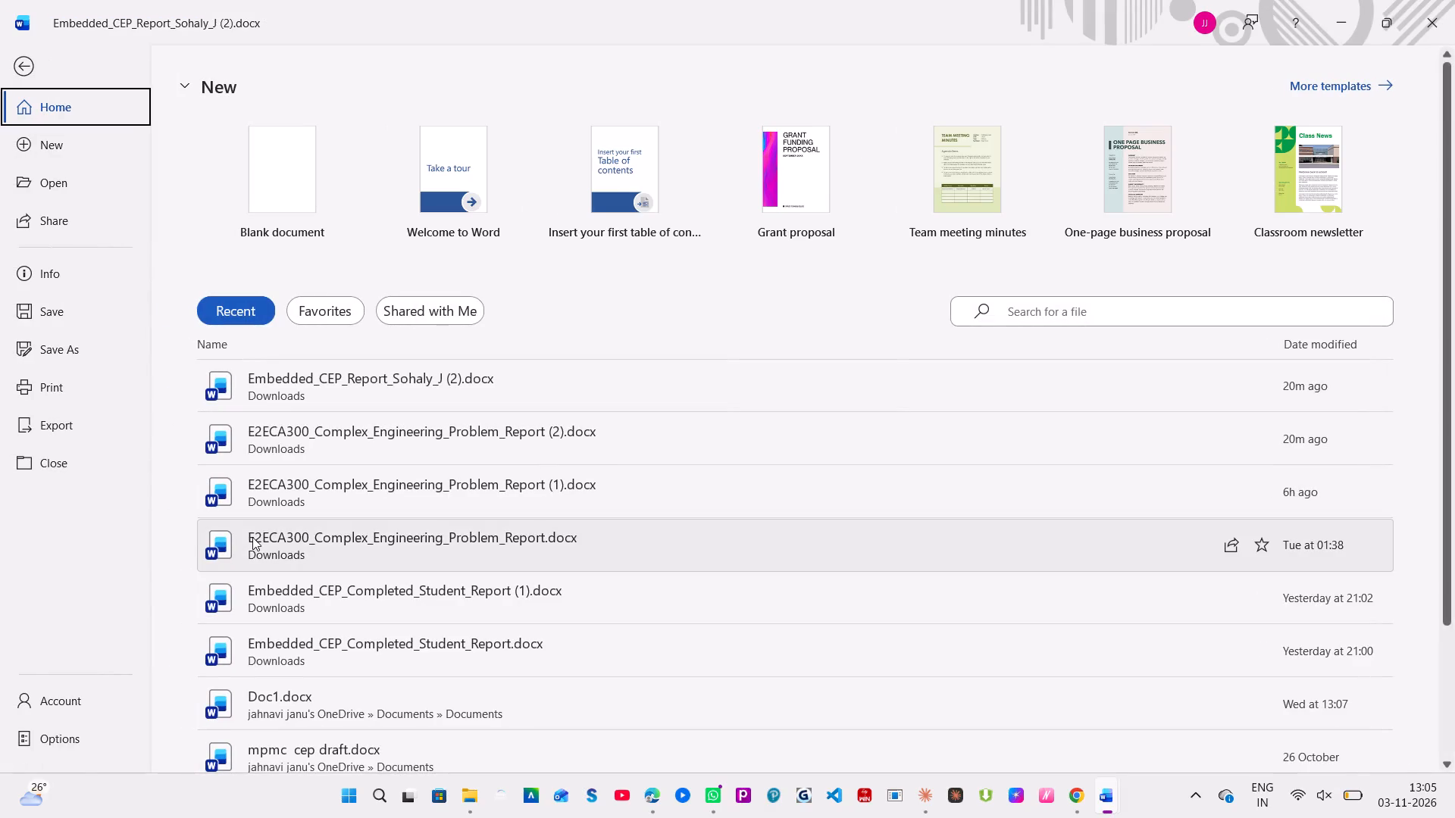
pyautogui.click(44, 351)
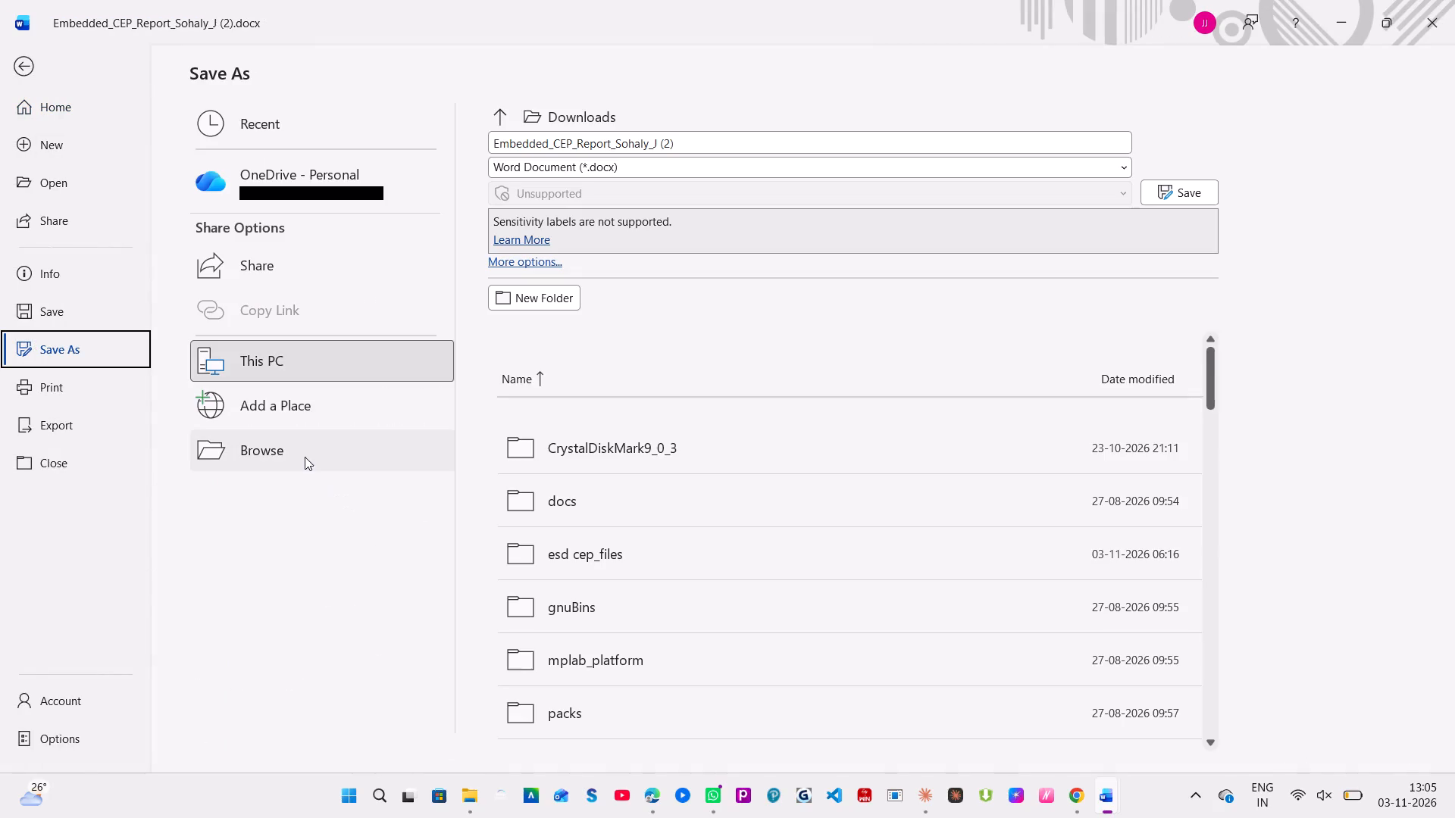
pyautogui.click(305, 457)
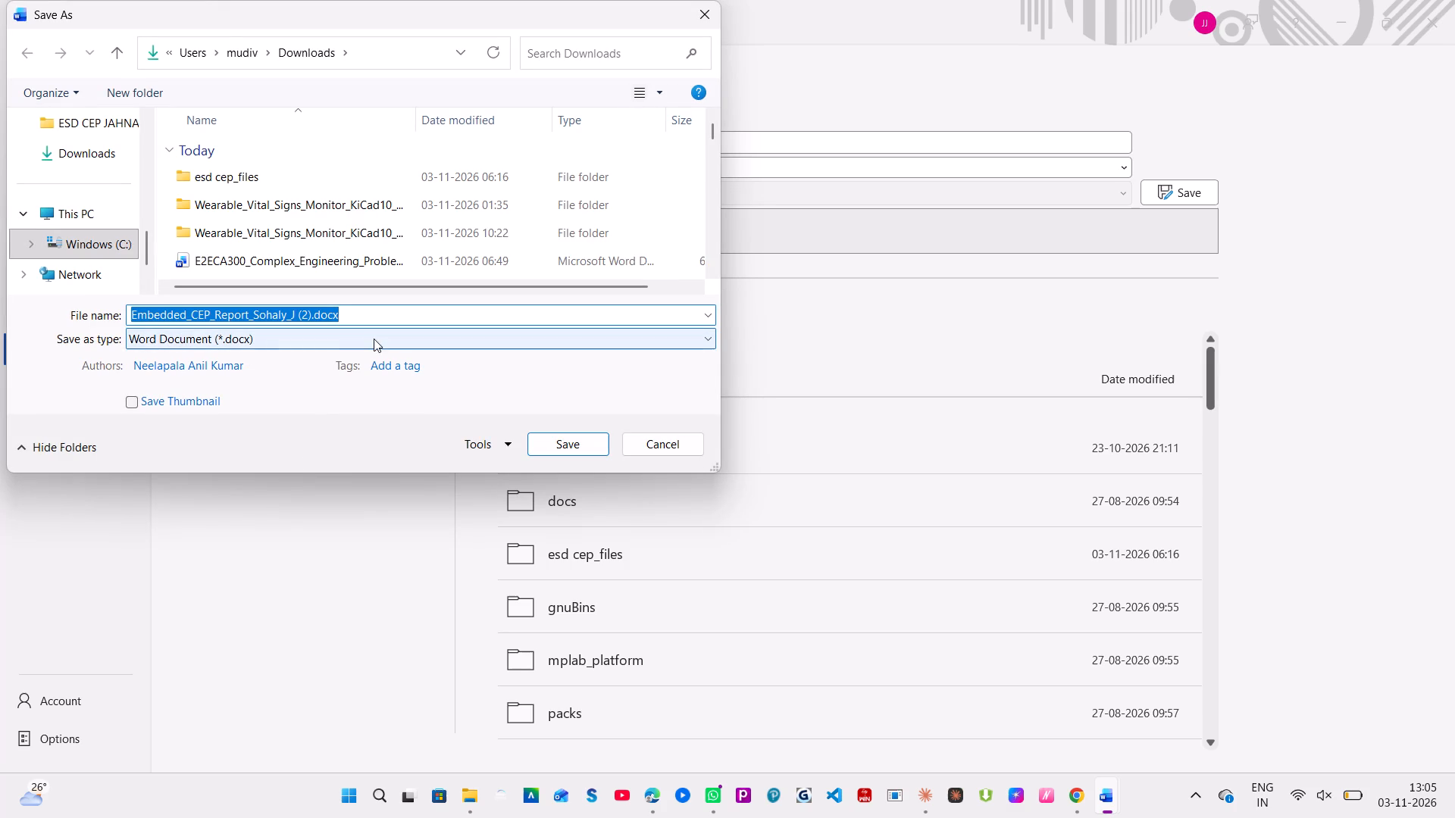
pyautogui.click(349, 342)
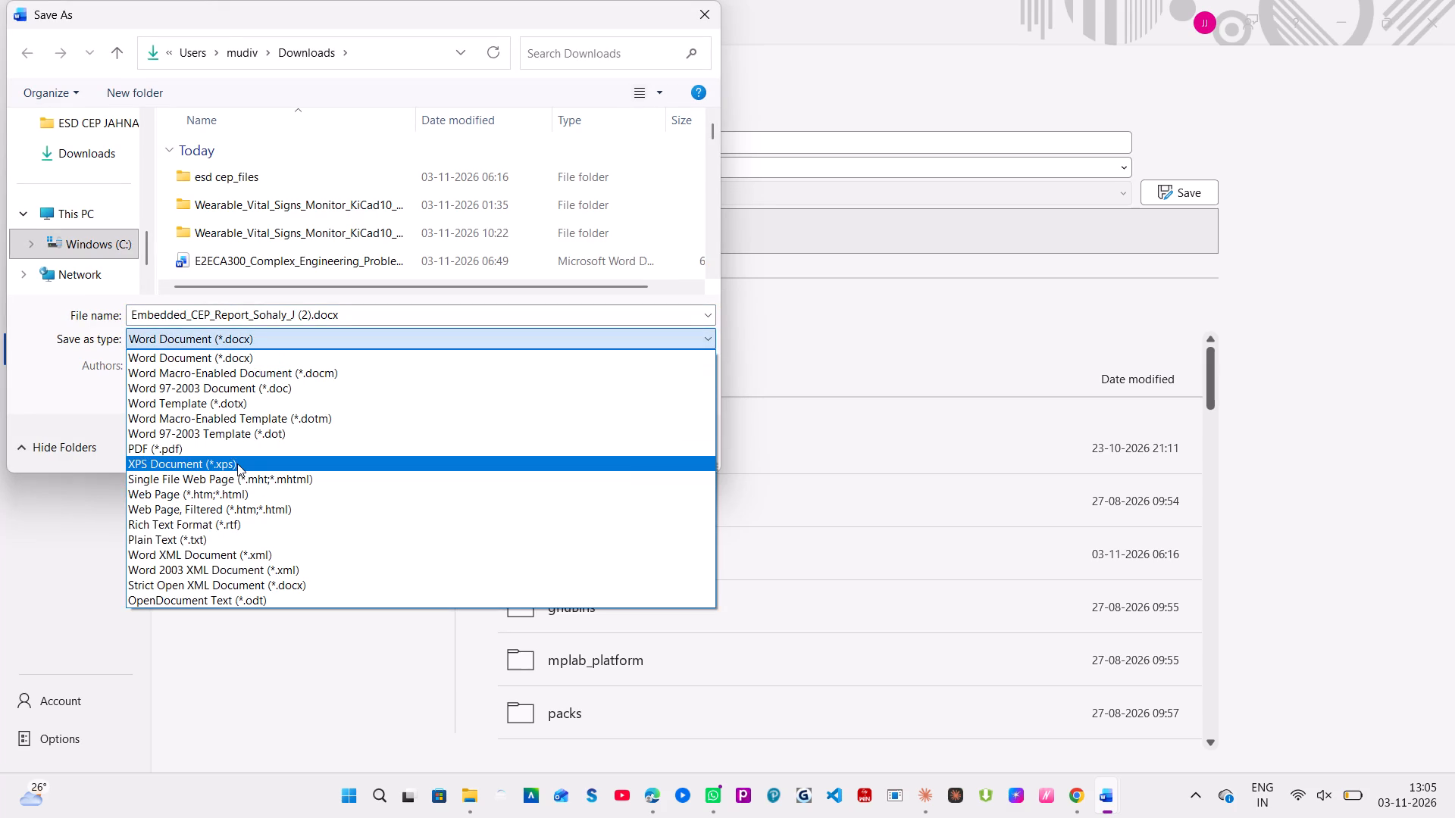
pyautogui.click(239, 454)
pyautogui.click(336, 302)
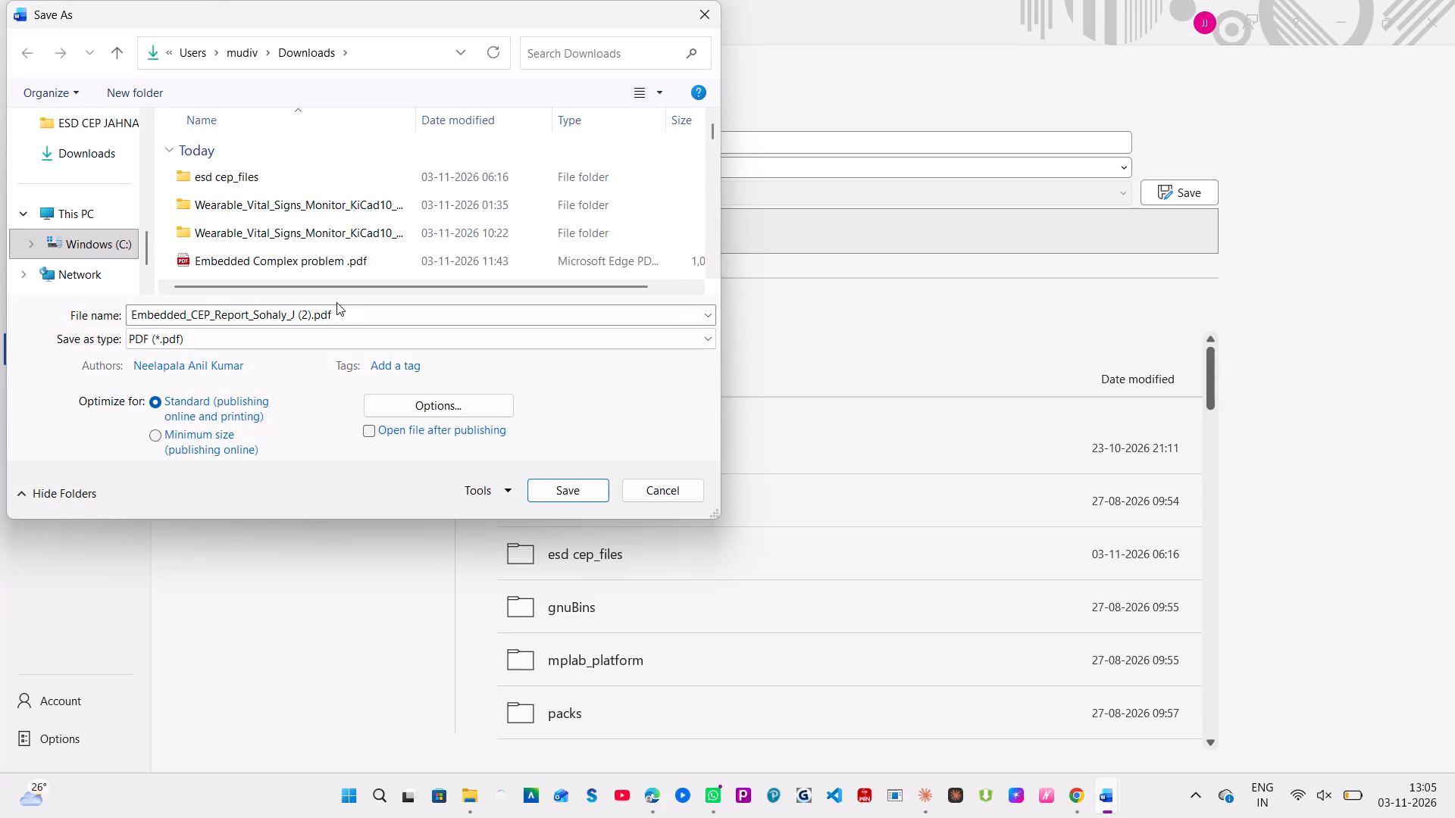
pyautogui.click(335, 314)
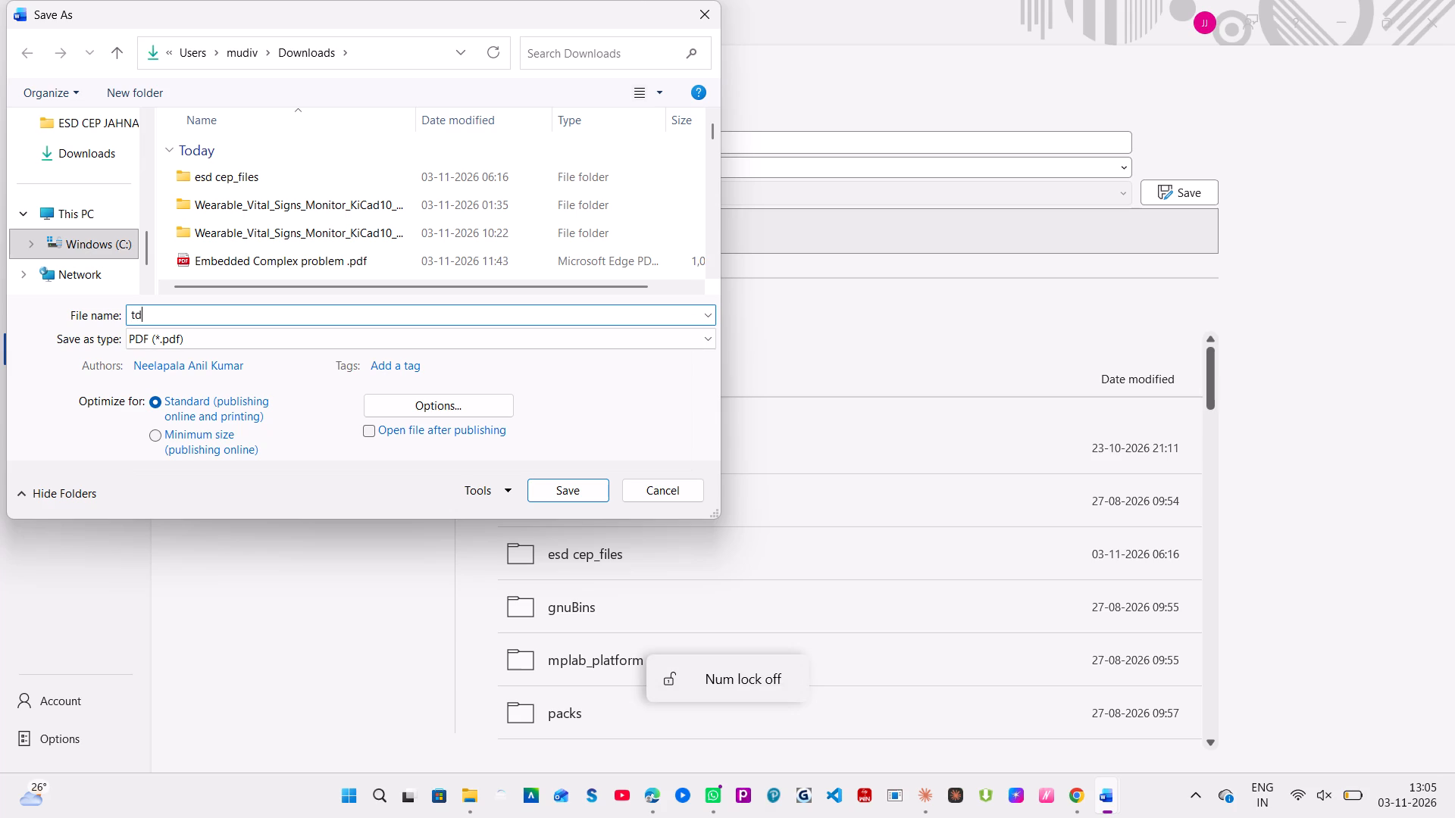
pyautogui.click(335, 314)
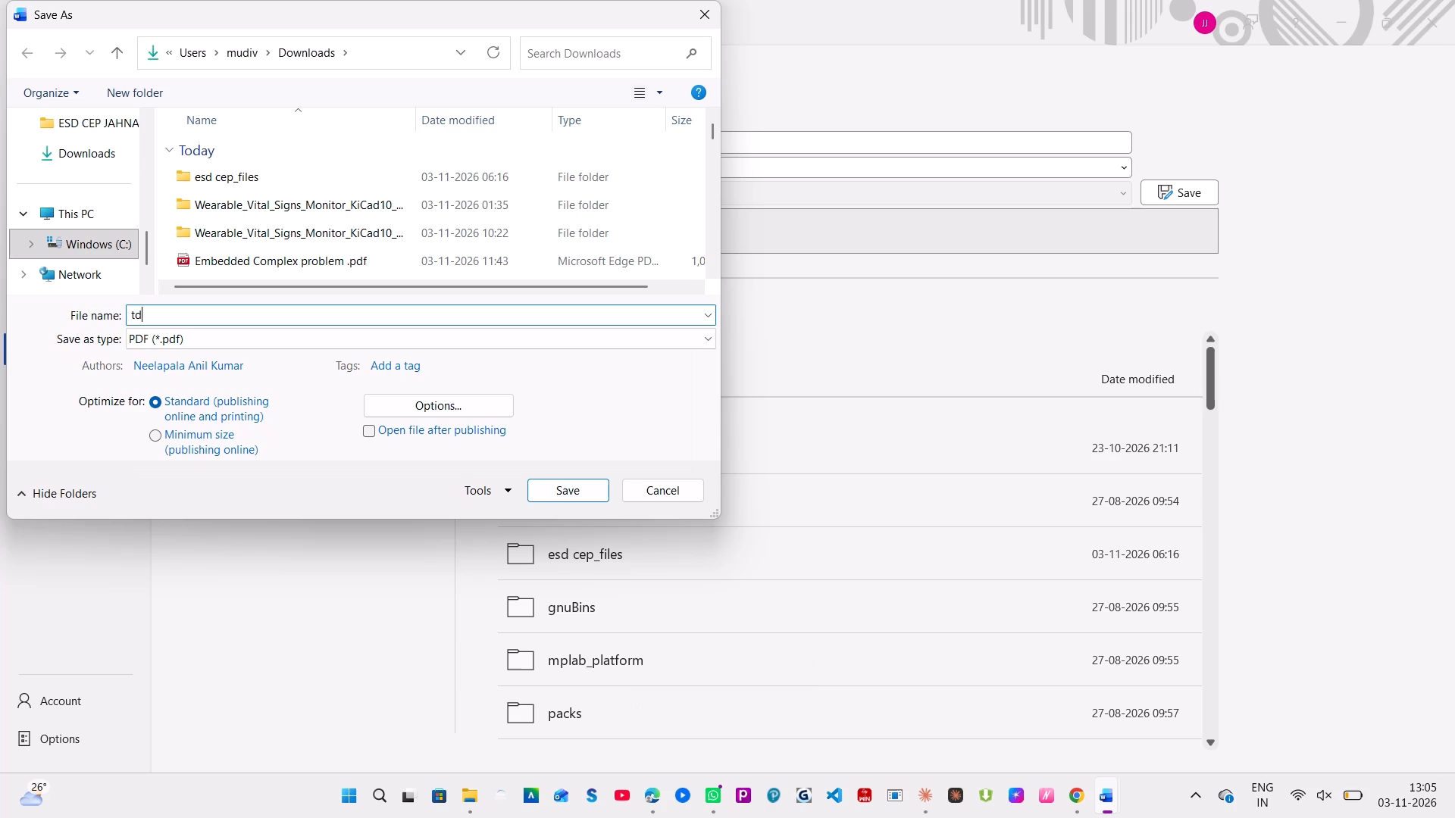
pyautogui.press('BackSpace')
pyautogui.press('BackSpace')
pyautogui.write('sohal')
pyautogui.press('y')
pyautogui.press('space')
pyautogui.write('embedded cep')
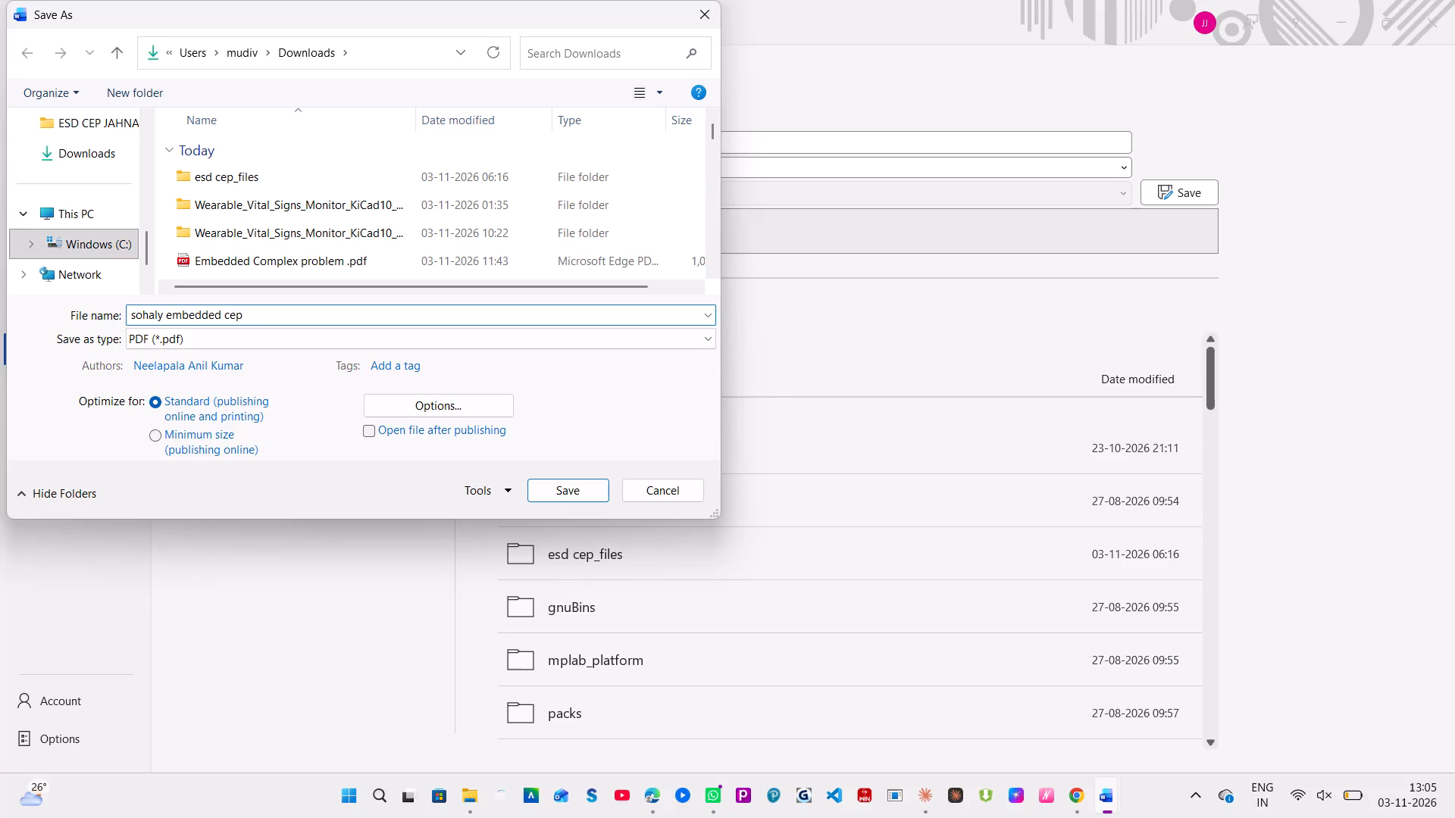
pyautogui.click(544, 491)
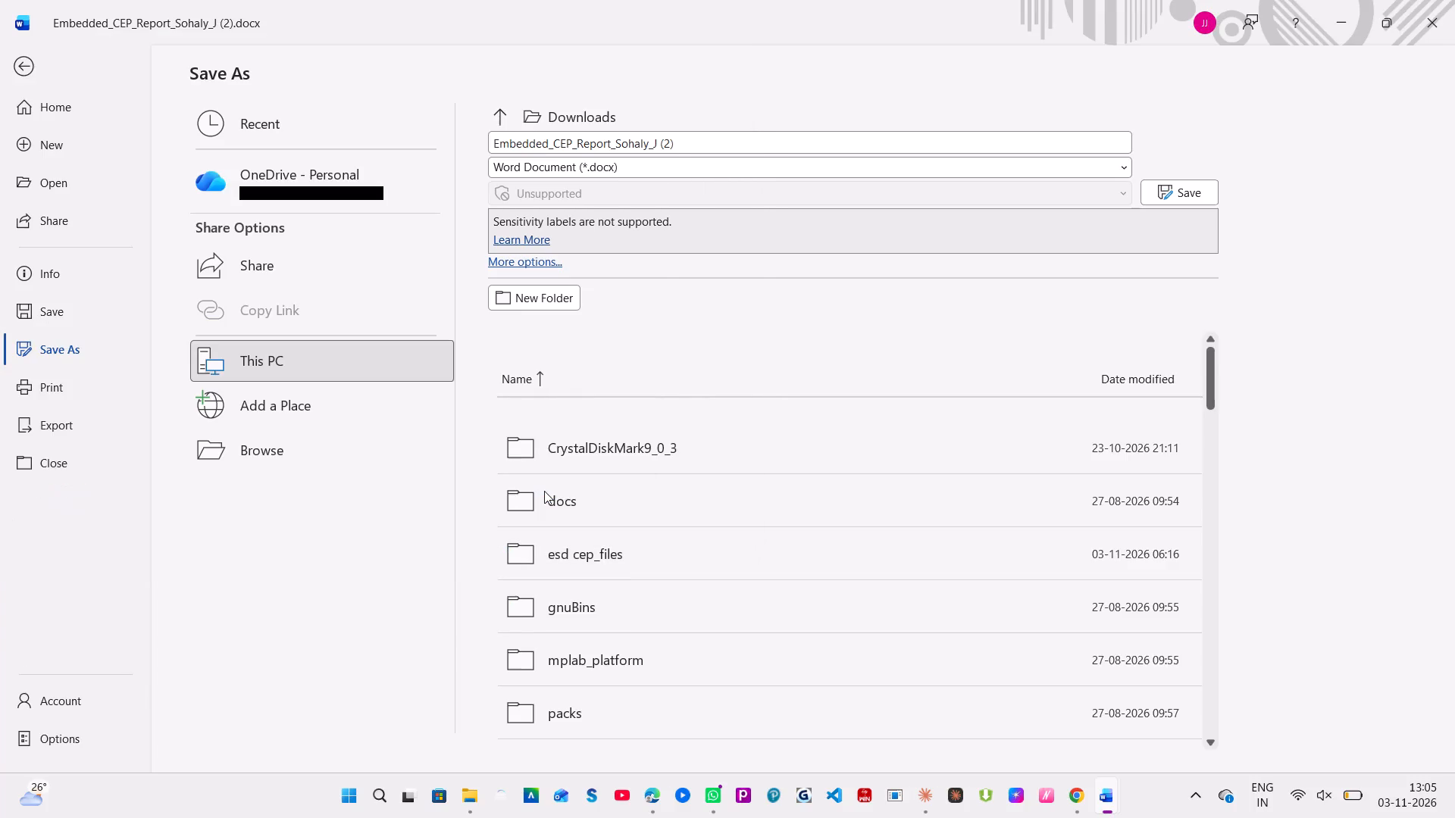
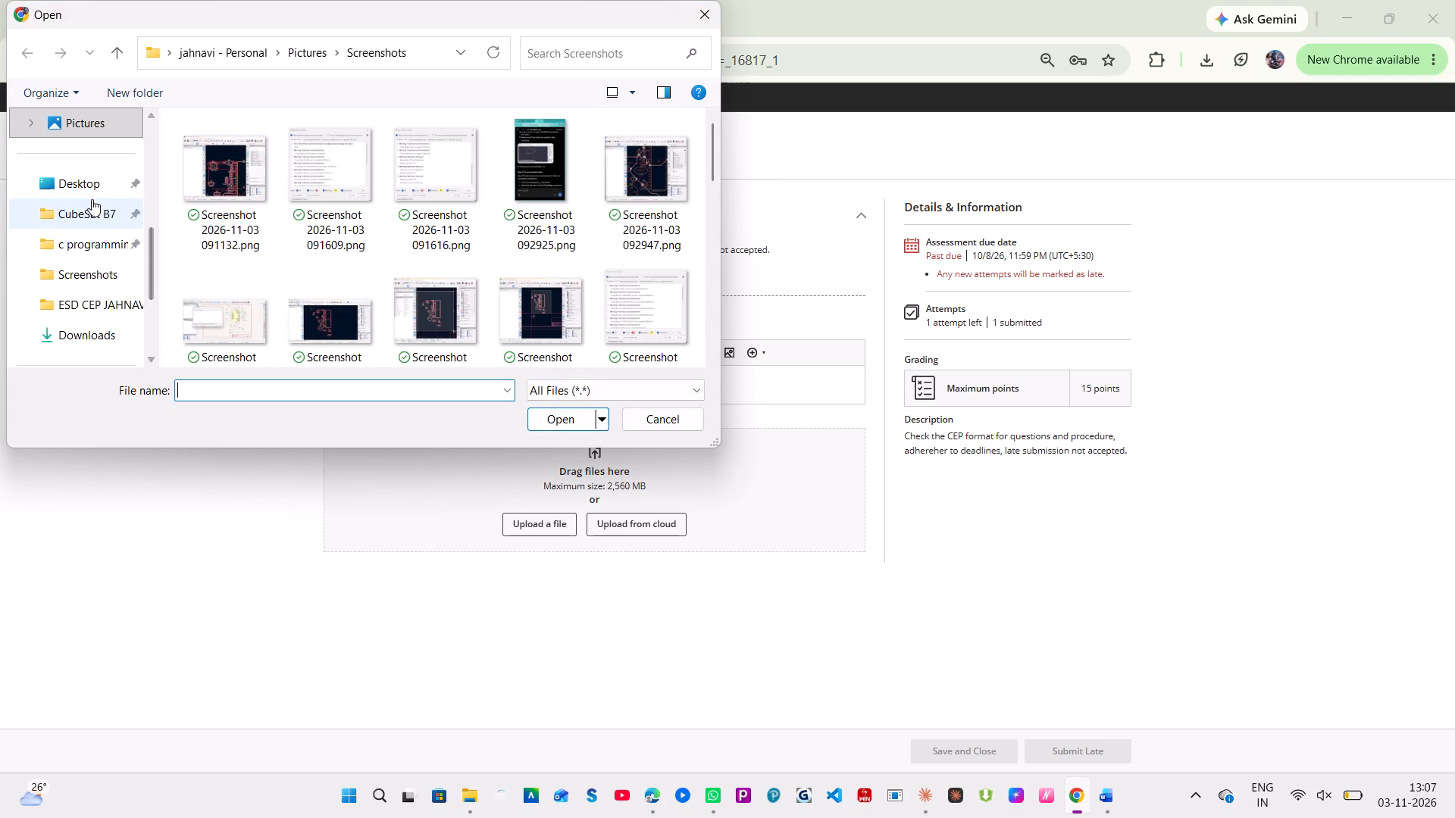
# Attach sohaly embedded cep.pdf from the recent files to the CEP Assignment-II submission.
pyautogui.scroll(7, 92, 199)
pyautogui.click(77, 142)
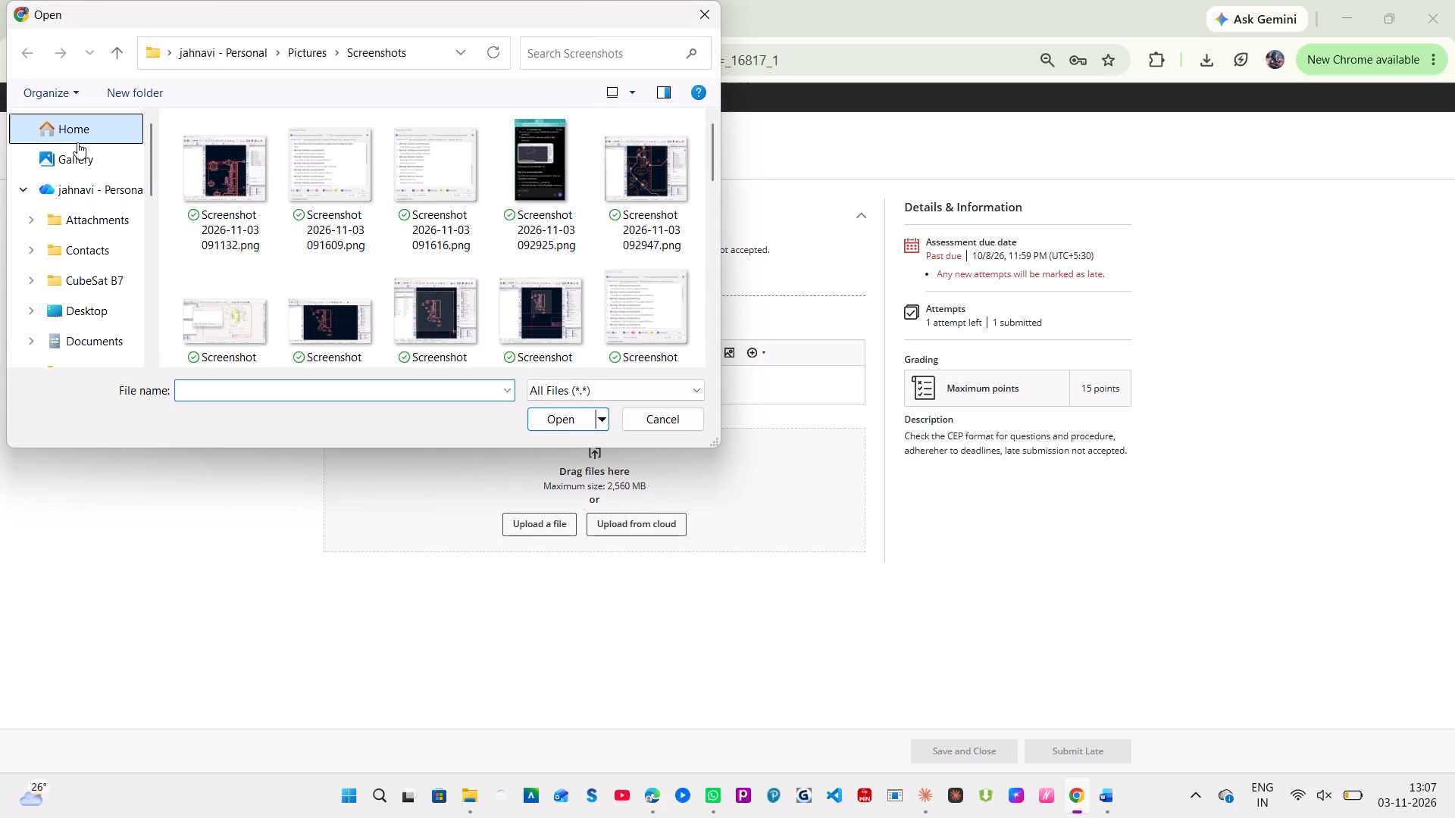
pyautogui.scroll(-1, 246, 295)
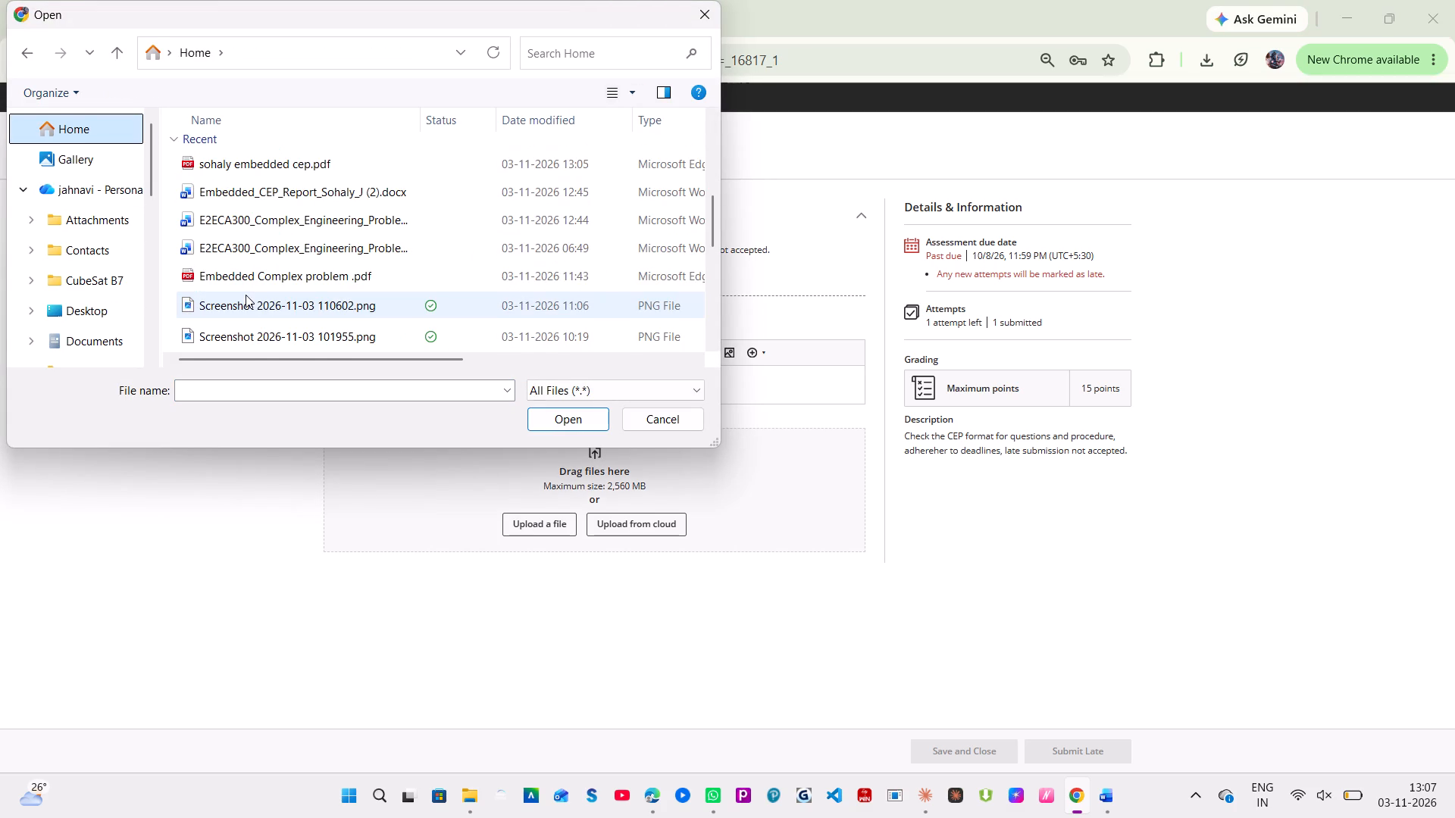
pyautogui.click(271, 159)
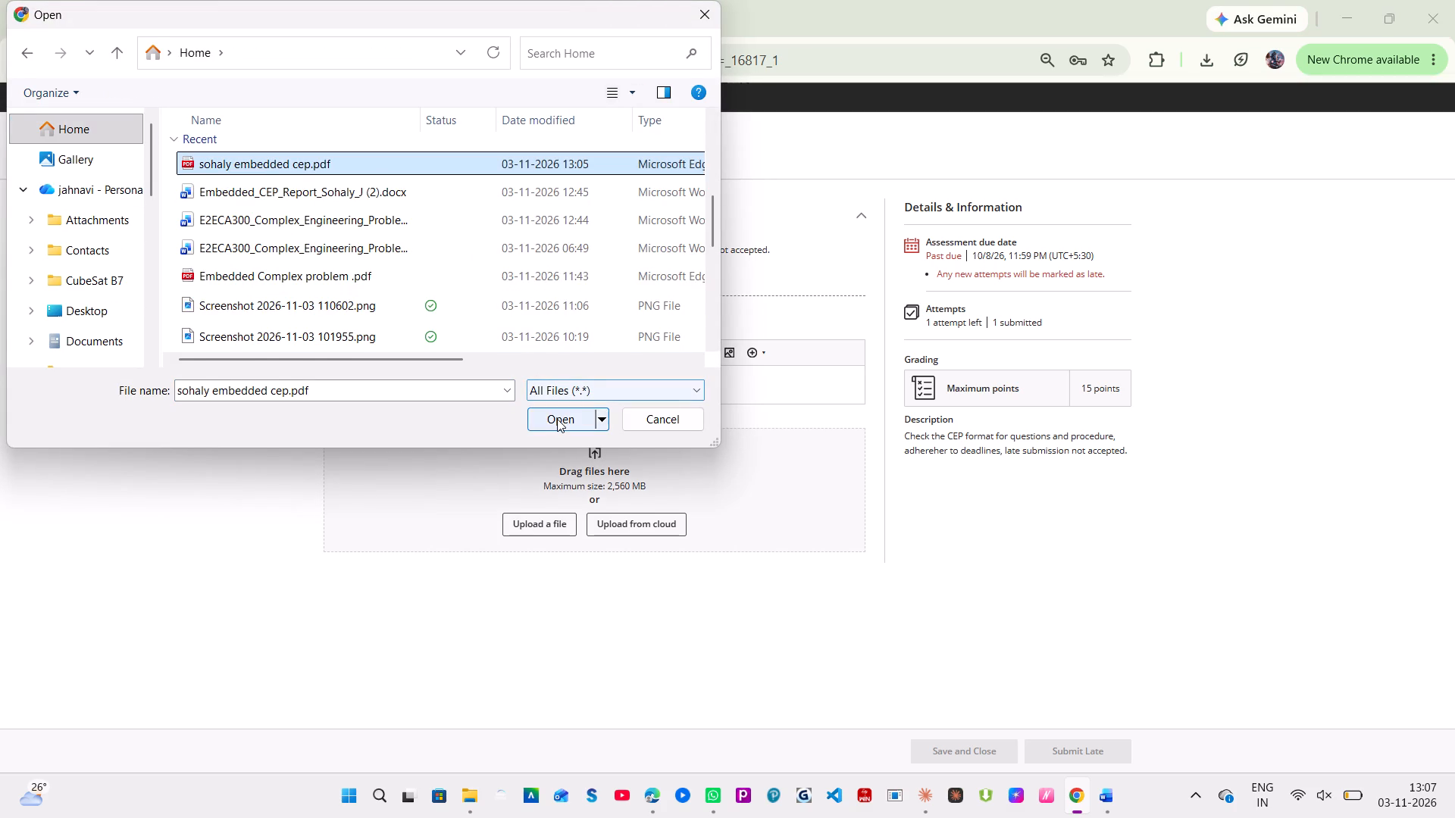
pyautogui.click(557, 419)
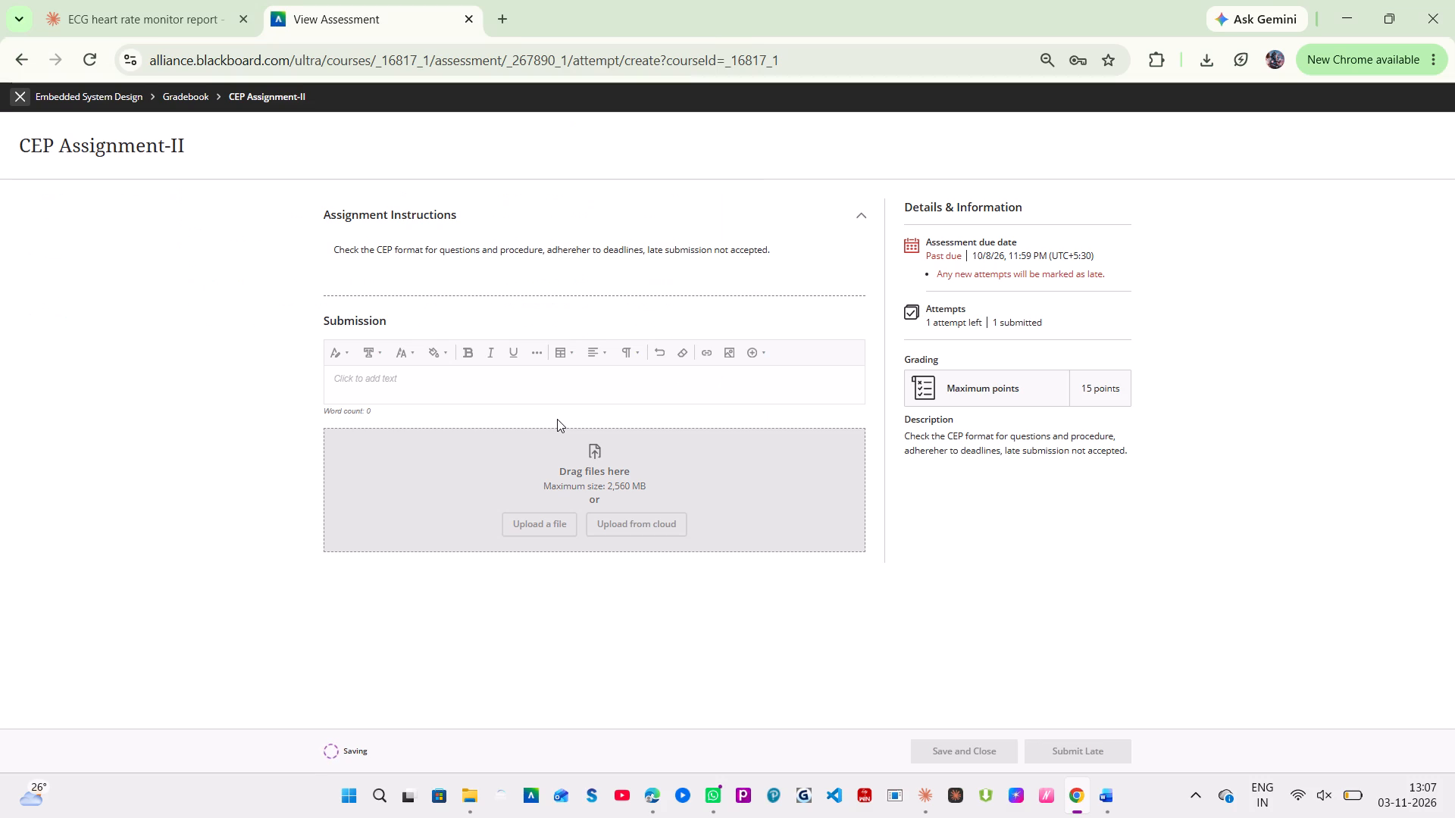
# Preview the attached sohaly embedded cep.pdf and look through its pages from the cover page to the assessment rubric.
pyautogui.scroll(-1, 596, 494)
pyautogui.click(429, 592)
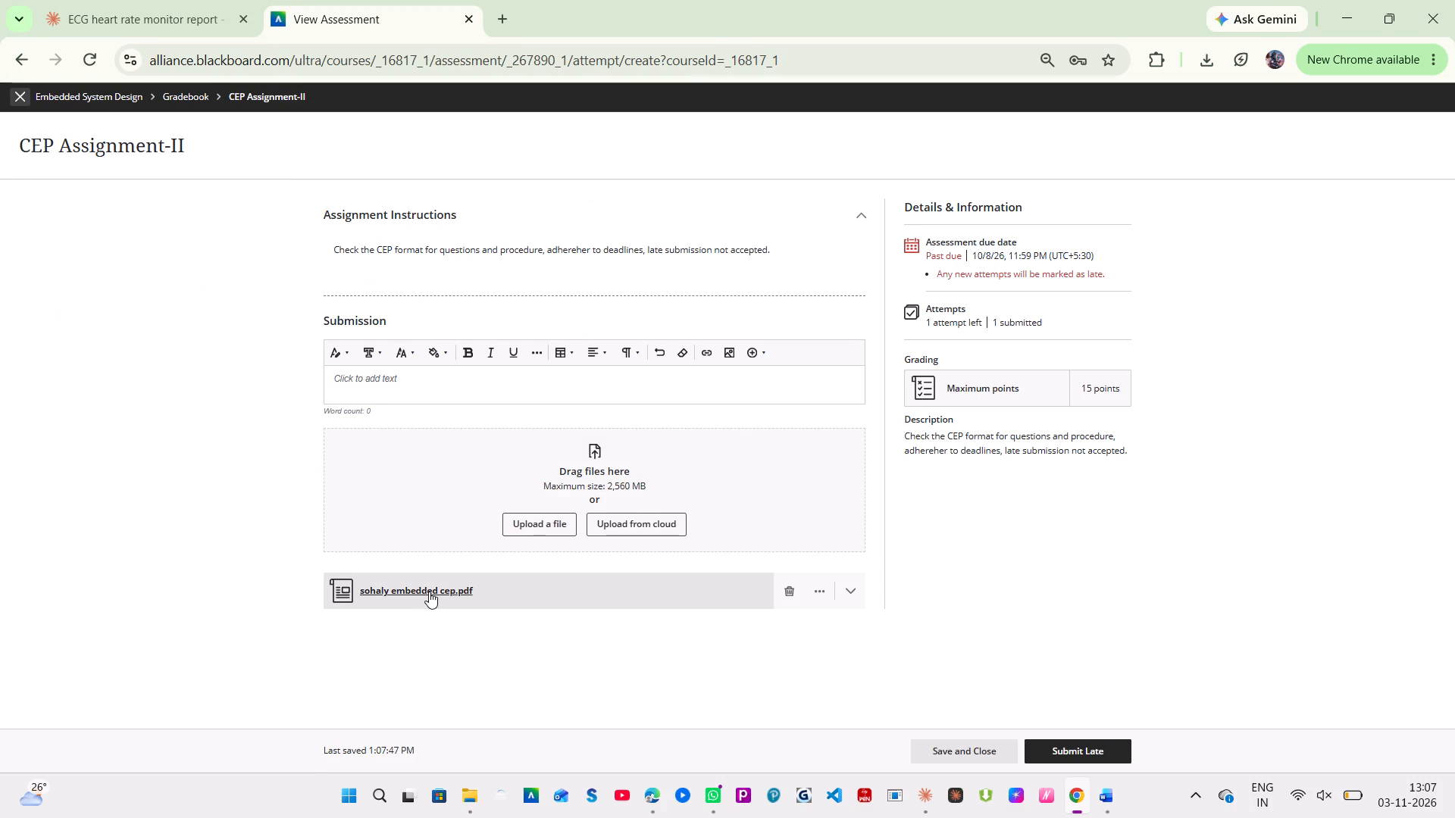
pyautogui.scroll(-2, 635, 531)
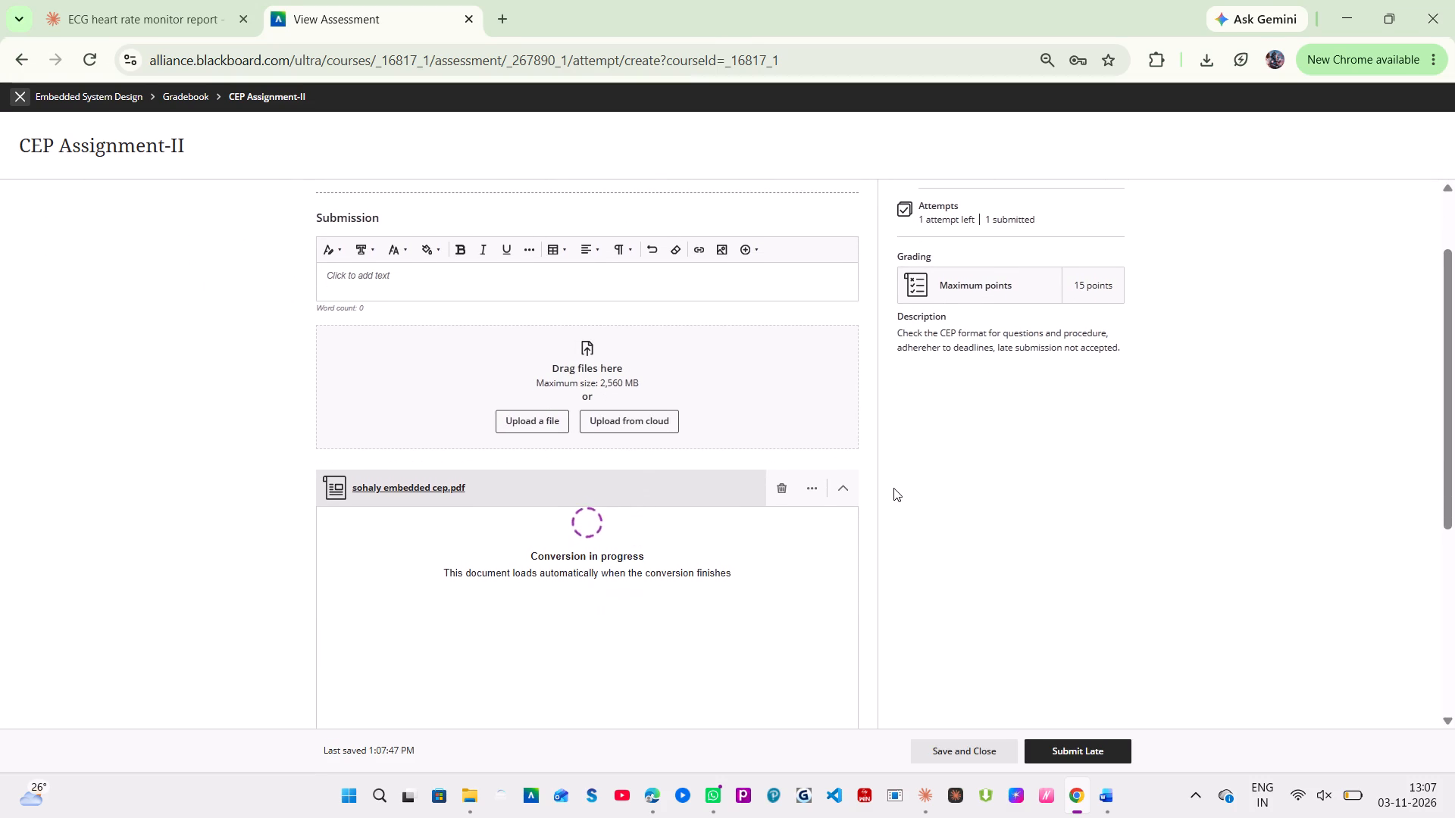
pyautogui.scroll(-1, 900, 382)
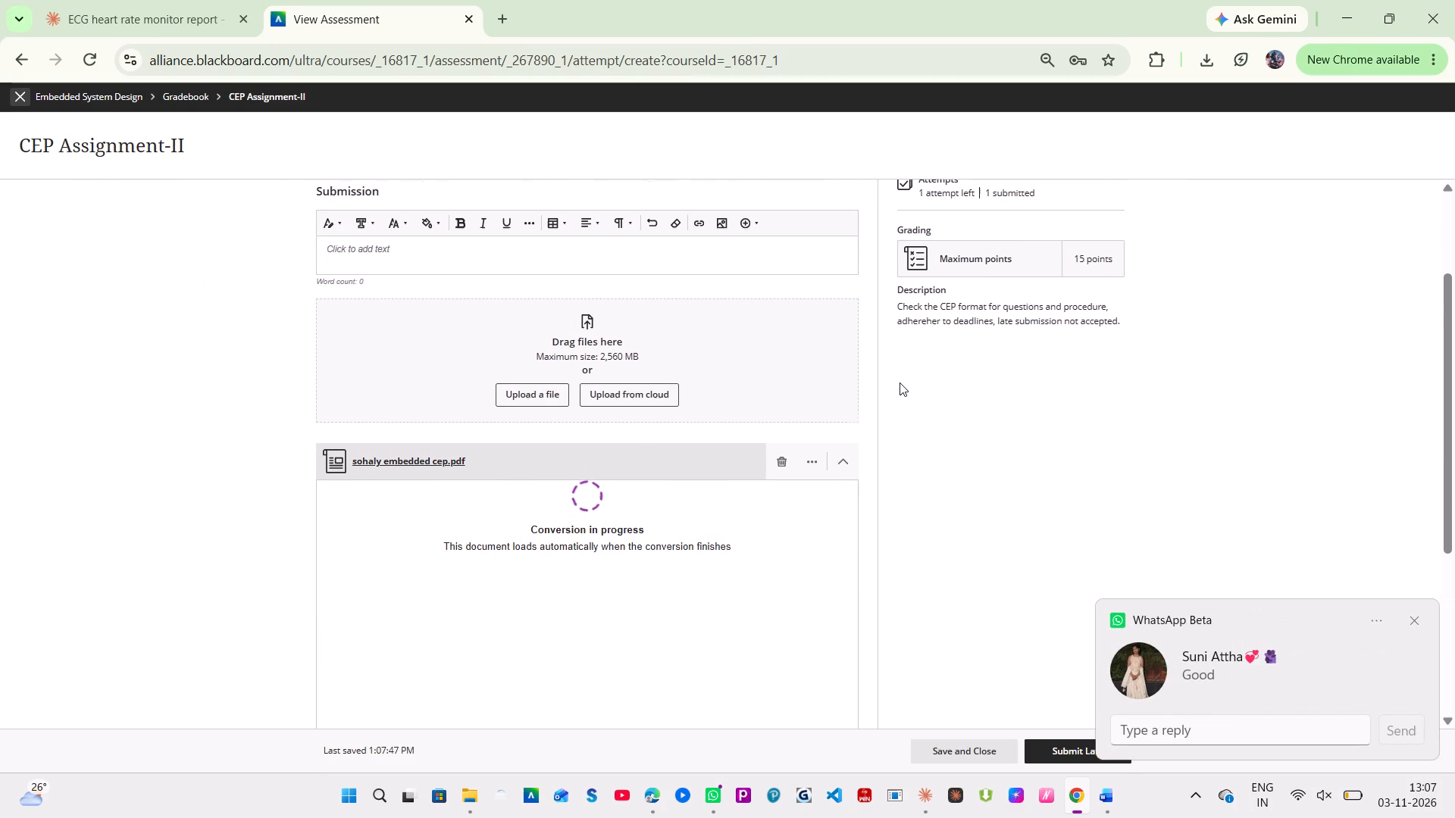
pyautogui.scroll(-1, 900, 382)
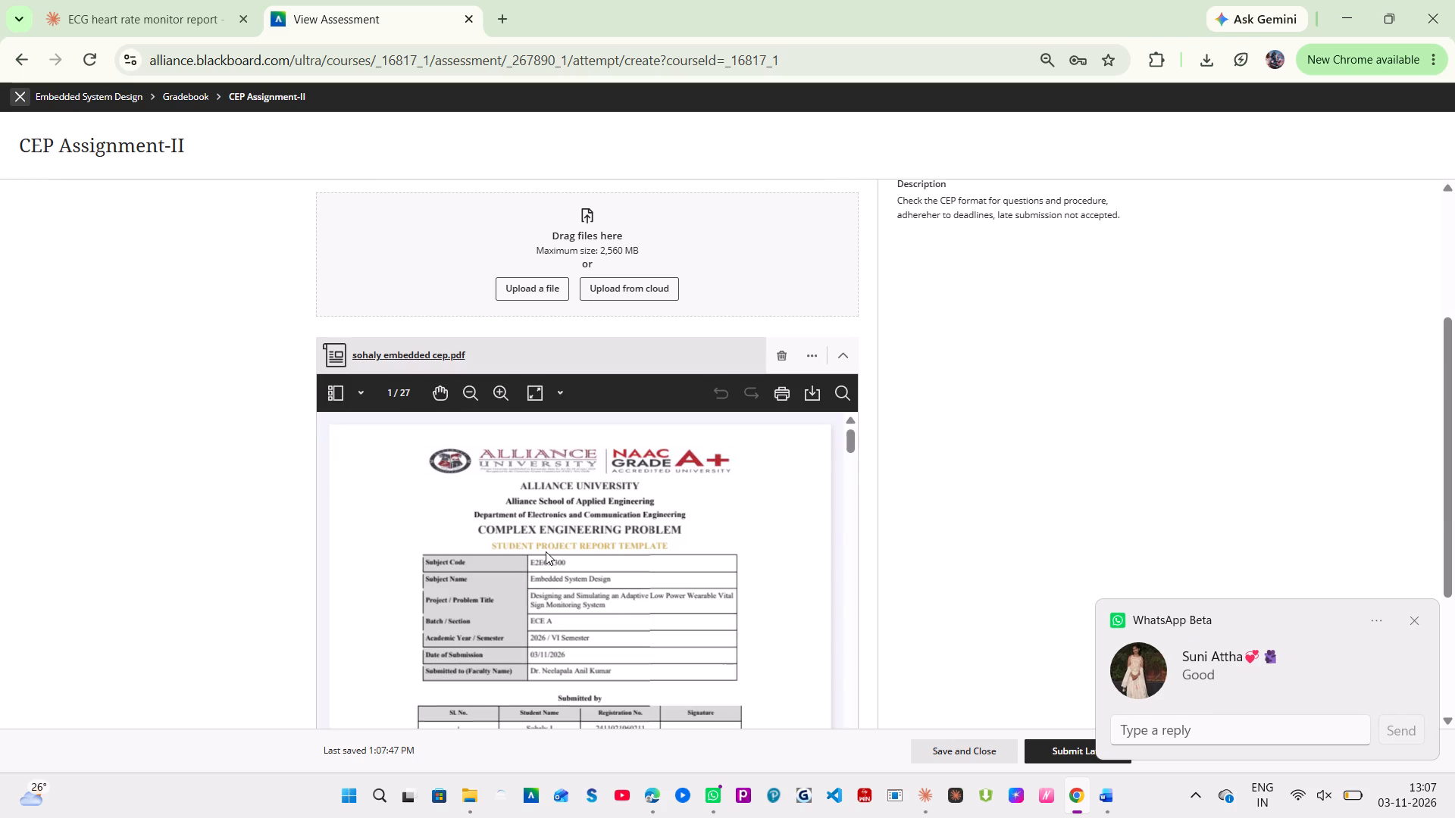
pyautogui.scroll(-1, 546, 551)
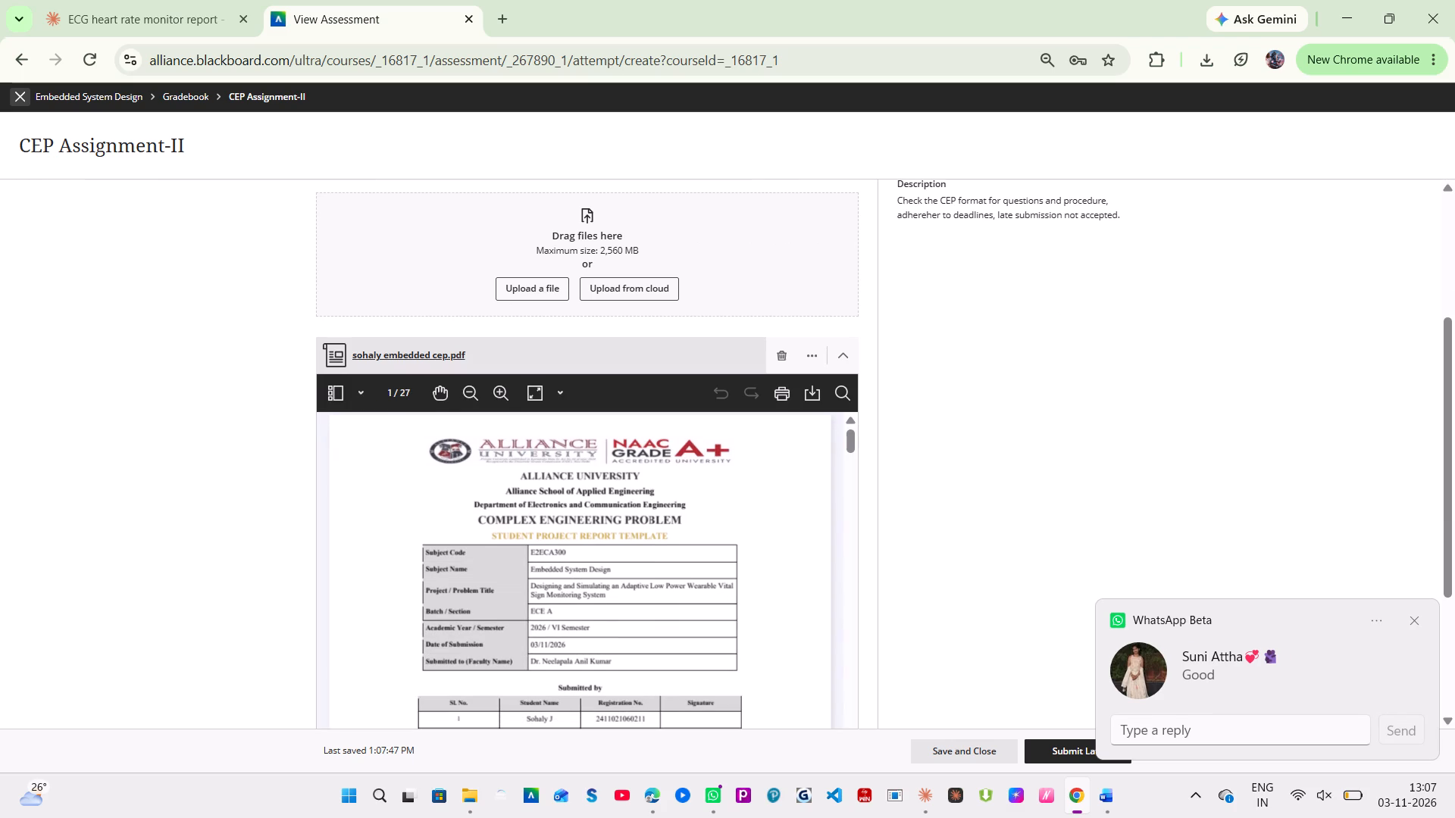
pyautogui.scroll(-2, 546, 551)
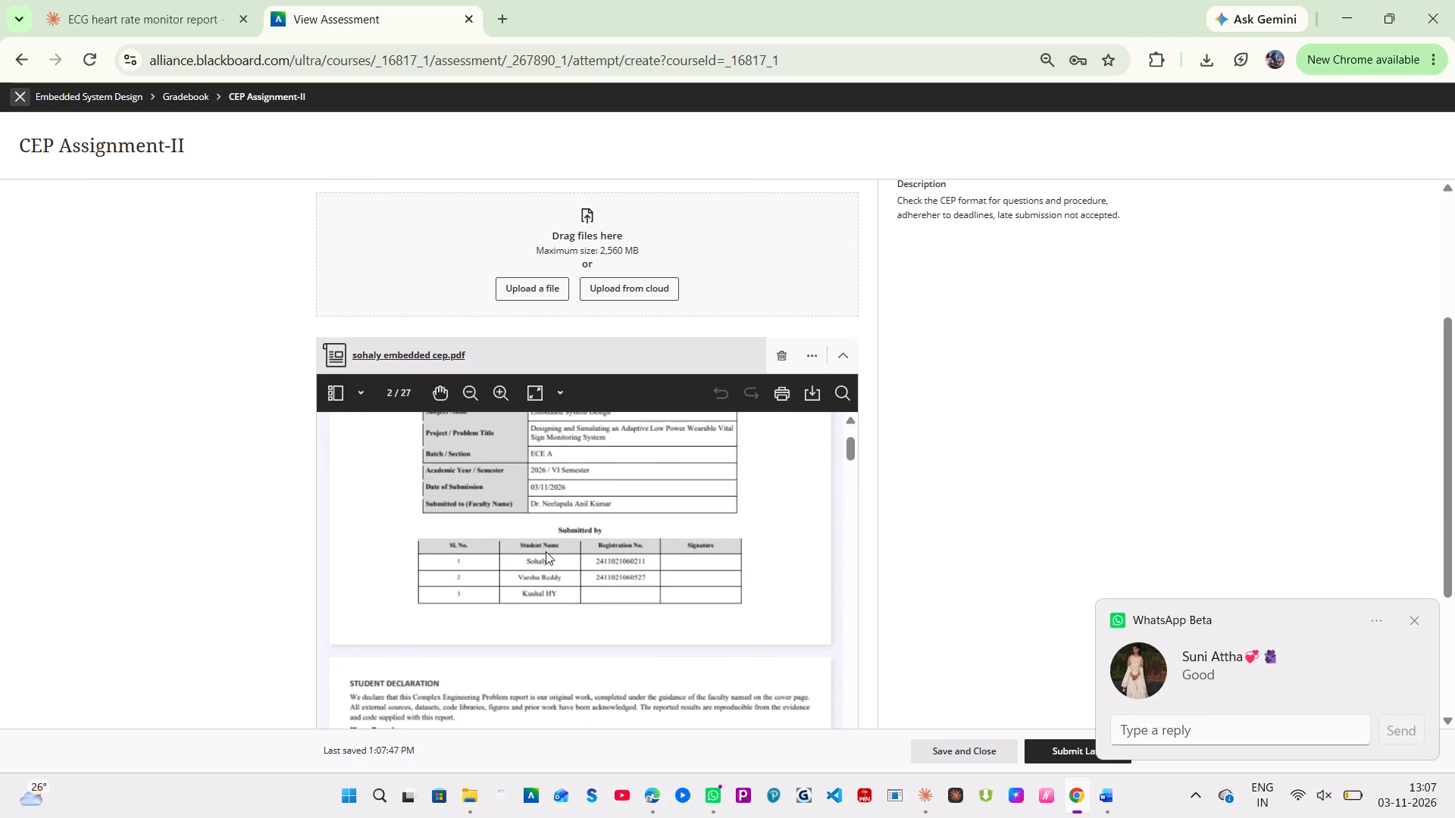
pyautogui.scroll(-2, 546, 551)
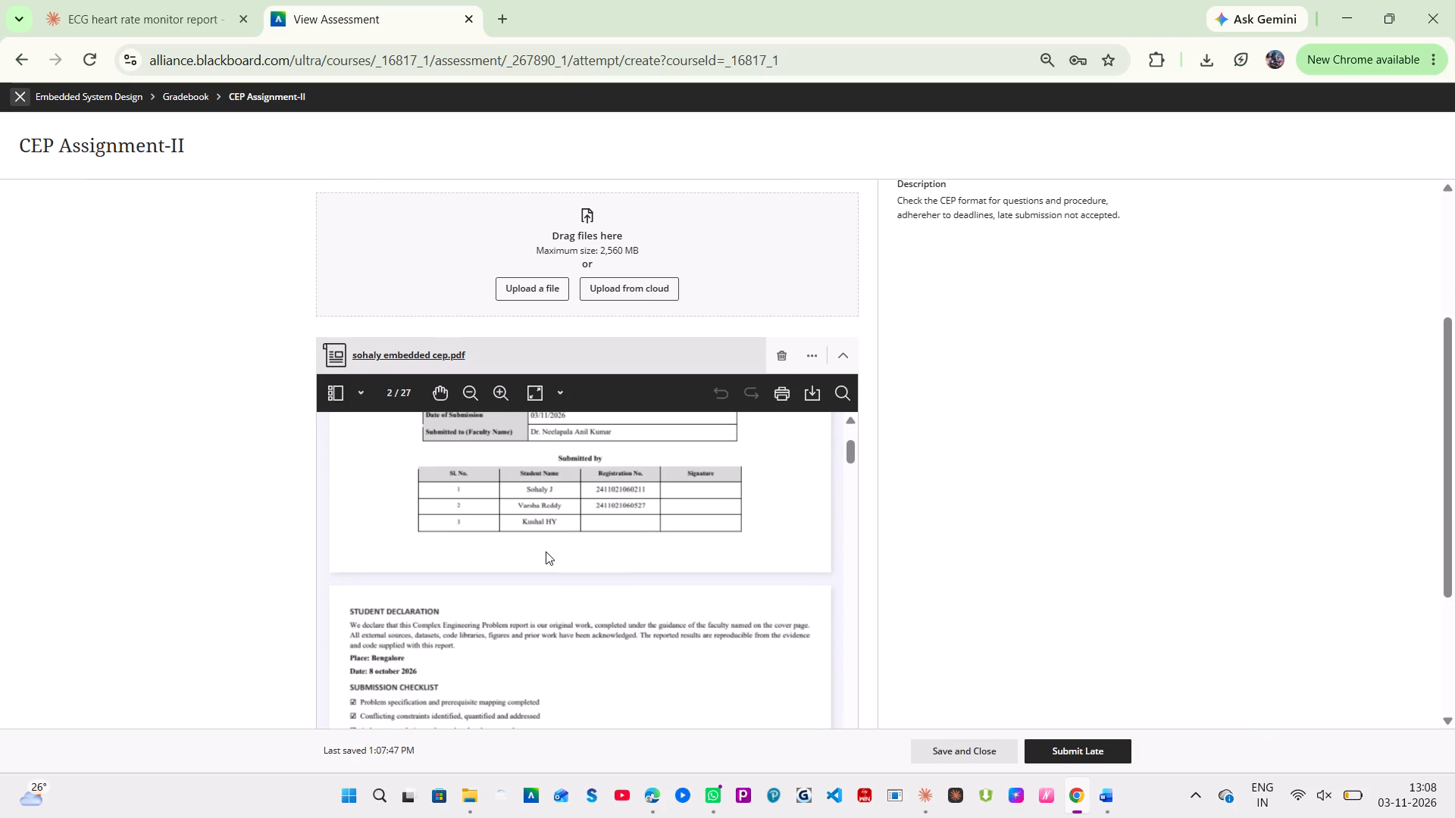
pyautogui.scroll(-6, 546, 551)
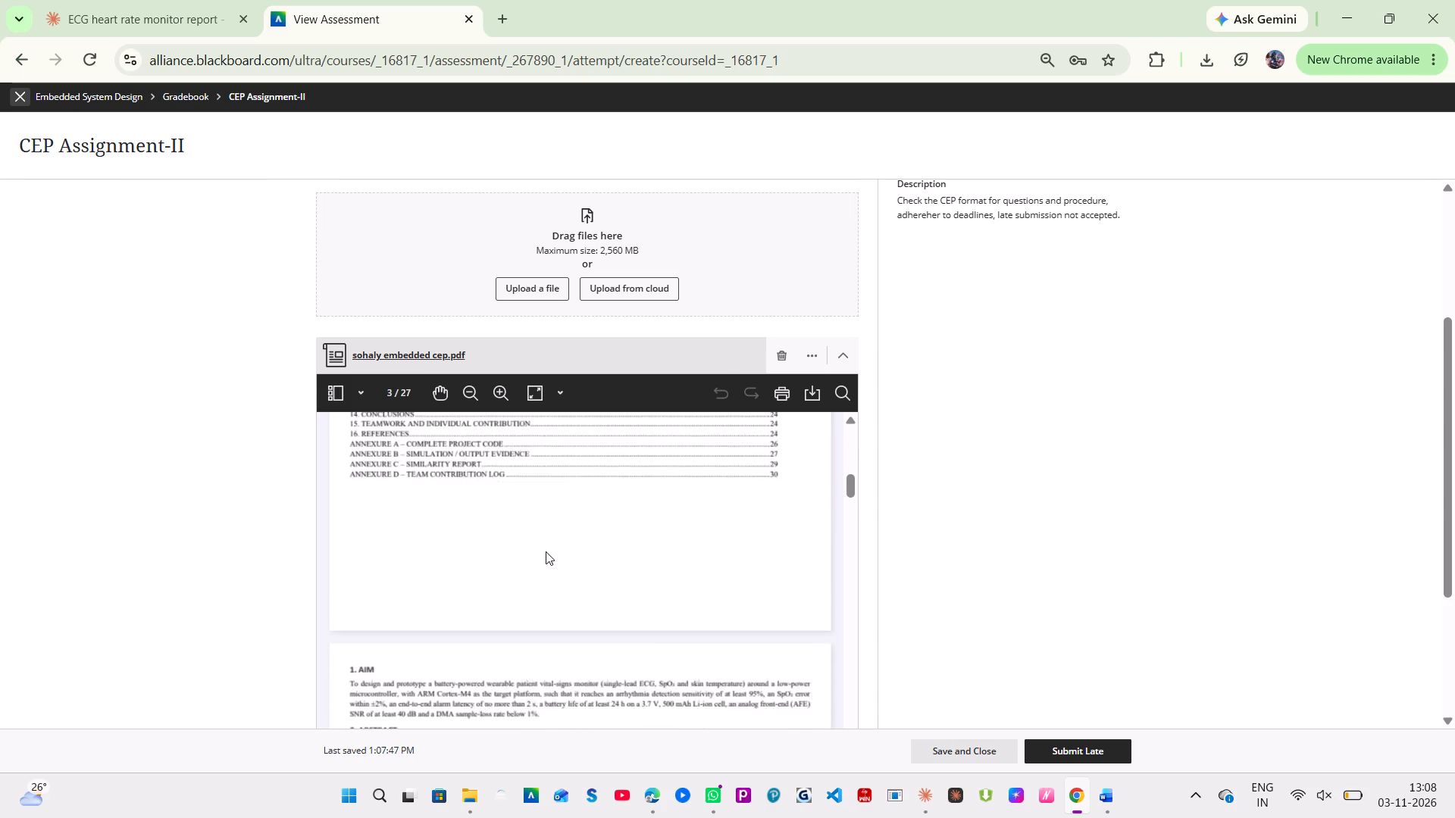
pyautogui.scroll(-12, 546, 551)
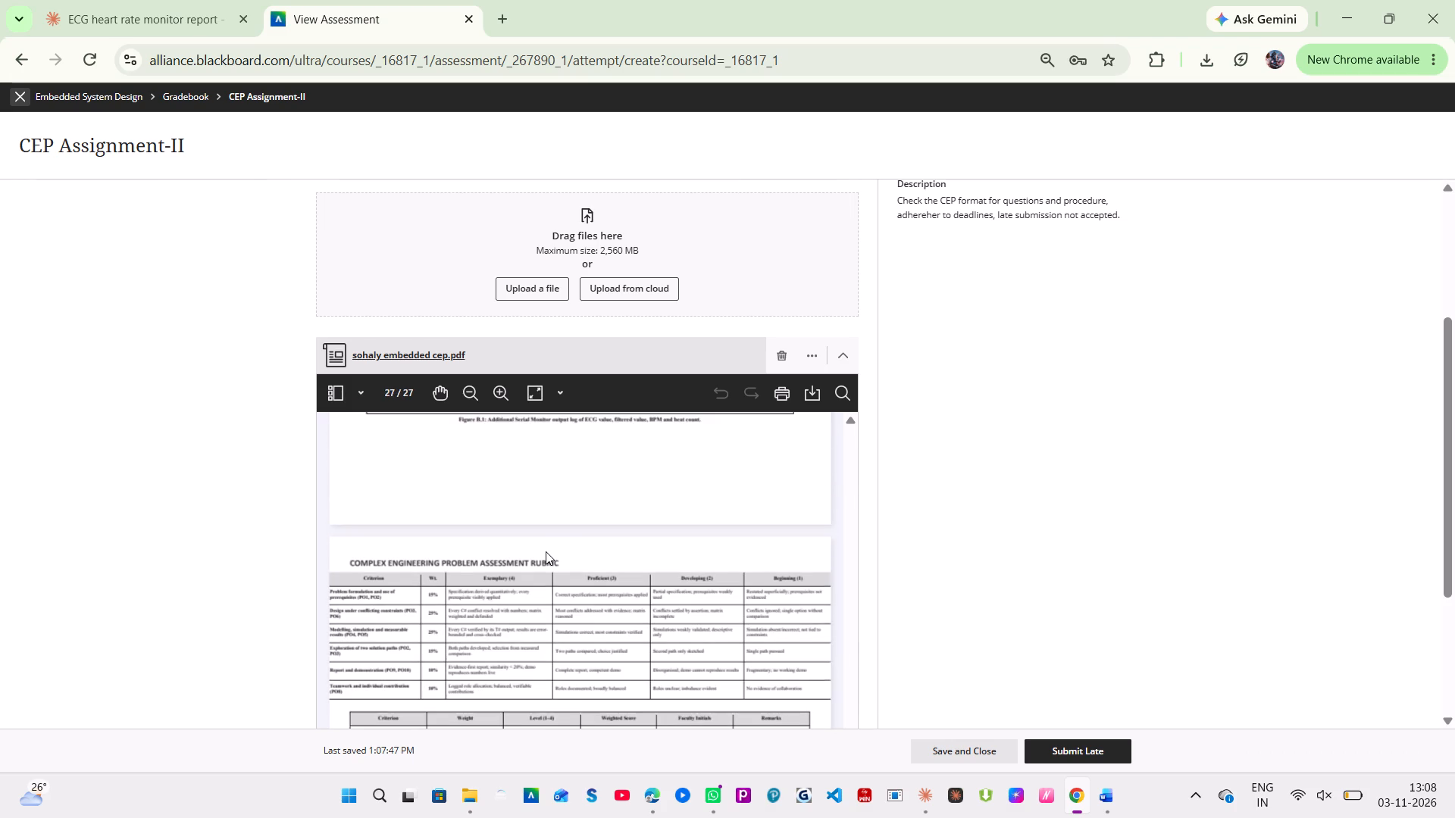
# Submit the CEP Assignment-II attempt late and dismiss the submission receipt without downloading it.
pyautogui.click(1078, 743)
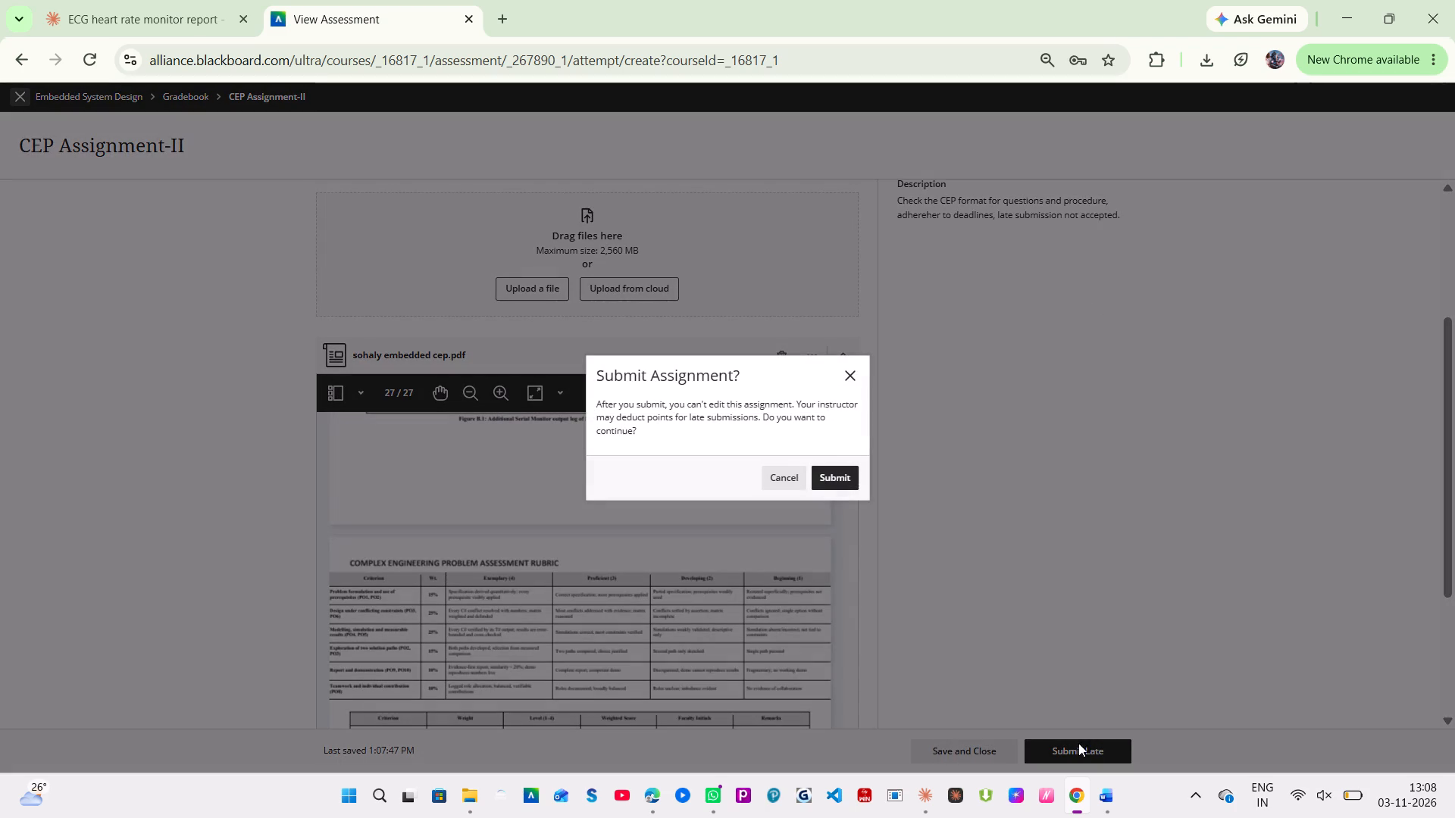
pyautogui.click(836, 480)
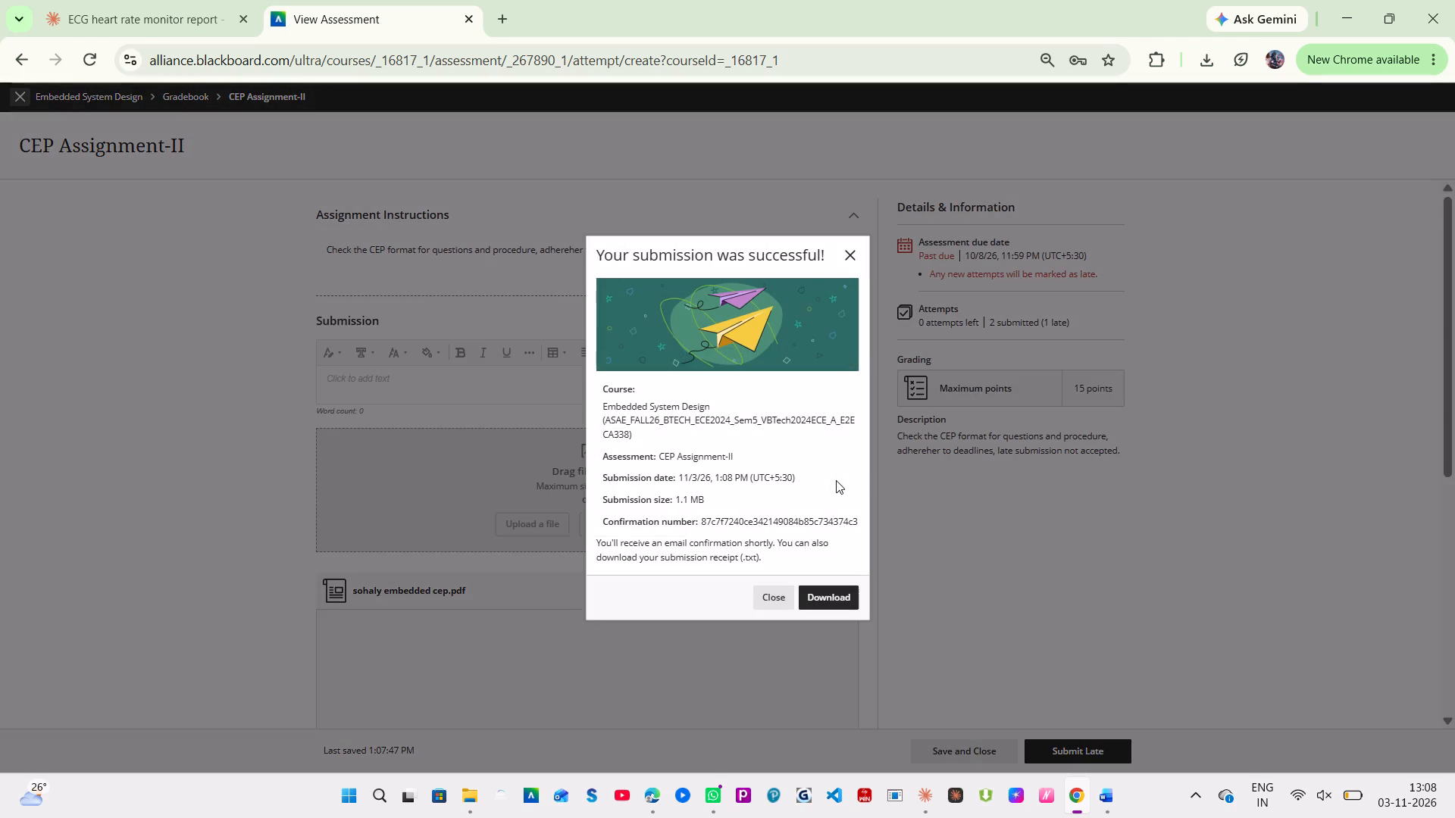
pyautogui.click(849, 251)
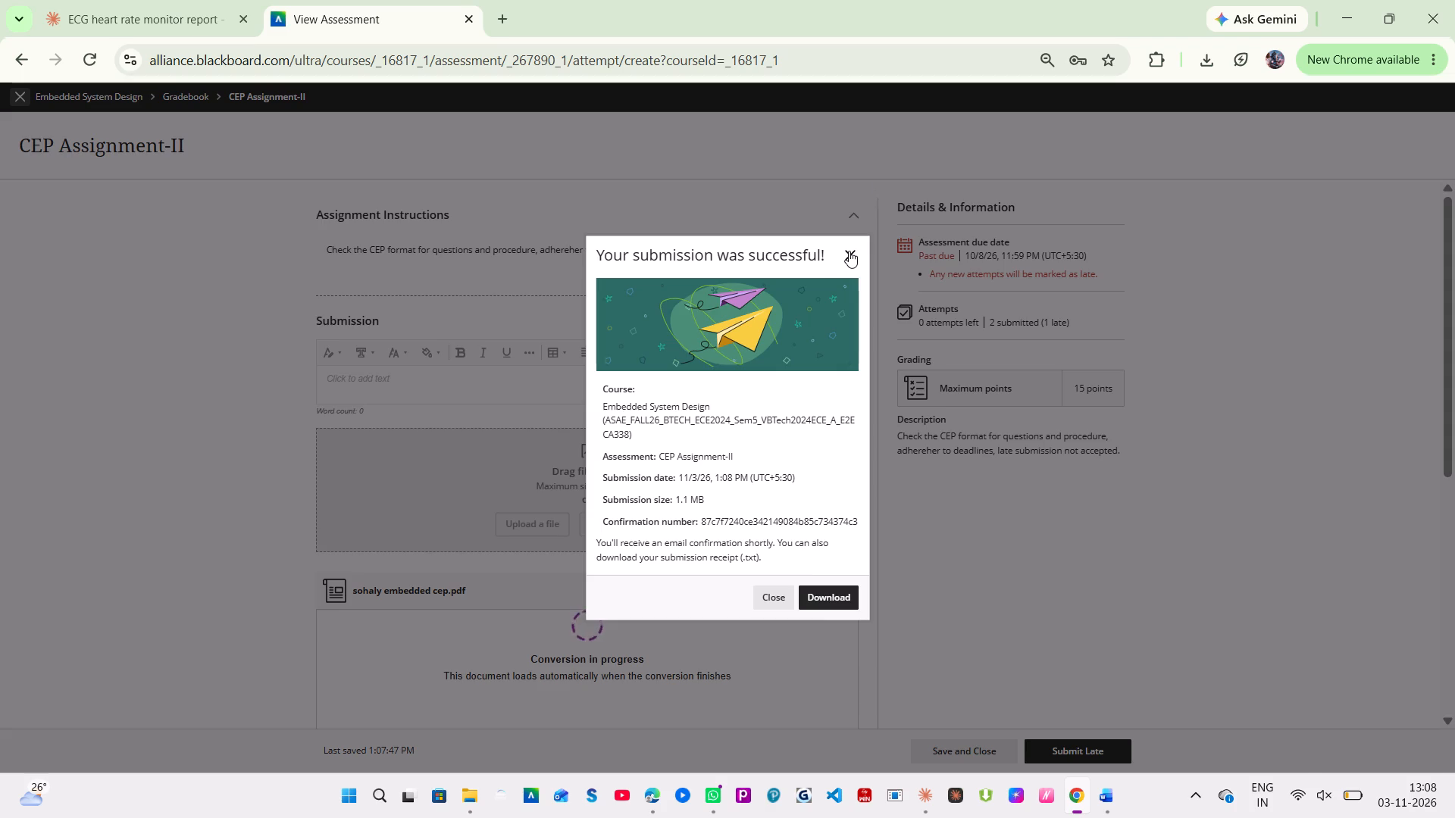
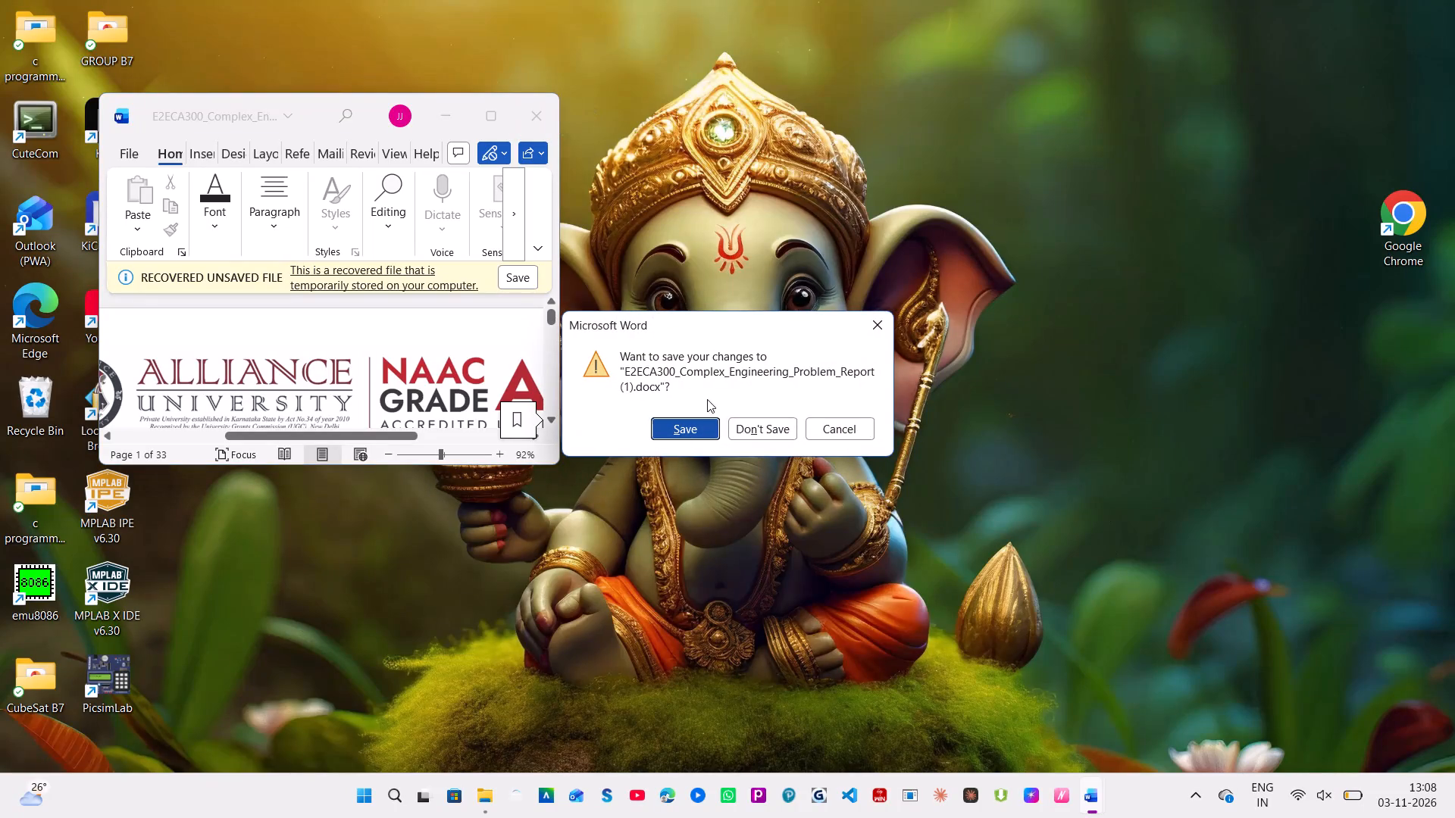
# Close the recovered E2ECA300_Complex_Engineering_Problem_Report (1).docx and discard its unsaved changes.
pyautogui.click(743, 424)
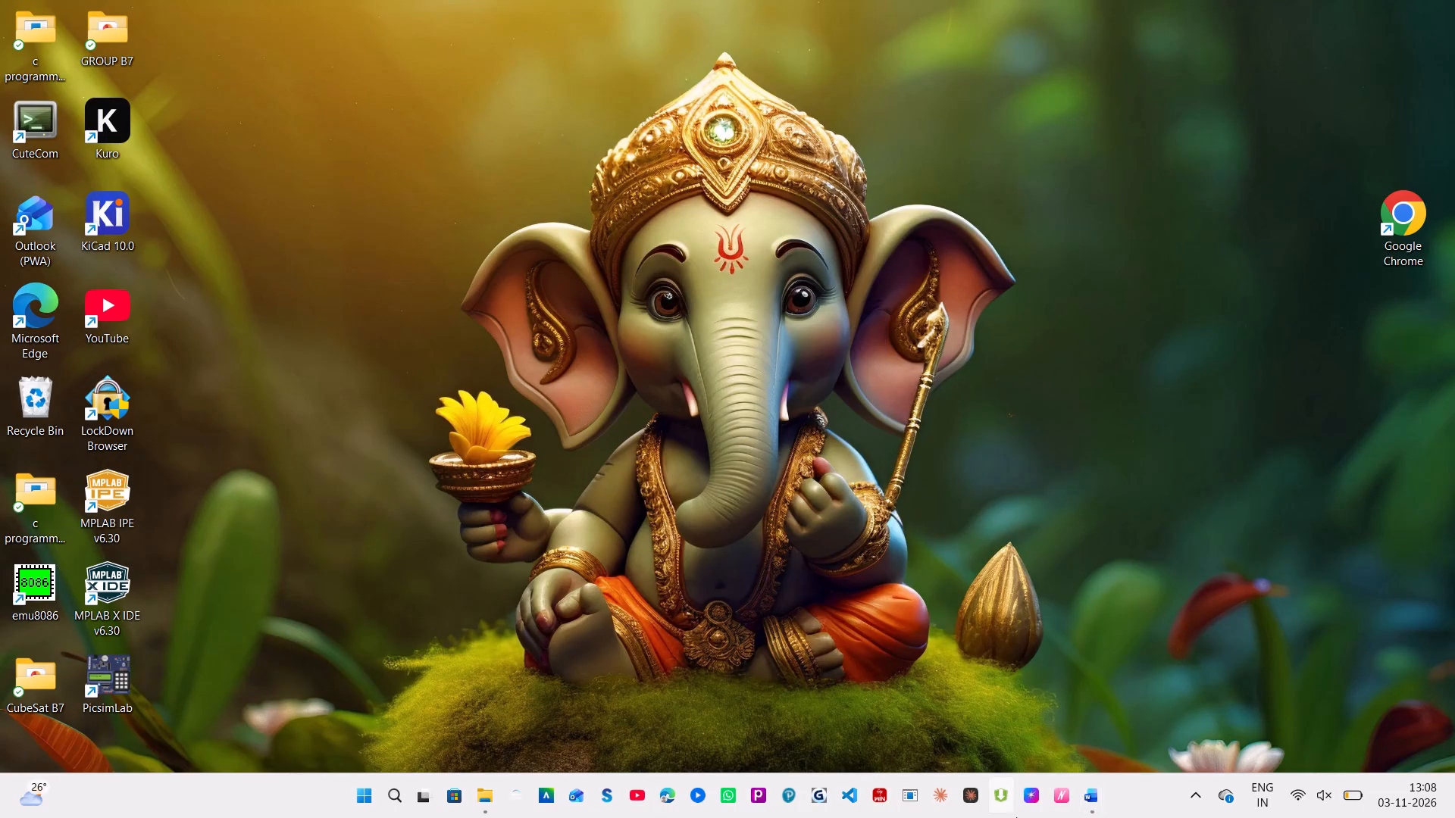
# Bring up the 27-page Embedded CEP Report document and close it, saving its changes in the Downloads folder.
pyautogui.click(1095, 796)
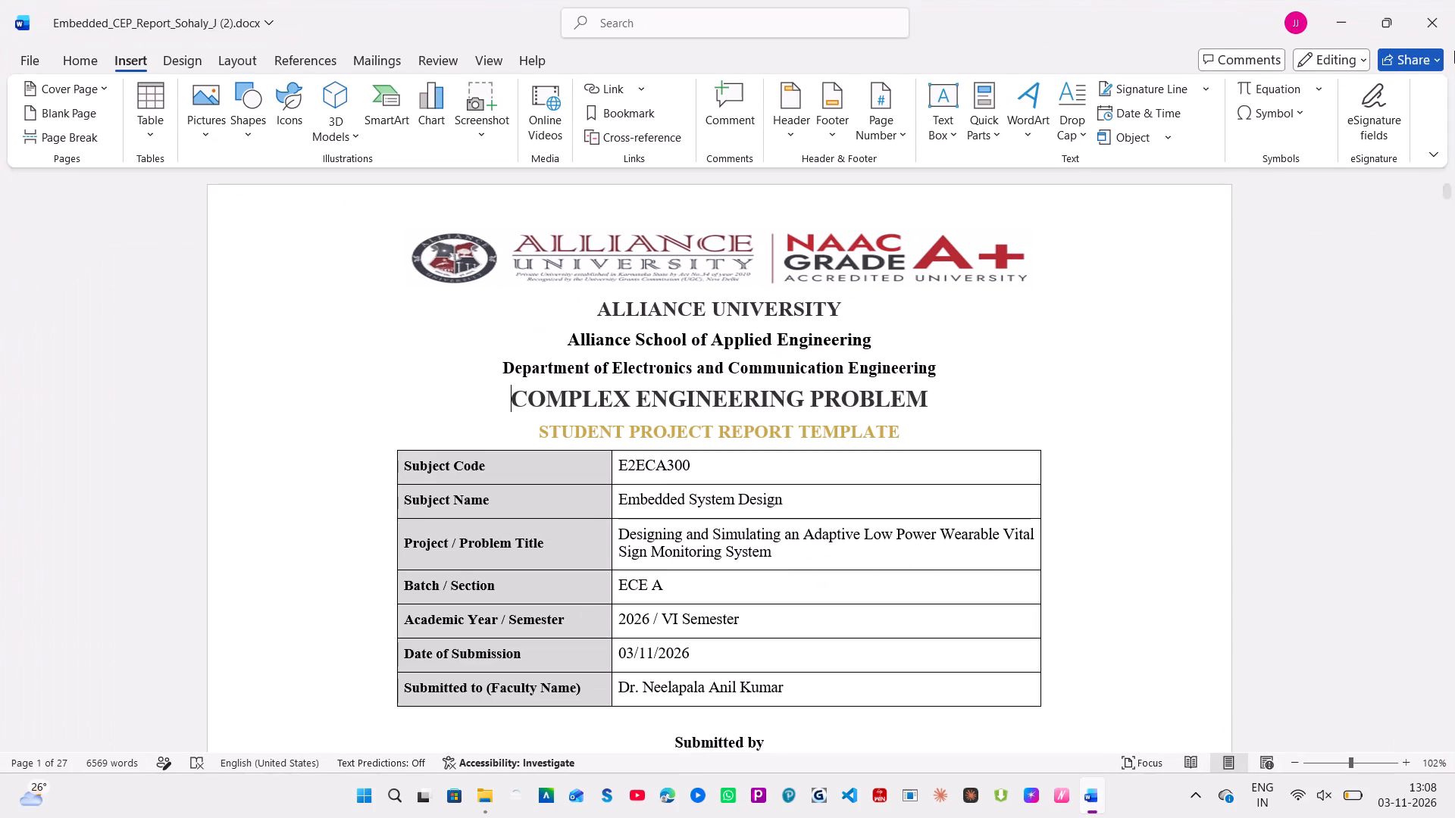
pyautogui.click(1451, 8)
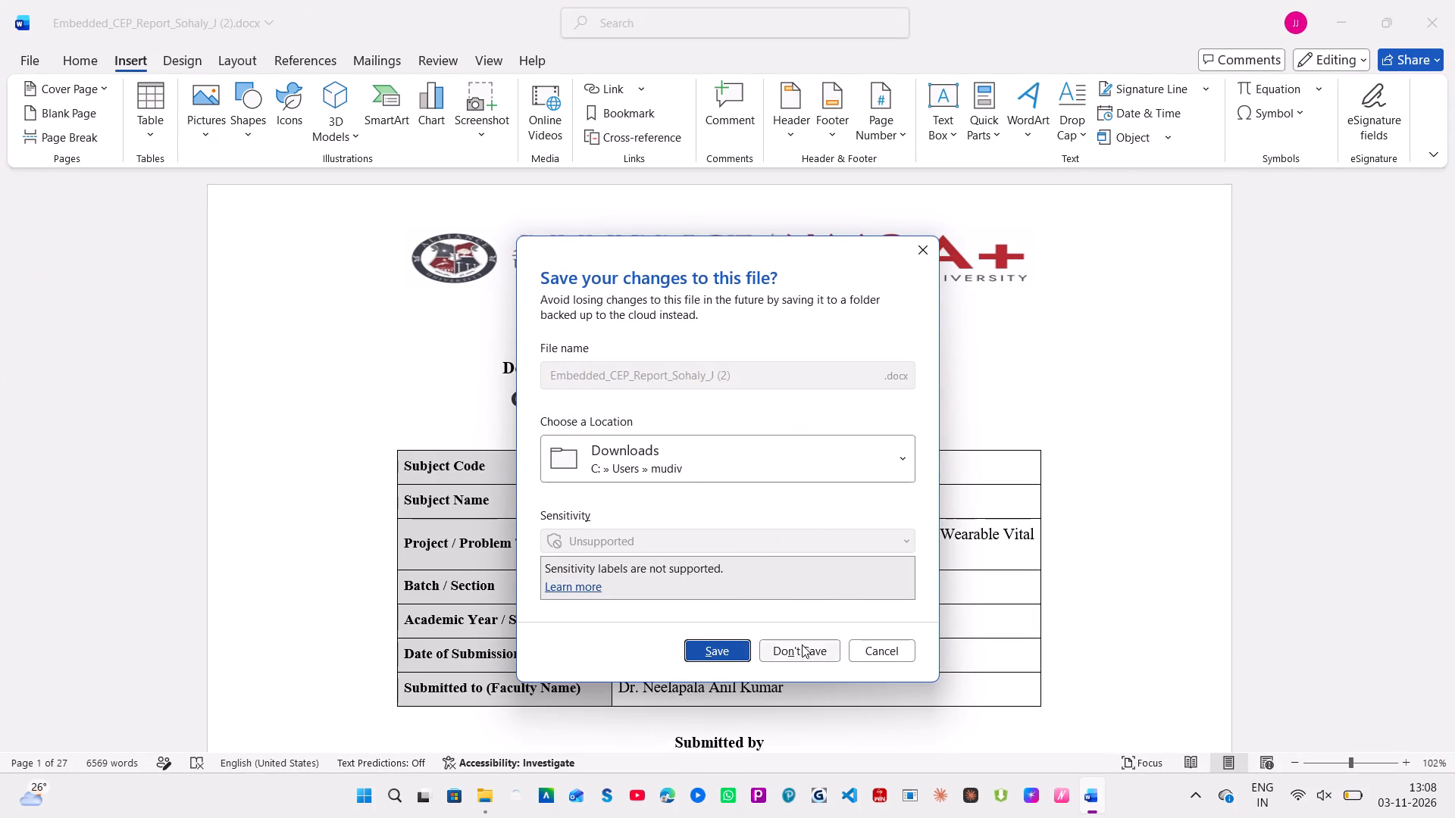
pyautogui.click(739, 659)
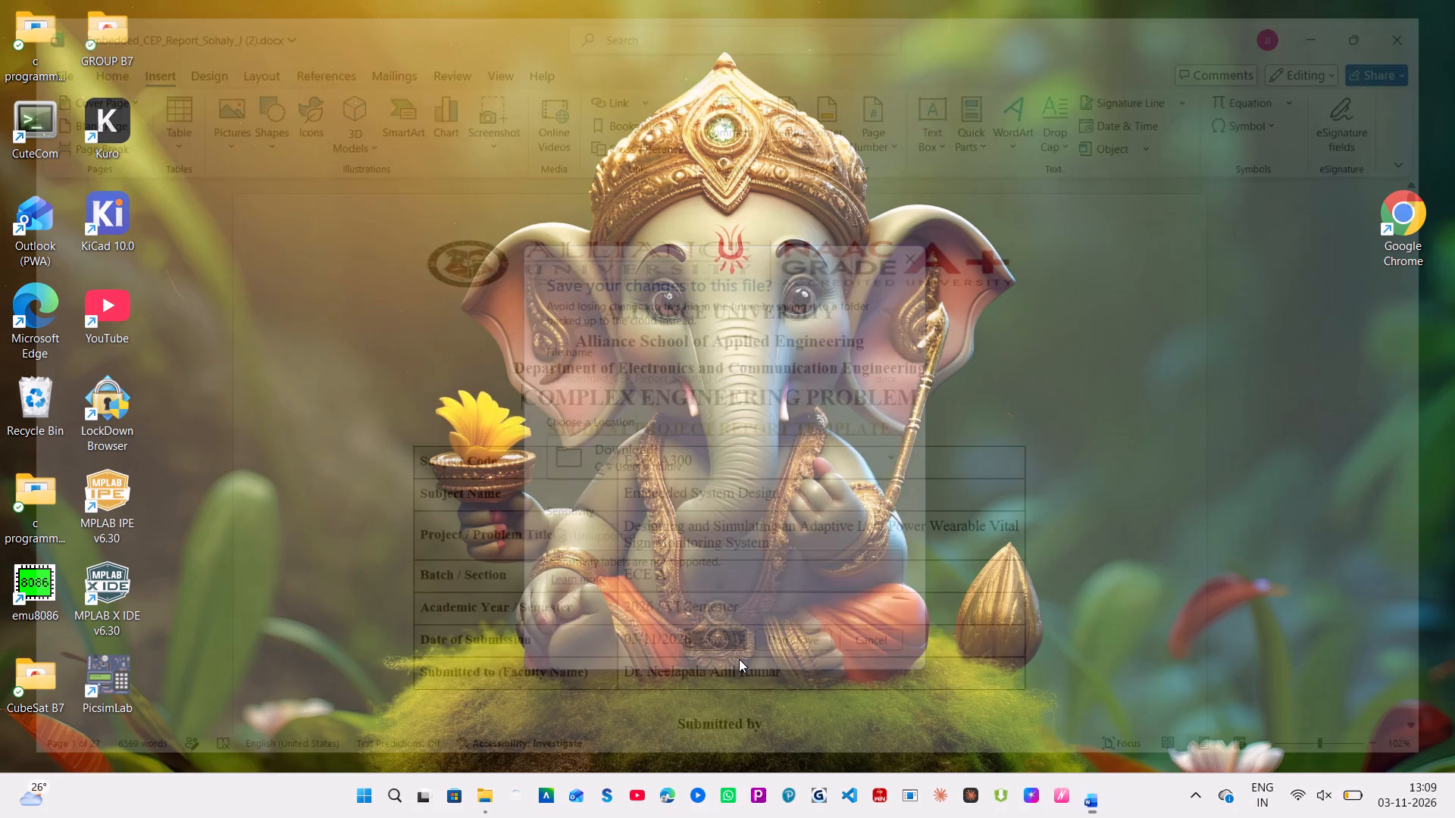
# Shut down the computer.
pyautogui.click(360, 816)
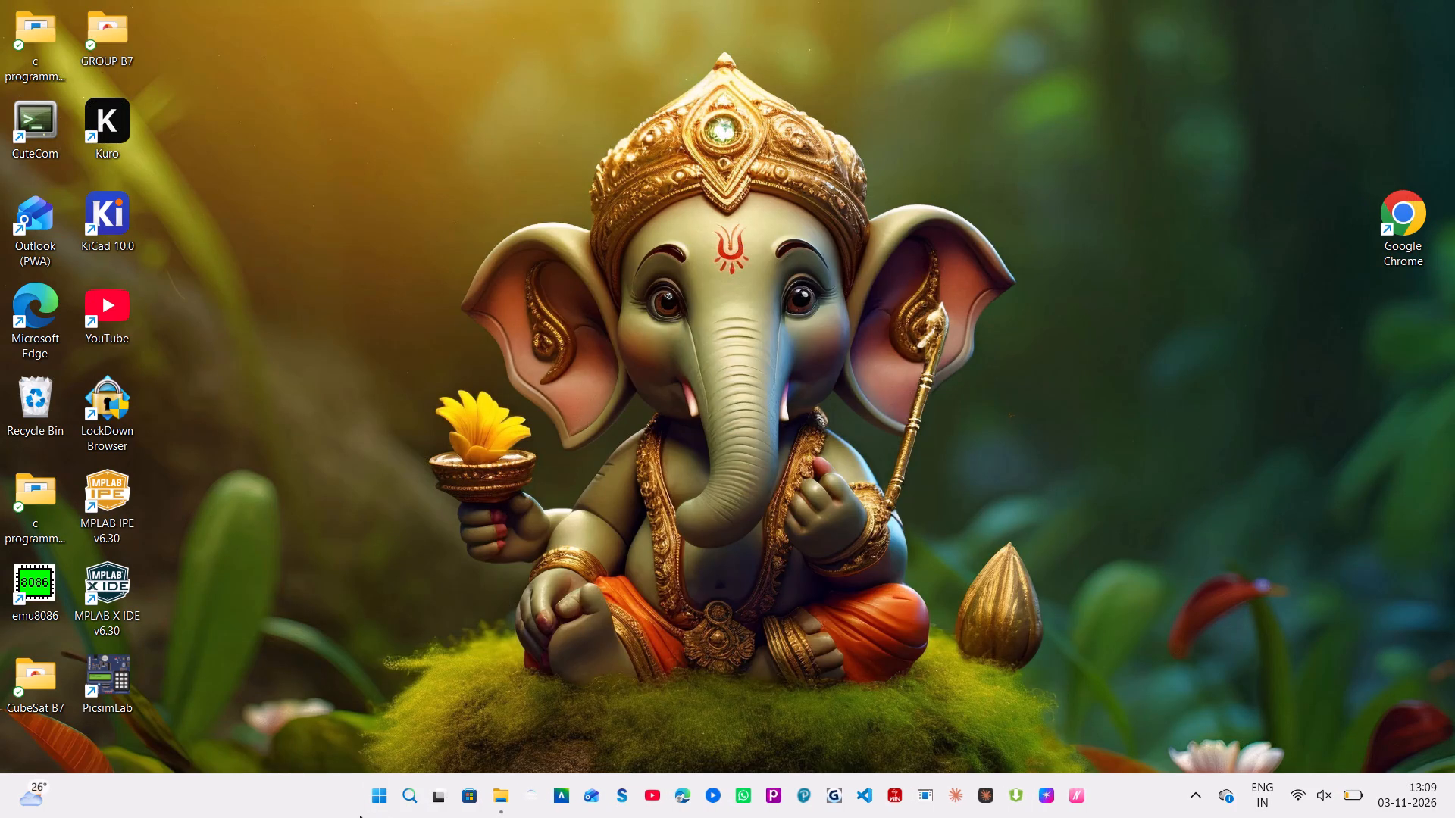
pyautogui.click(383, 817)
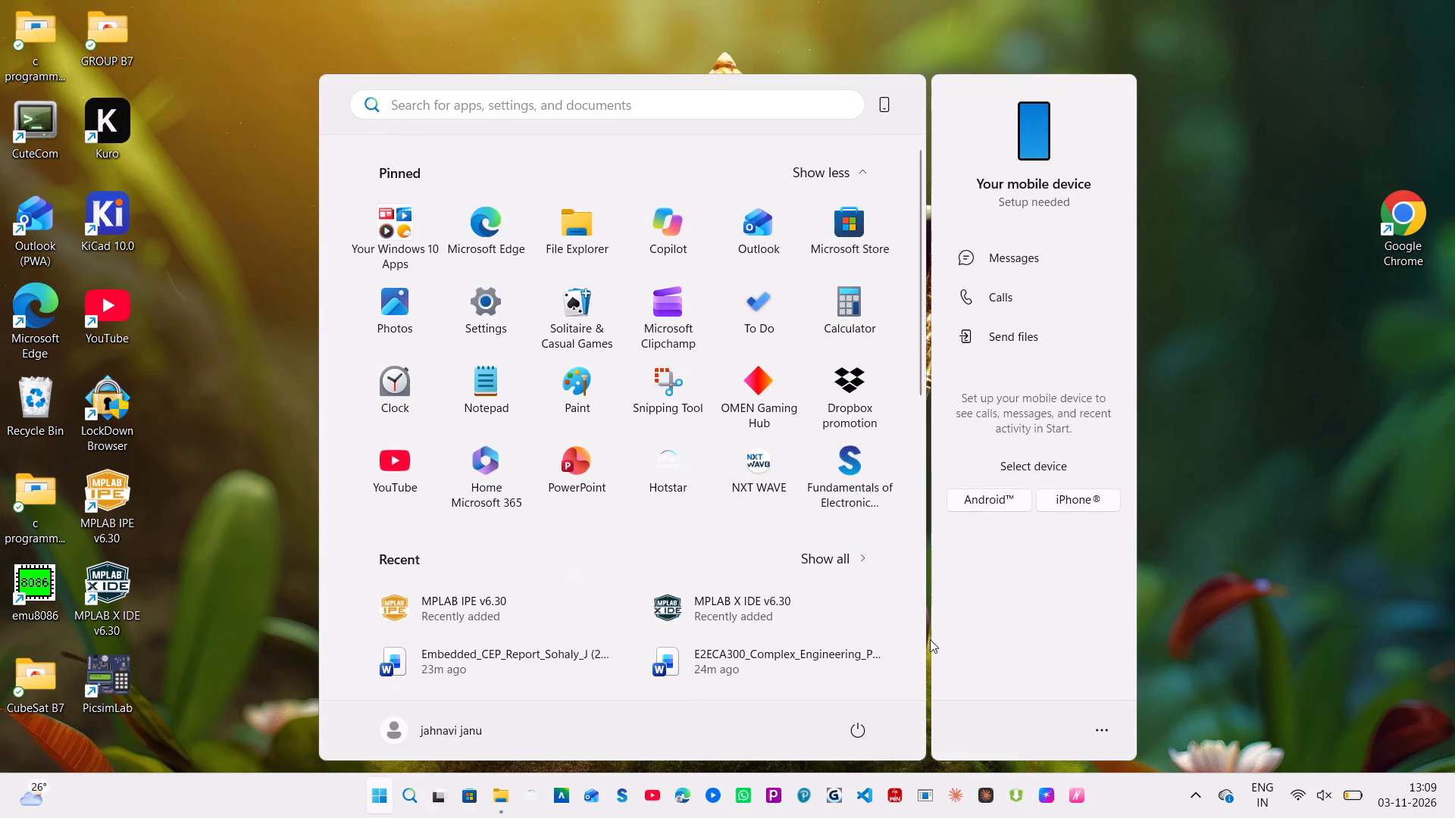
pyautogui.click(854, 727)
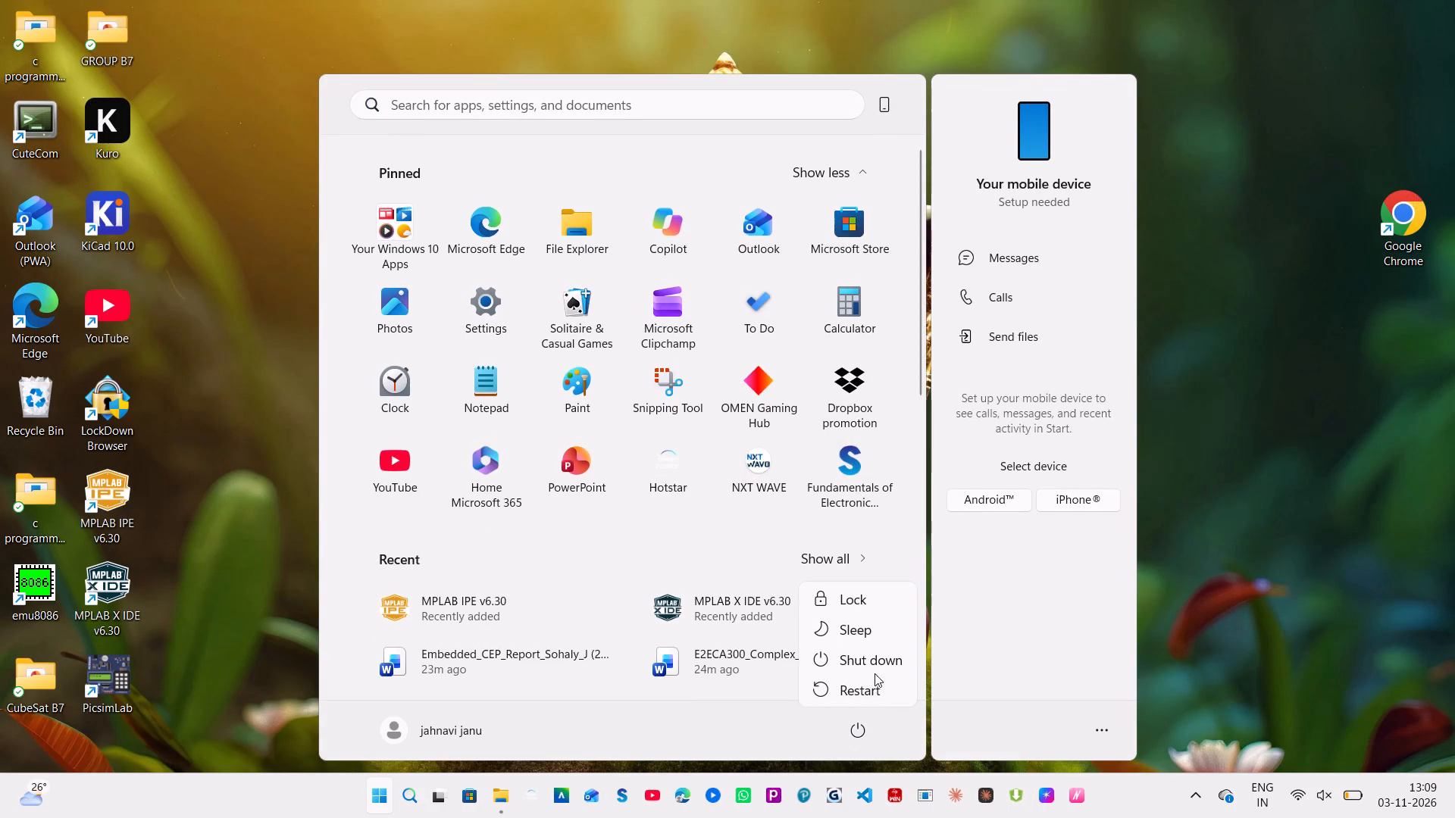
pyautogui.click(865, 661)
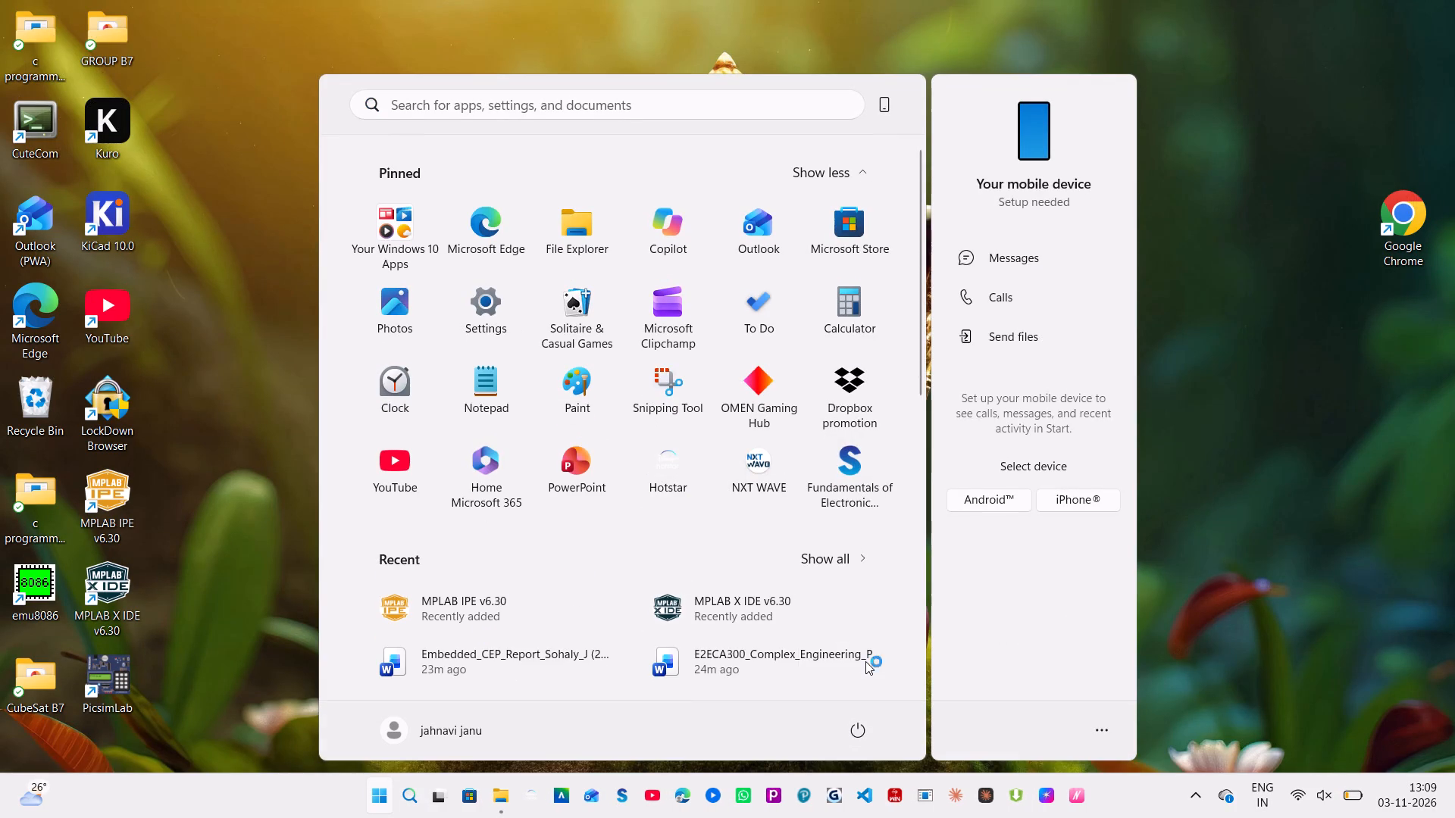